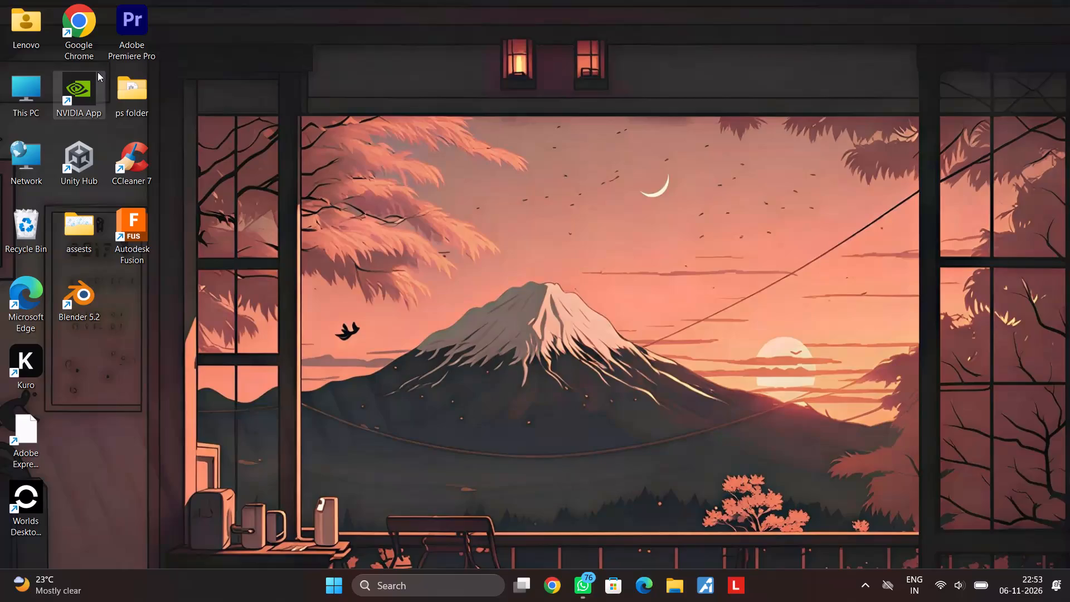
Open Google Chrome, search Google for figma, and open the Figma site.
{"action": "double_click", "coordinate": [80, 35]}
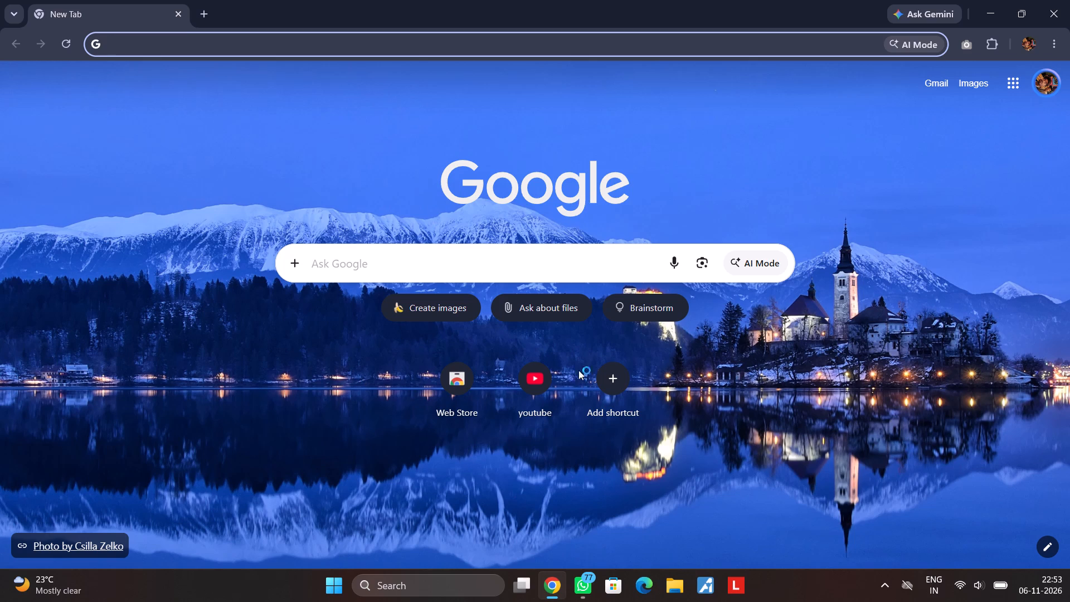
{"action": "left_click", "coordinate": [527, 253]}
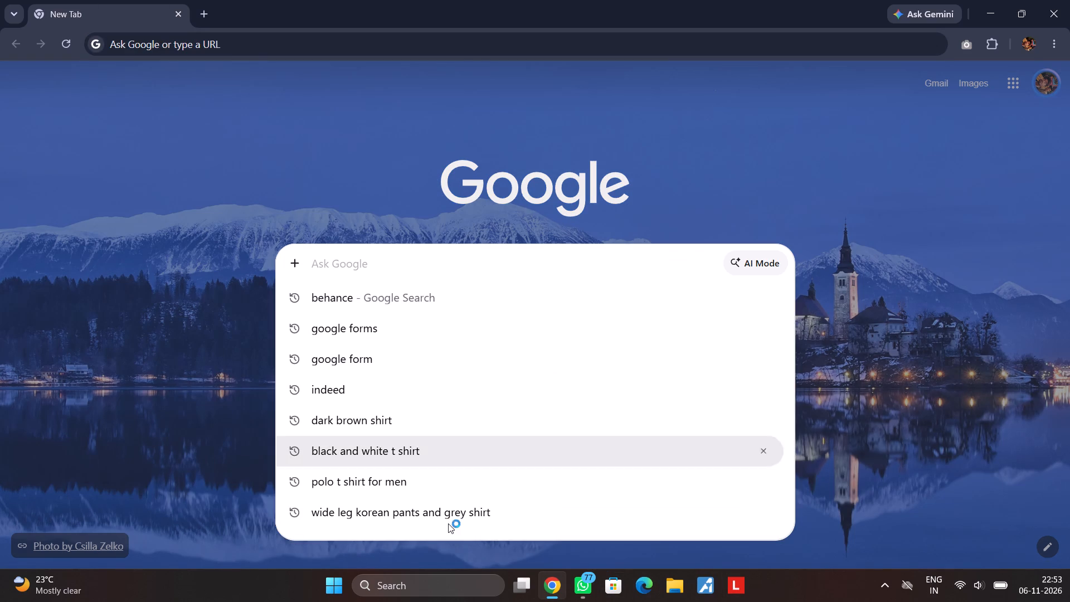
{"action": "key", "text": "f"}
{"action": "left_click", "coordinate": [499, 295]}
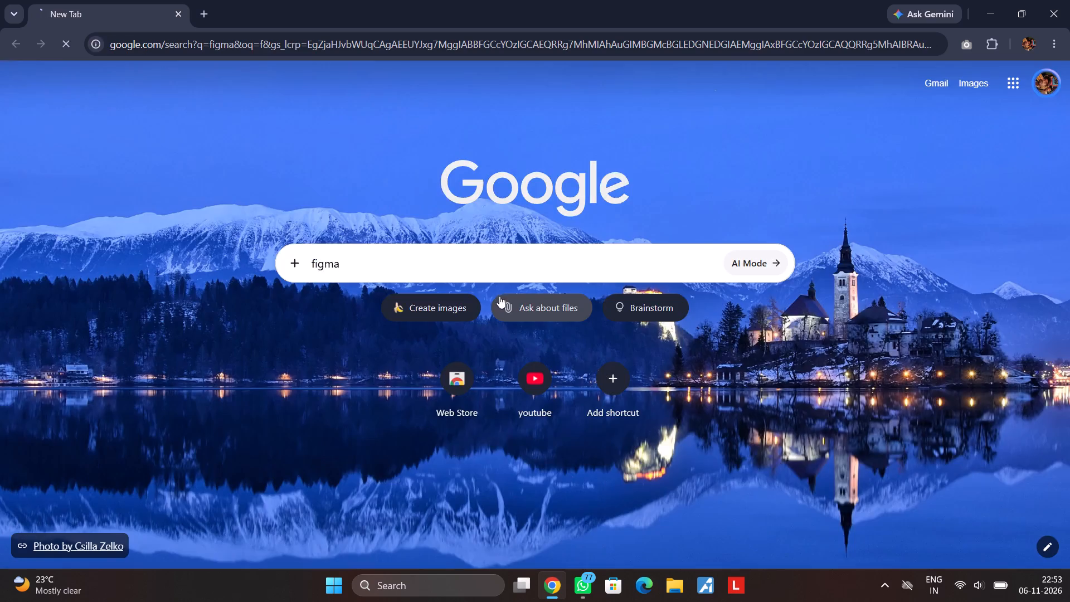
{"action": "left_click", "coordinate": [484, 217]}
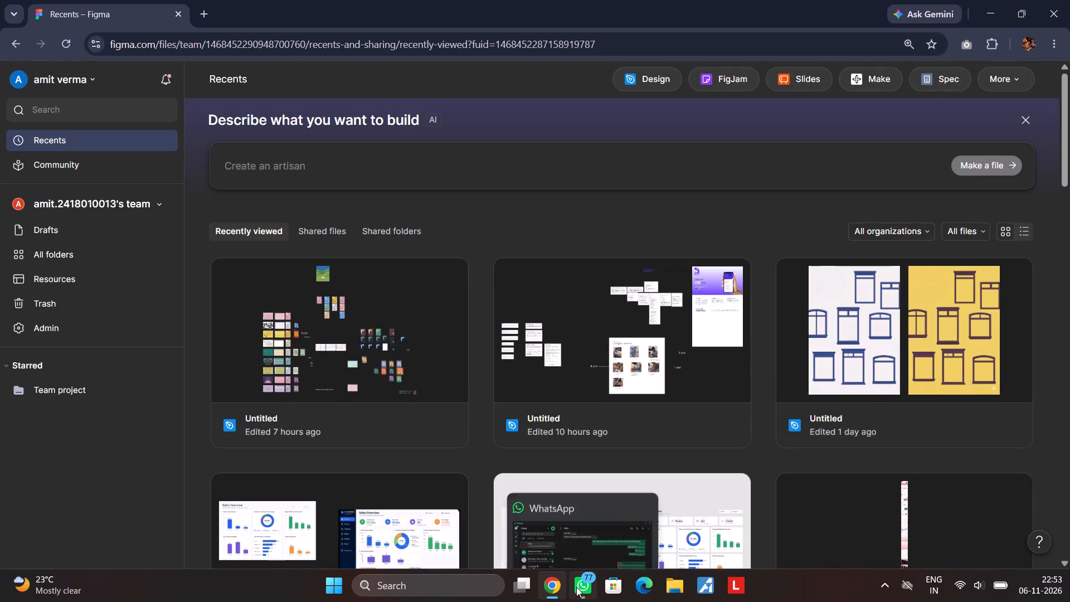
Open the untitled Valentino design file edited 4 minutes ago from the recently viewed files.
{"action": "scroll", "coordinate": [775, 430], "scroll_direction": "down", "scroll_amount": 1}
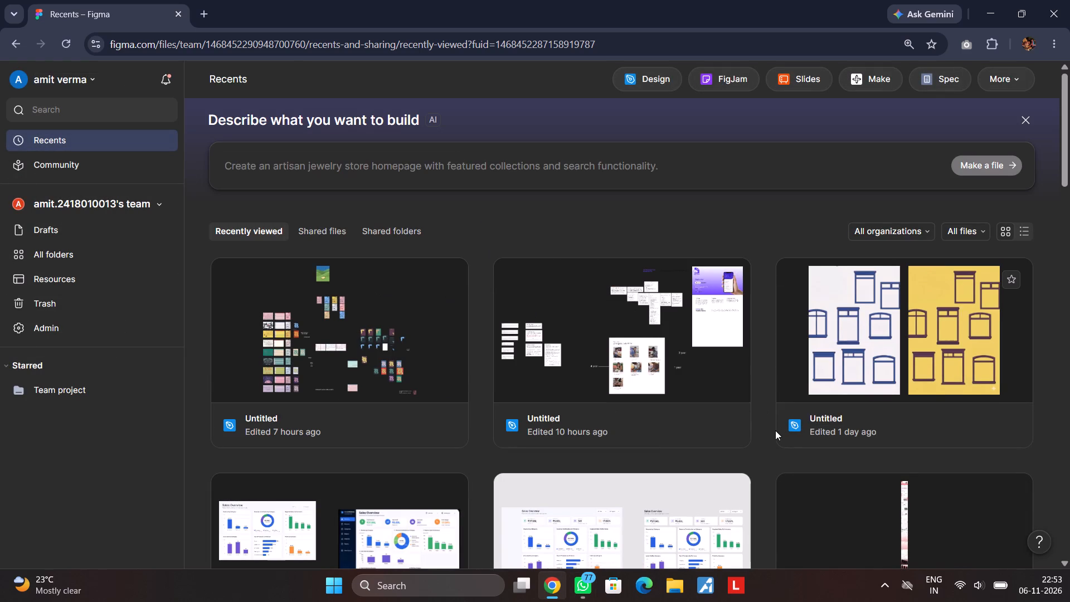
{"action": "scroll", "coordinate": [775, 430], "scroll_direction": "down", "scroll_amount": 4}
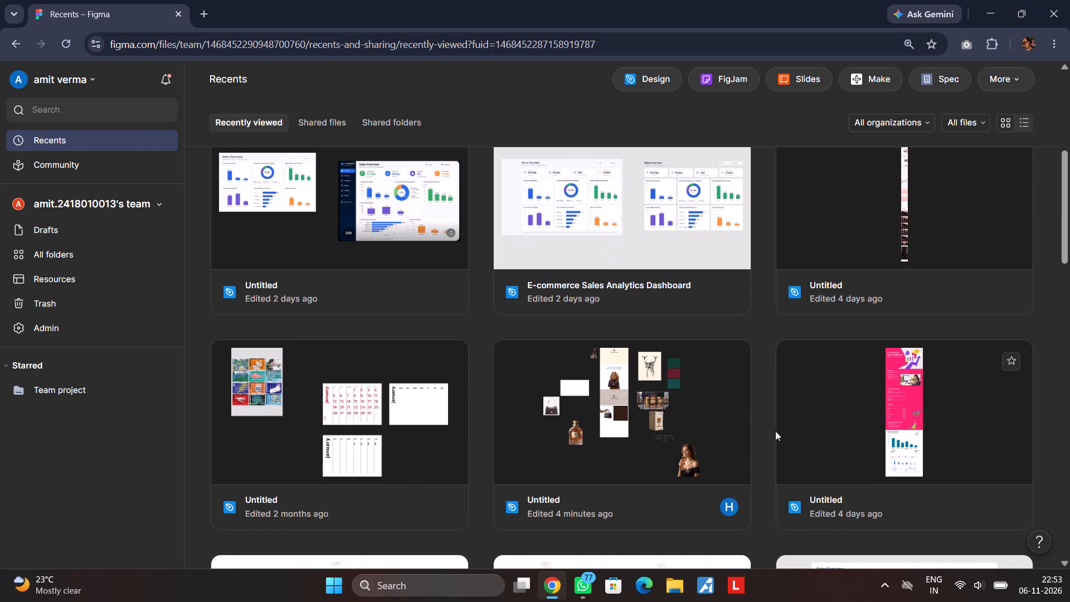
{"action": "scroll", "coordinate": [775, 431], "scroll_direction": "down", "scroll_amount": 2}
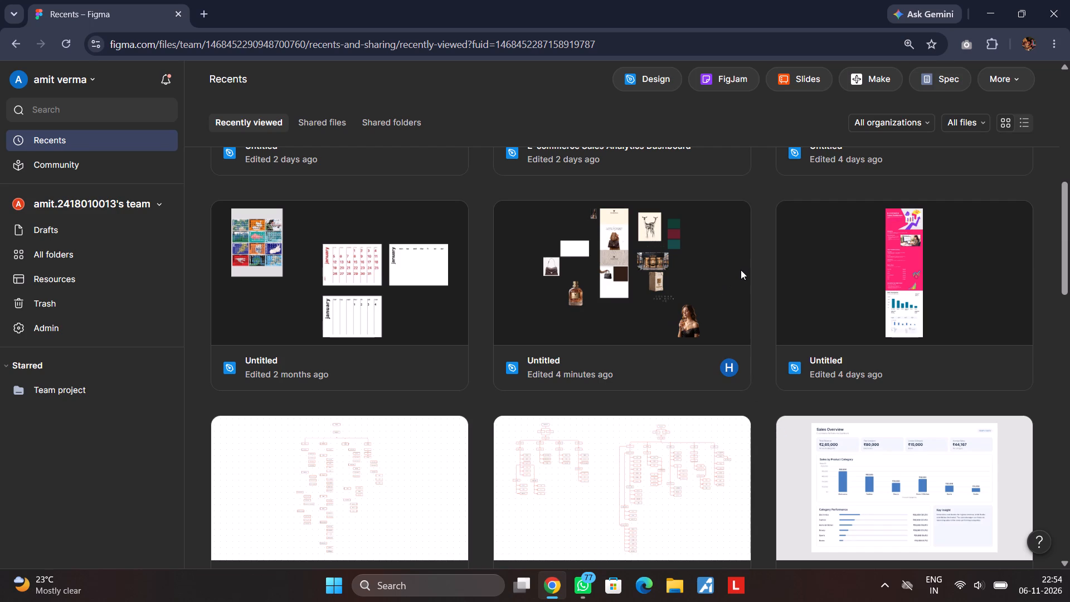
{"action": "double_click", "coordinate": [735, 312]}
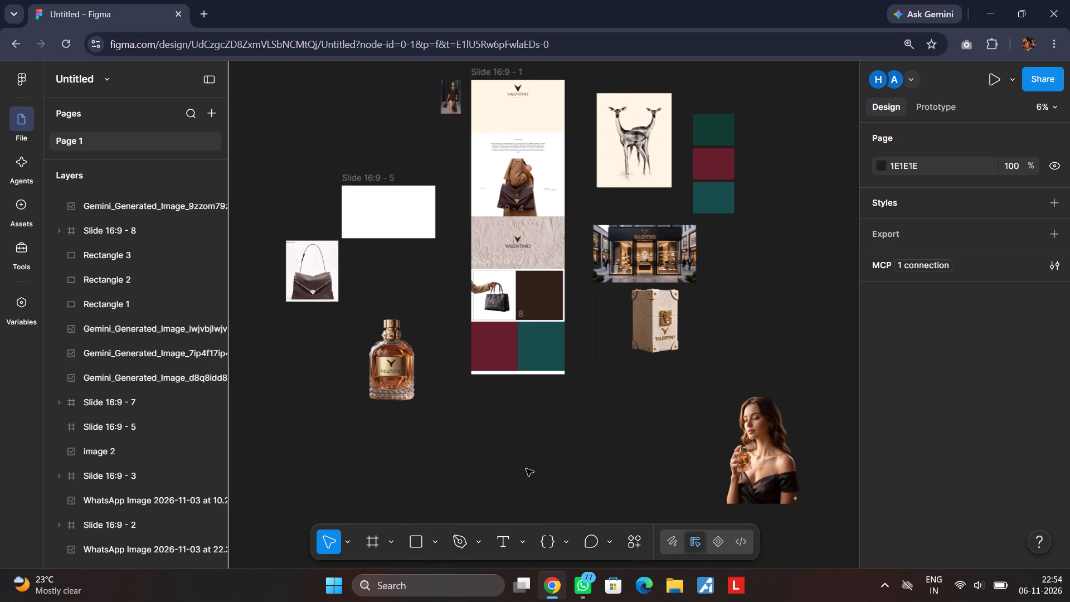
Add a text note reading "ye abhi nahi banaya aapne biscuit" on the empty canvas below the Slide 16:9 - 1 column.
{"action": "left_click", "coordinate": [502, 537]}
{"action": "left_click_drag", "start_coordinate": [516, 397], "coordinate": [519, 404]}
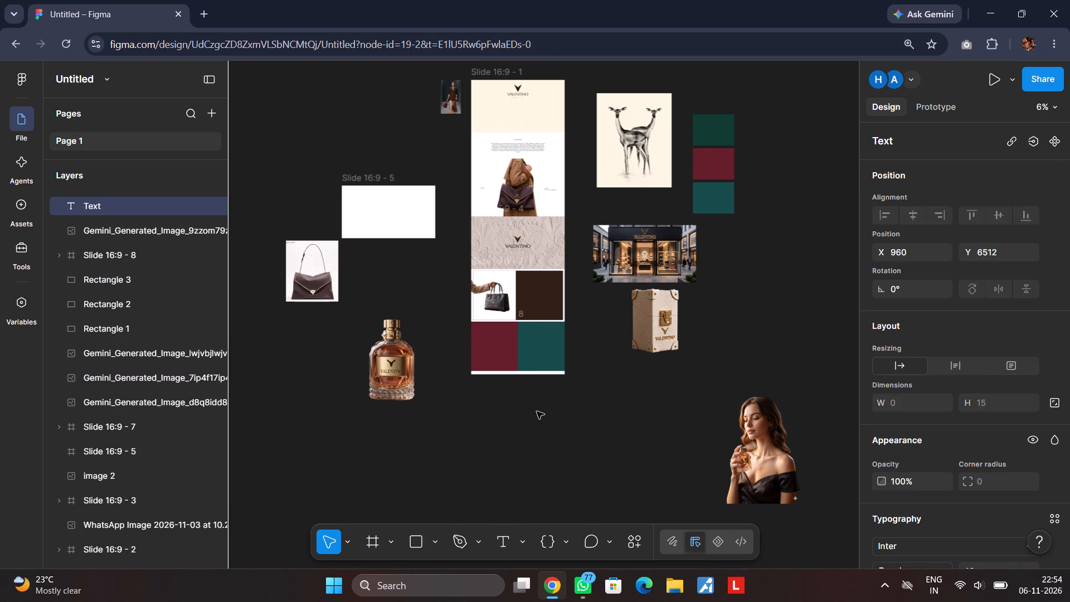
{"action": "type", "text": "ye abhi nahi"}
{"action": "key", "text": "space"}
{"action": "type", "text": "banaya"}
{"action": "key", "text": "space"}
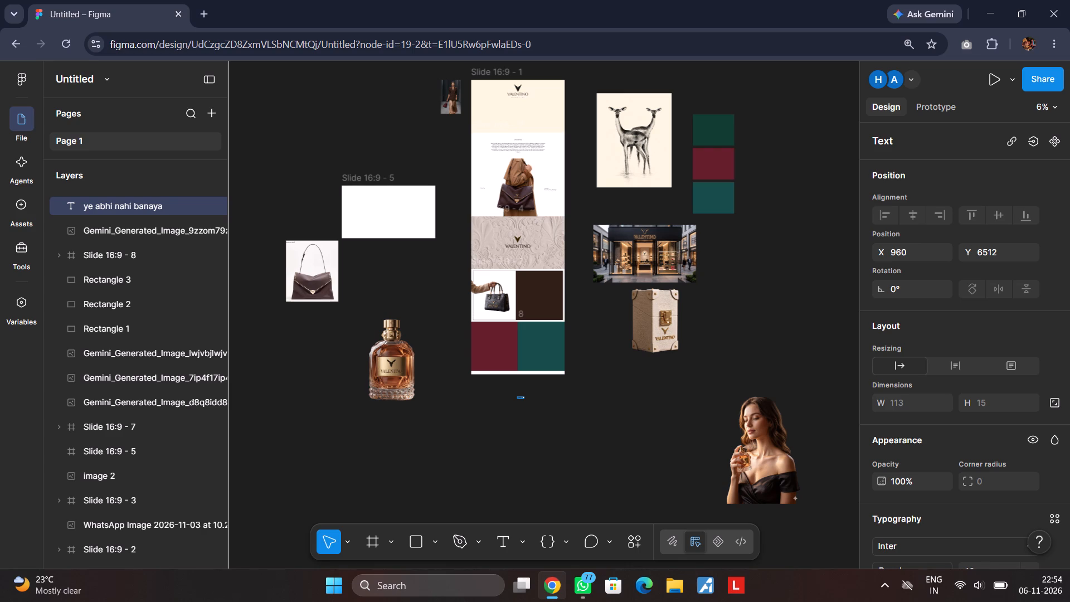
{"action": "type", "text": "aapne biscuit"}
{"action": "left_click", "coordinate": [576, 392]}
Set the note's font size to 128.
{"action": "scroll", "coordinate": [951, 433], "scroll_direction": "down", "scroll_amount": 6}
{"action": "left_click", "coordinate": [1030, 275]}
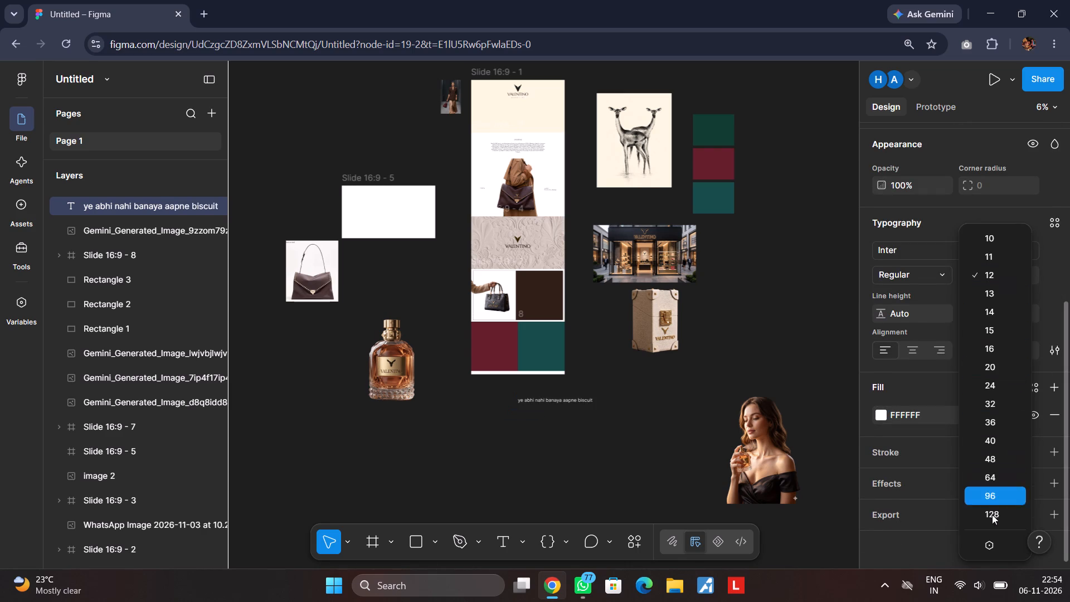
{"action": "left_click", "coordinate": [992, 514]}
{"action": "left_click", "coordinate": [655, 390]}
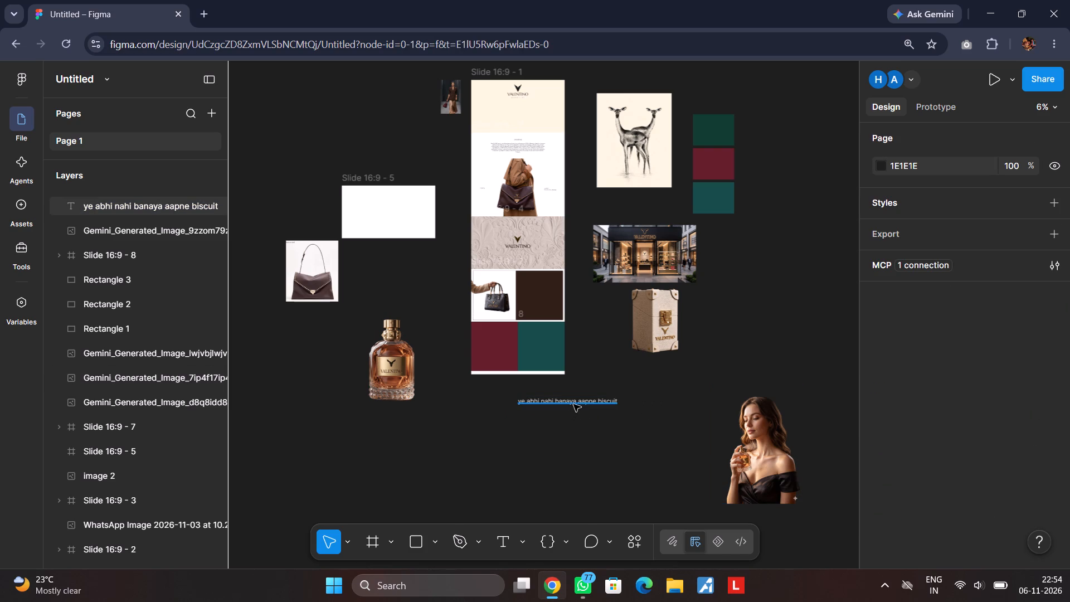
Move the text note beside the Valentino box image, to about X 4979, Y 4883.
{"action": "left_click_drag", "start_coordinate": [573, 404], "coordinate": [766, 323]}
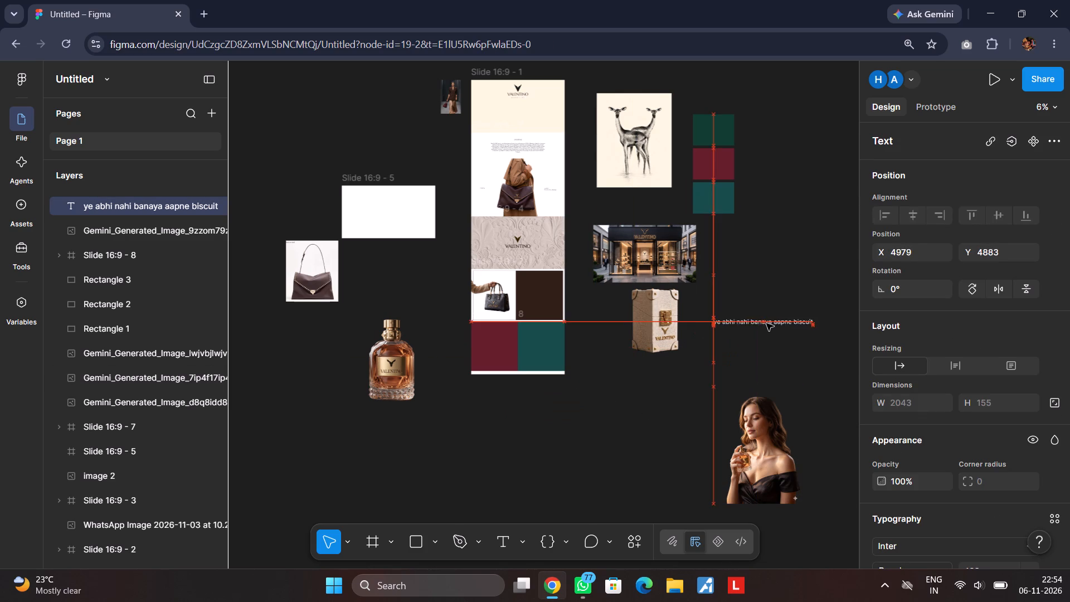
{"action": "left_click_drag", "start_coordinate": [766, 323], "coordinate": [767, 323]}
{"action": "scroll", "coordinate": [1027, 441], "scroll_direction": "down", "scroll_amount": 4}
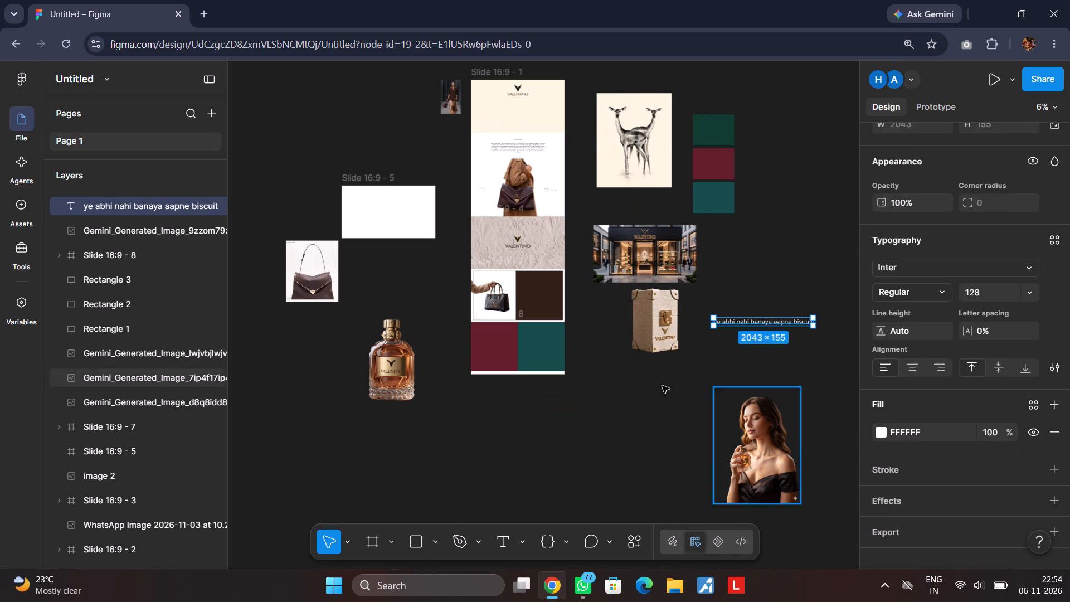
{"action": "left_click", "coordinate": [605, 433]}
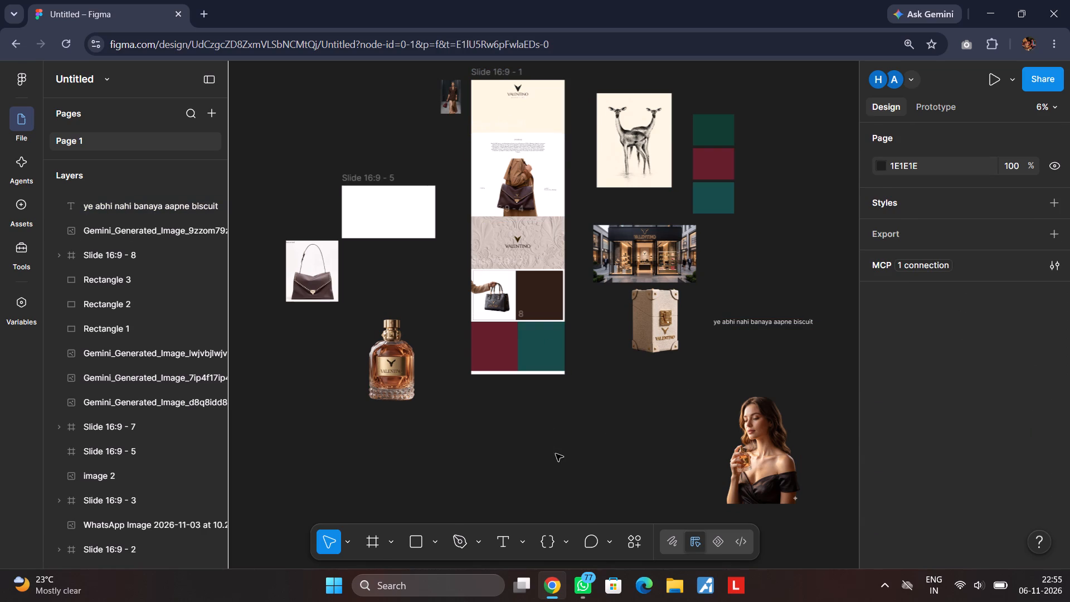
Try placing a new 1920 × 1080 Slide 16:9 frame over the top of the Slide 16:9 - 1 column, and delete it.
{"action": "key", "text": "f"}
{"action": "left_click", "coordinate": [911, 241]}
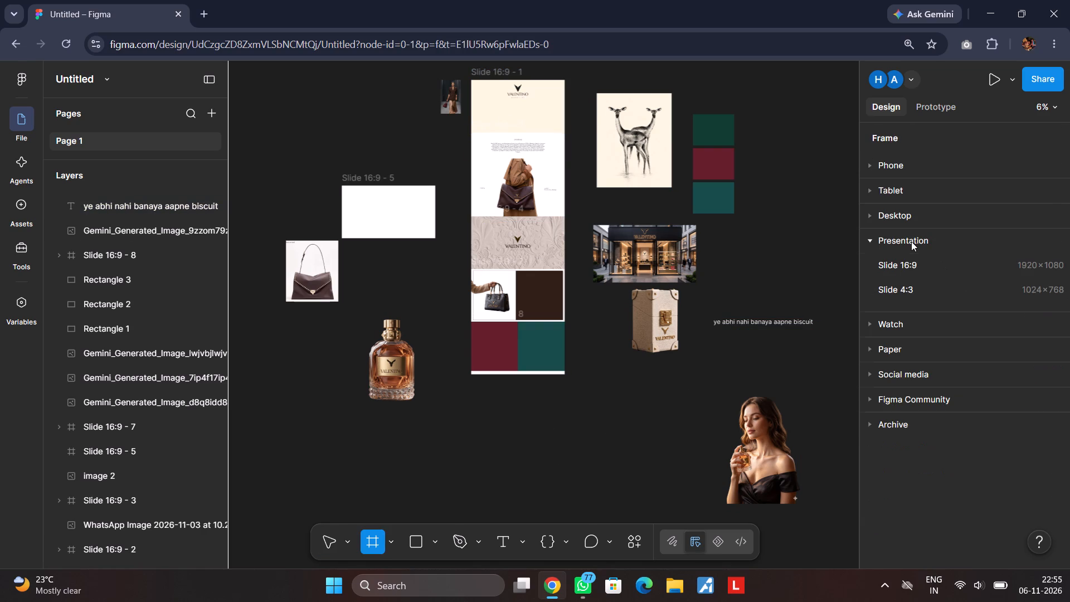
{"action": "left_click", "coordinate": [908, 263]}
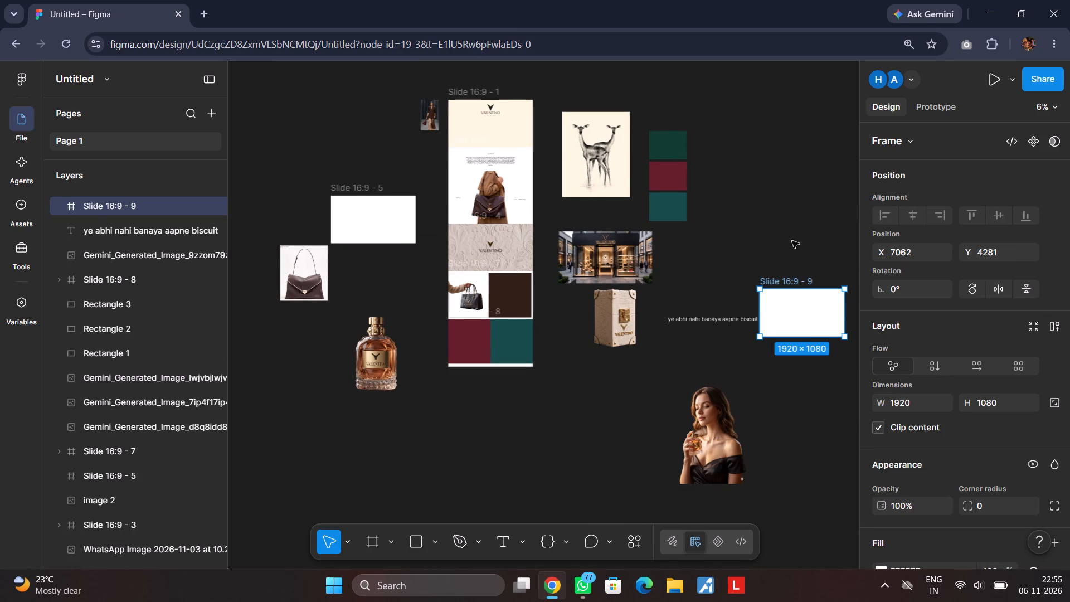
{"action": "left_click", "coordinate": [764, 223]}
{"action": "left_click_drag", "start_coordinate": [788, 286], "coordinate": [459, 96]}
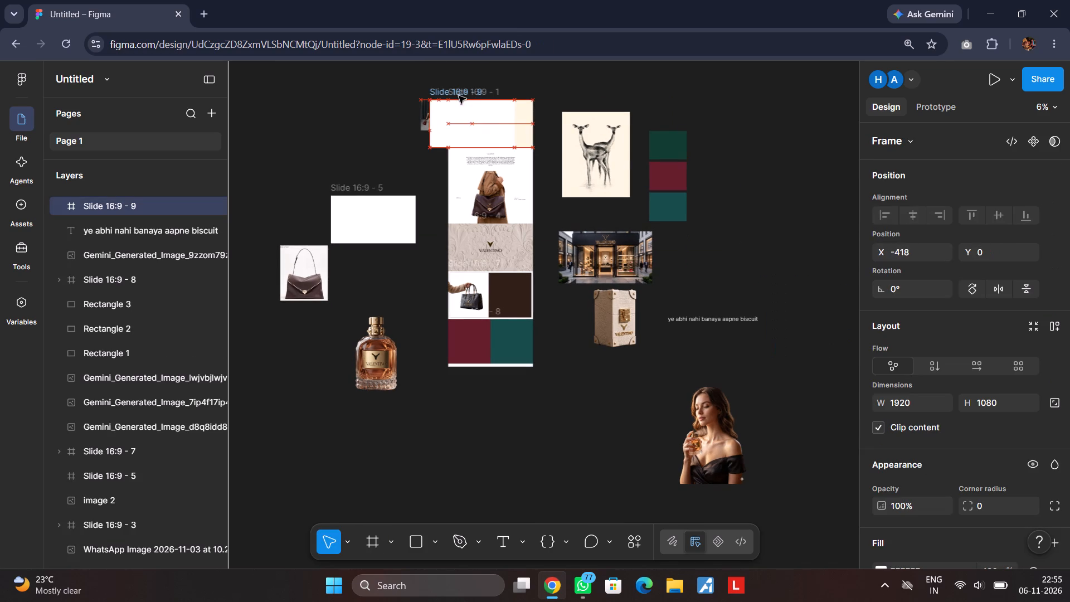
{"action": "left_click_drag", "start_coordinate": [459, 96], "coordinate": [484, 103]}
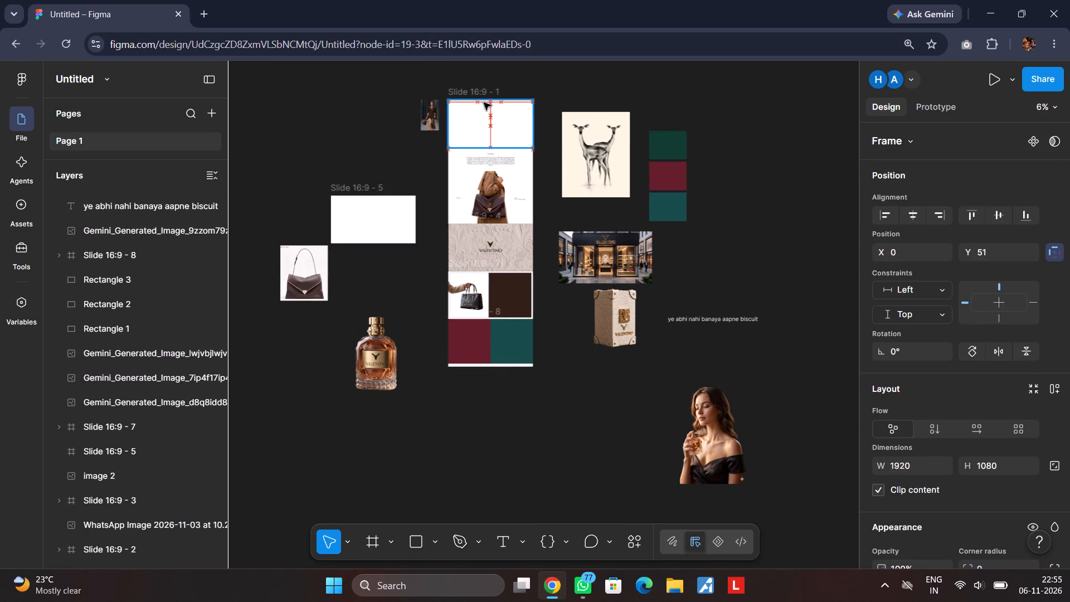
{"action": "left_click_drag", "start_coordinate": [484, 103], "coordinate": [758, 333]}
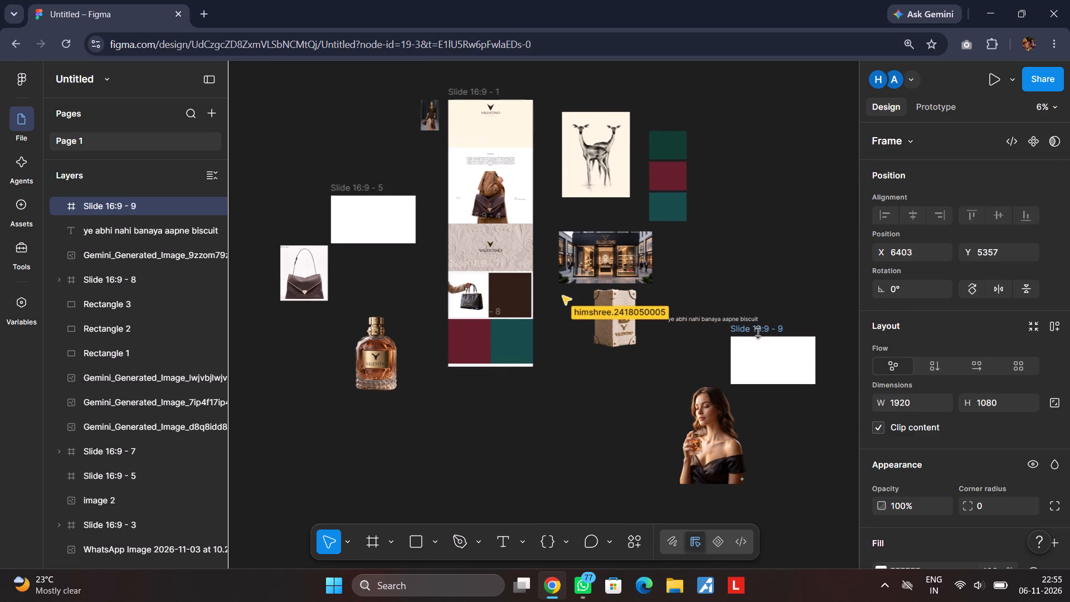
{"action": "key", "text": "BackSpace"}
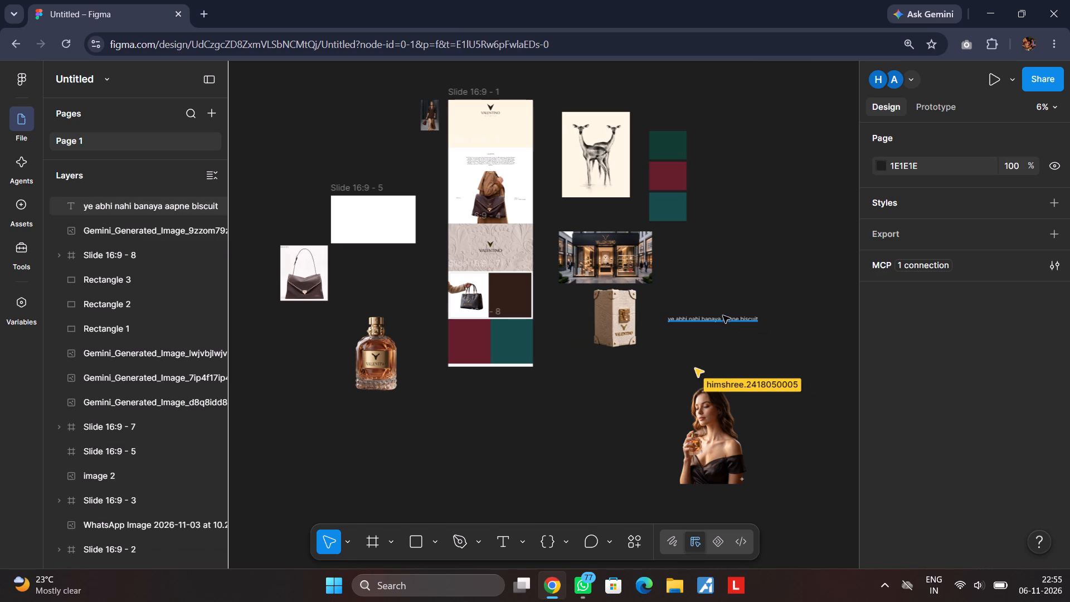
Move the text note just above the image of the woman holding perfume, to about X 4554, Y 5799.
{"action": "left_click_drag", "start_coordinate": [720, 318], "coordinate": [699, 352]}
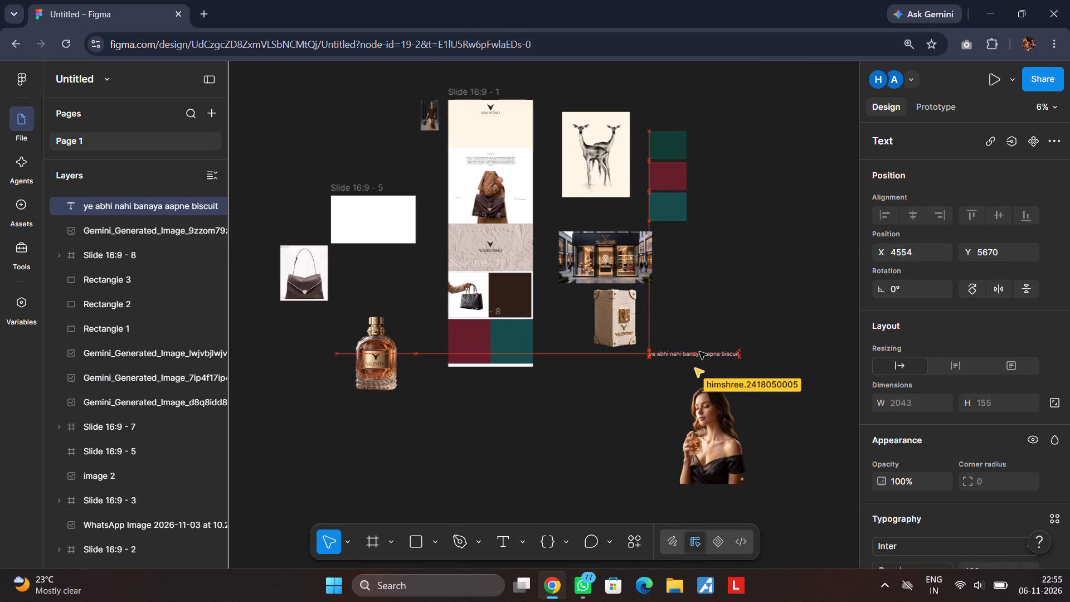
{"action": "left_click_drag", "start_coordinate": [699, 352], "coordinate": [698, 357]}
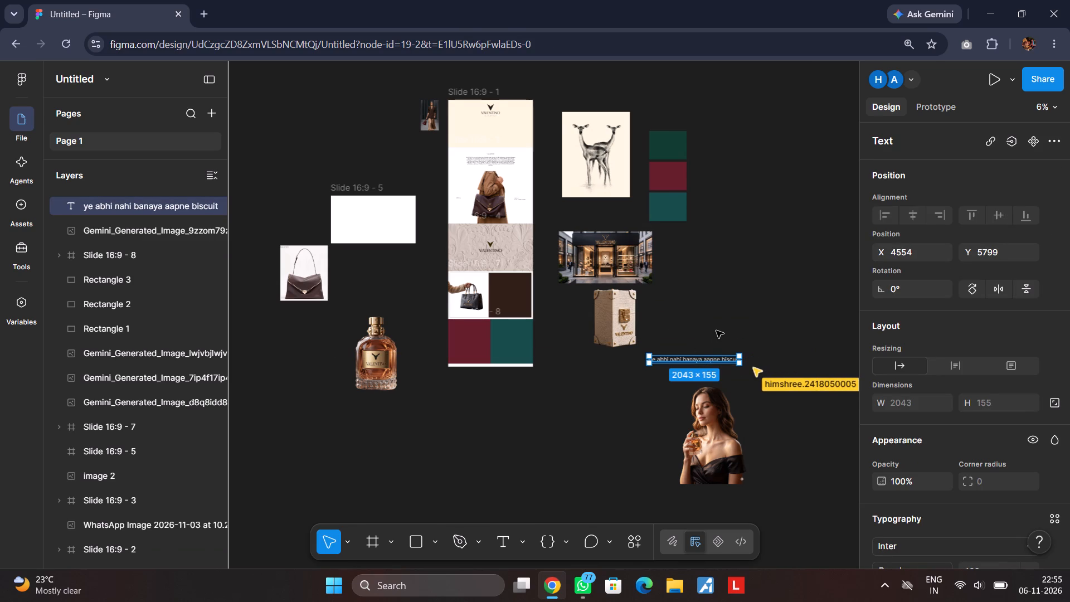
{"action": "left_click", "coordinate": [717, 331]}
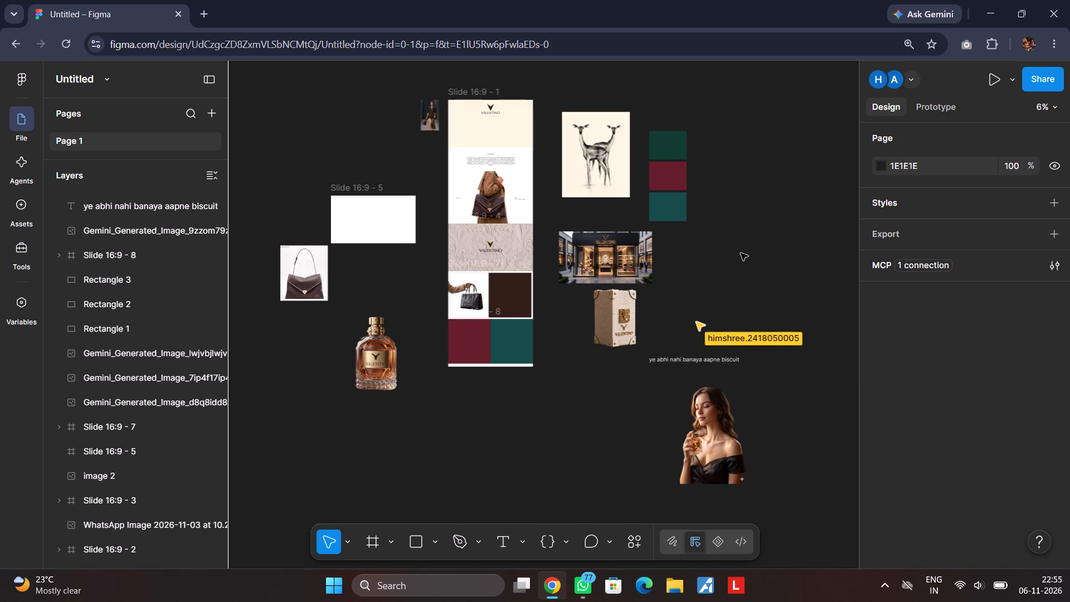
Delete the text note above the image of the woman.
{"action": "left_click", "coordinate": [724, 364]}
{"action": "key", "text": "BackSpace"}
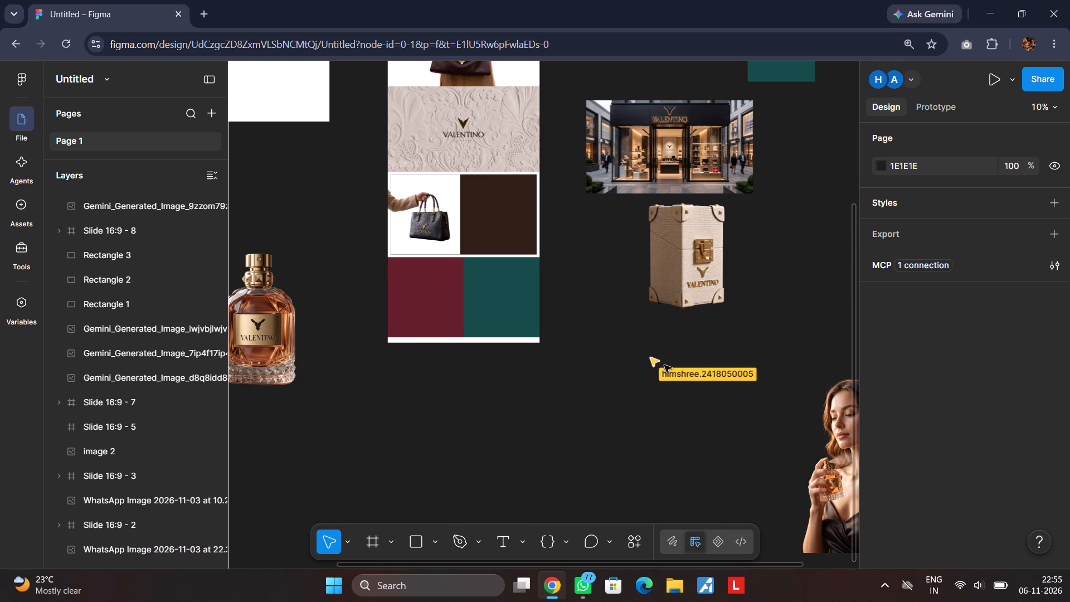
Add a 1920 × 1080 Slide 16:9 frame and align it directly beneath the crimson and teal blocks of the Valentino column.
{"action": "key", "text": "f"}
{"action": "left_click", "coordinate": [910, 260]}
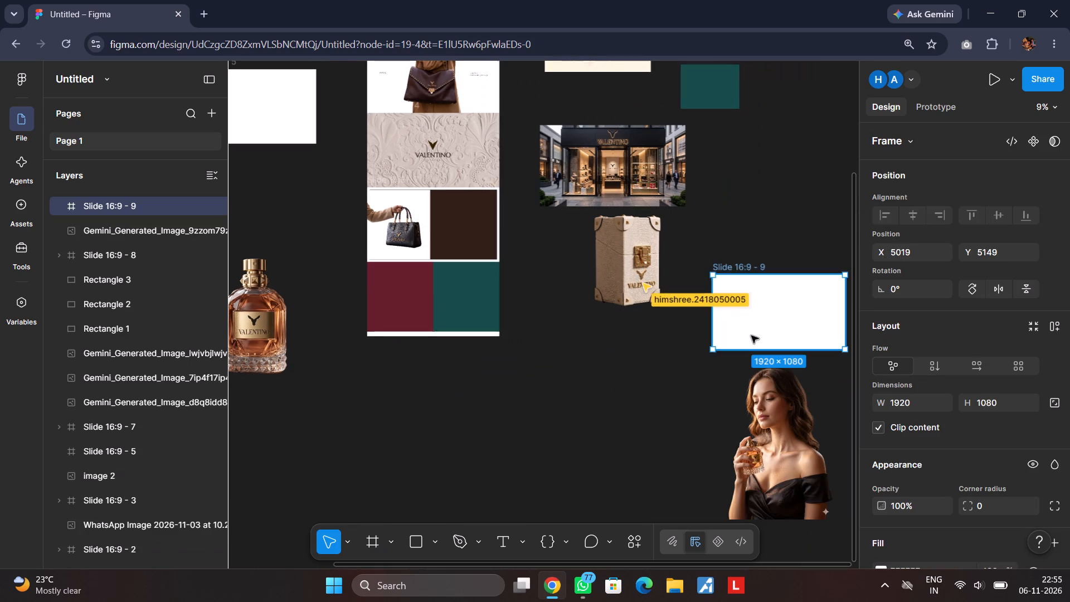
{"action": "left_click_drag", "start_coordinate": [782, 284], "coordinate": [439, 359]}
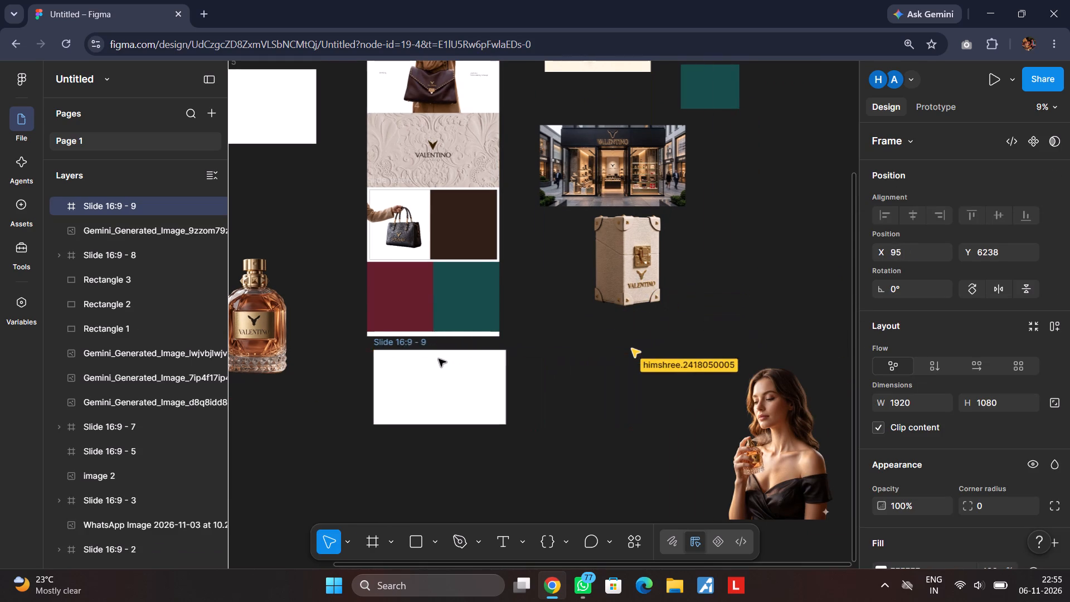
{"action": "left_click_drag", "start_coordinate": [439, 359], "coordinate": [434, 348]}
{"action": "left_click", "coordinate": [599, 337]}
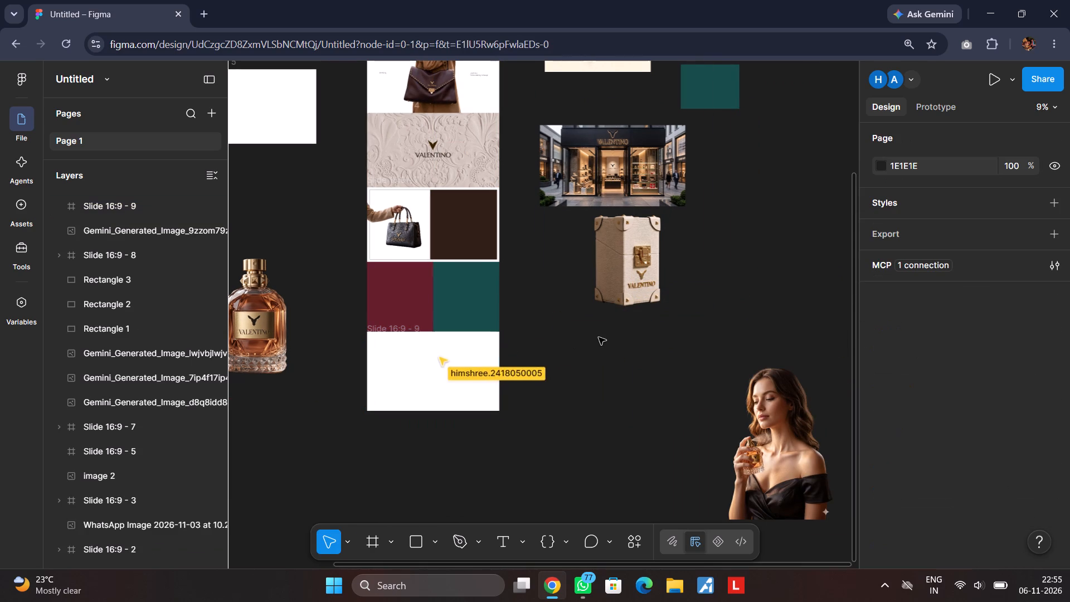
Reposition the Valentino box image in the empty area between the storefront image and the woman's portrait.
{"action": "left_click_drag", "start_coordinate": [627, 270], "coordinate": [501, 358]}
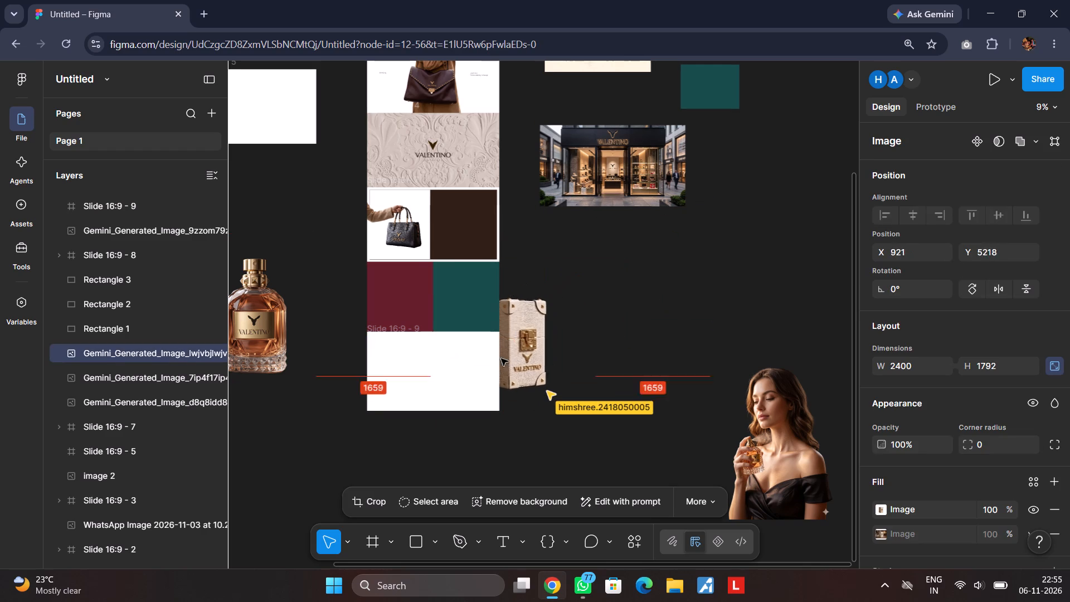
{"action": "left_click_drag", "start_coordinate": [501, 358], "coordinate": [629, 419]}
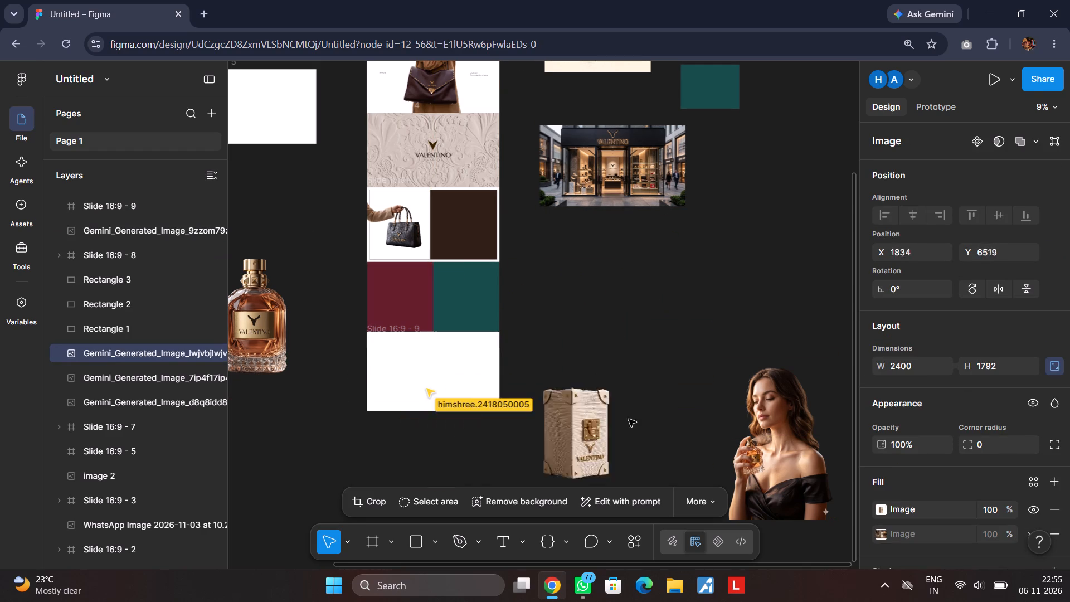
{"action": "left_click_drag", "start_coordinate": [629, 419], "coordinate": [626, 336]}
{"action": "left_click", "coordinate": [748, 210]}
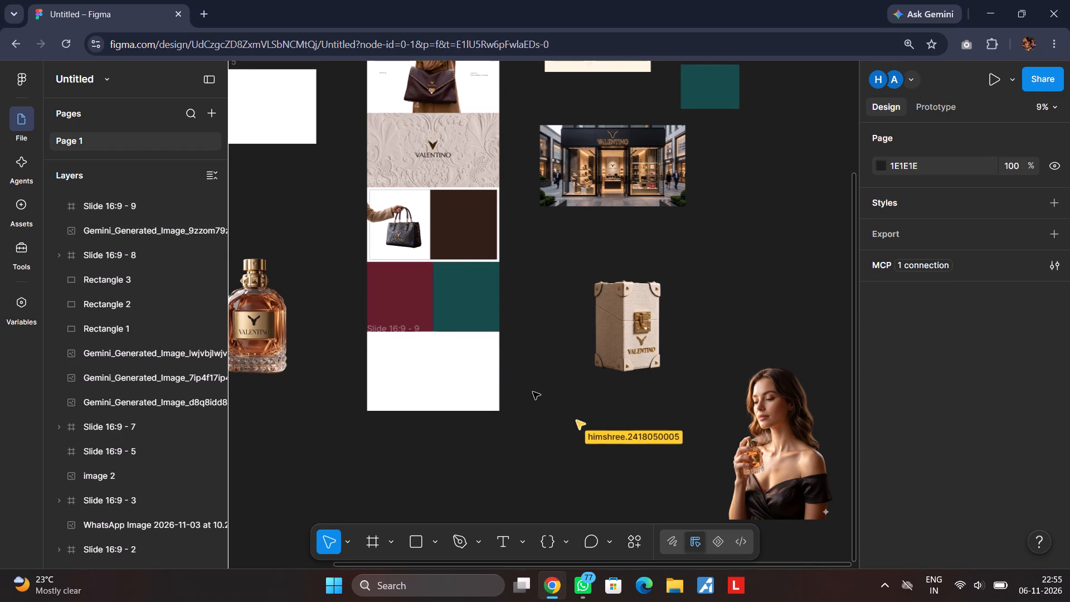
Add a text note reading "what happended" on the empty canvas below the new slide frame.
{"action": "left_click", "coordinate": [508, 541]}
{"action": "left_click", "coordinate": [508, 449]}
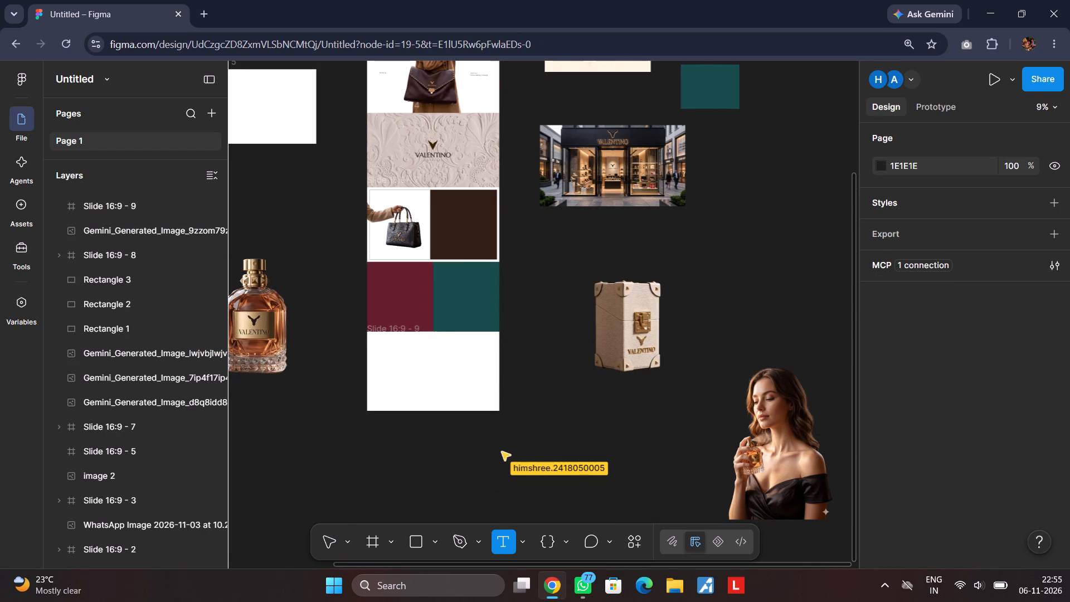
{"action": "type", "text": "what happended"}
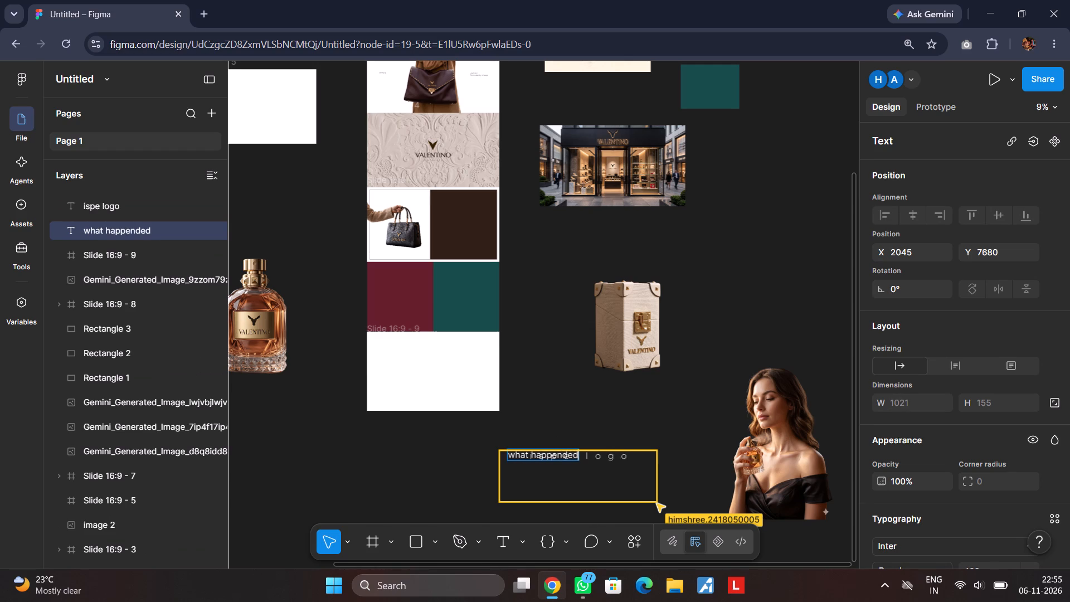
Move the "what happended" note beneath the blank slide frame, to about X 56, Y 7818, clear of the collaborator's note.
{"action": "left_click", "coordinate": [610, 391]}
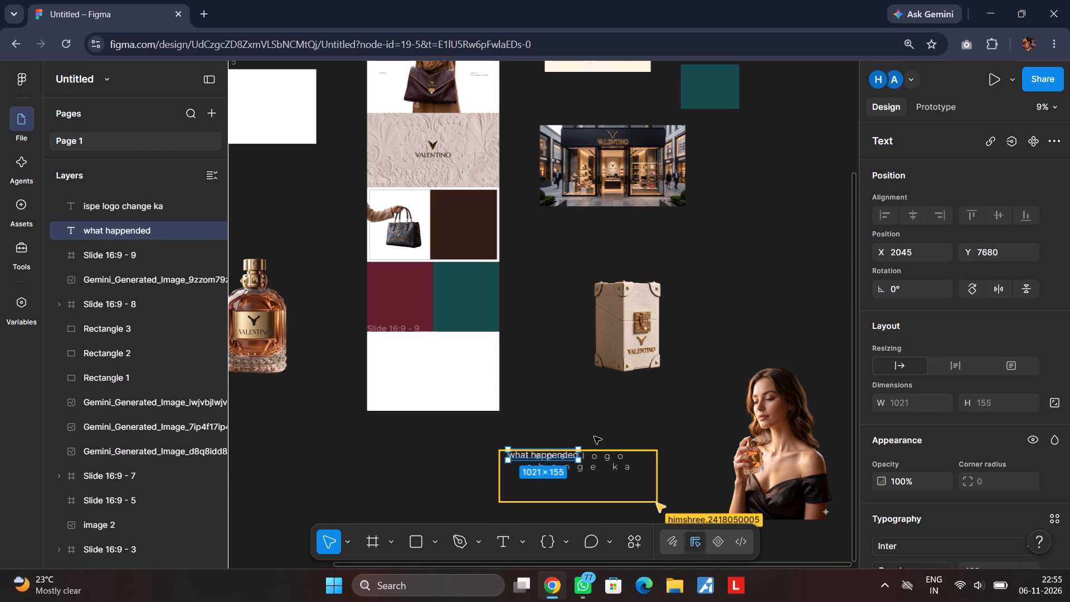
{"action": "left_click_drag", "start_coordinate": [556, 456], "coordinate": [419, 463]}
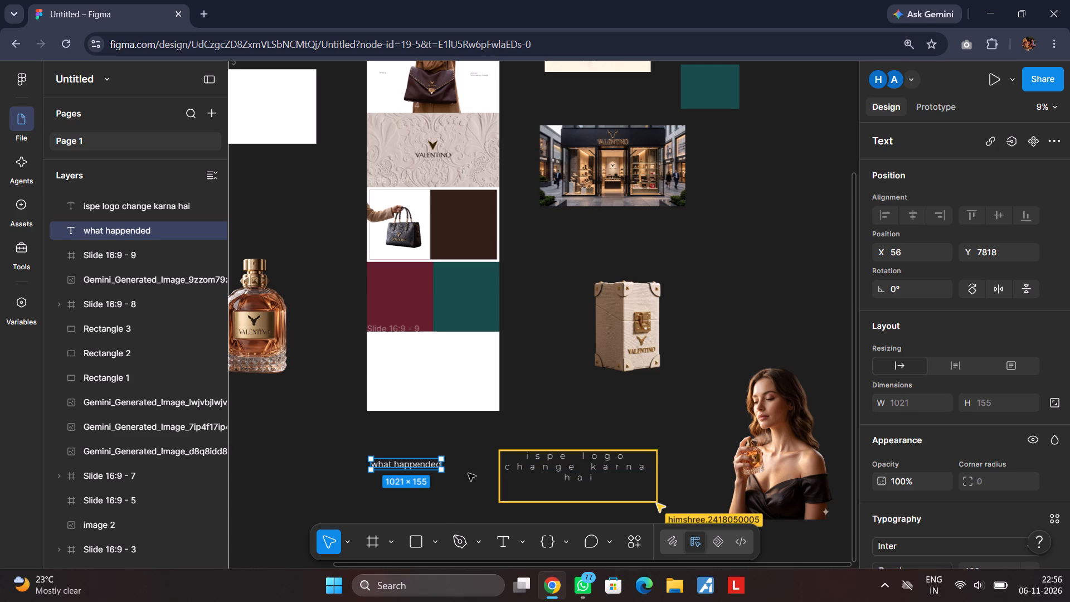
Replace the text of the "what happended" note with "achaaa".
{"action": "double_click", "coordinate": [430, 463]}
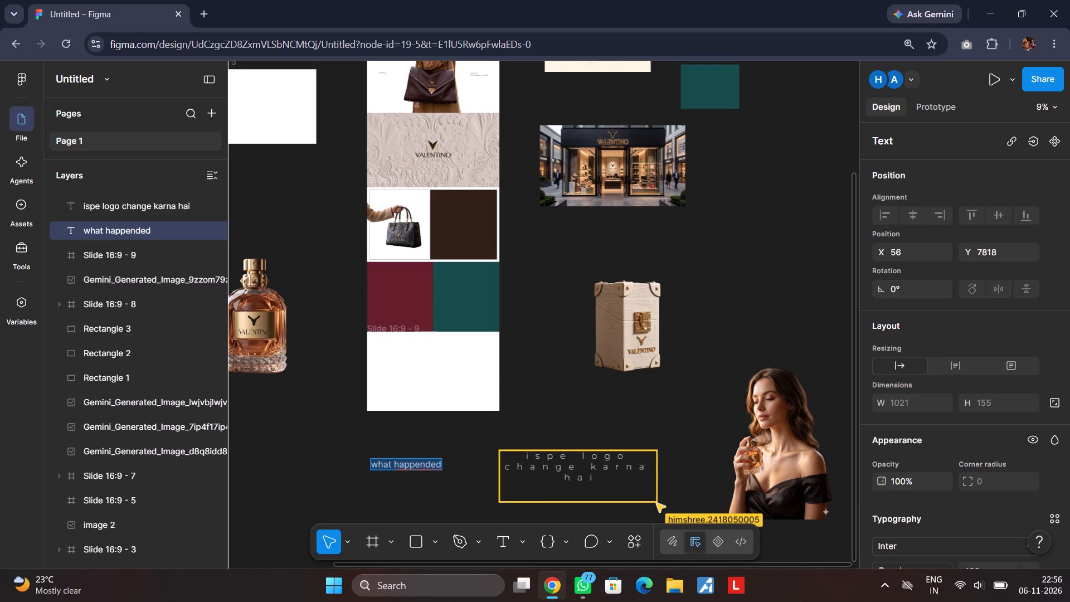
{"action": "type", "text": "achaaa"}
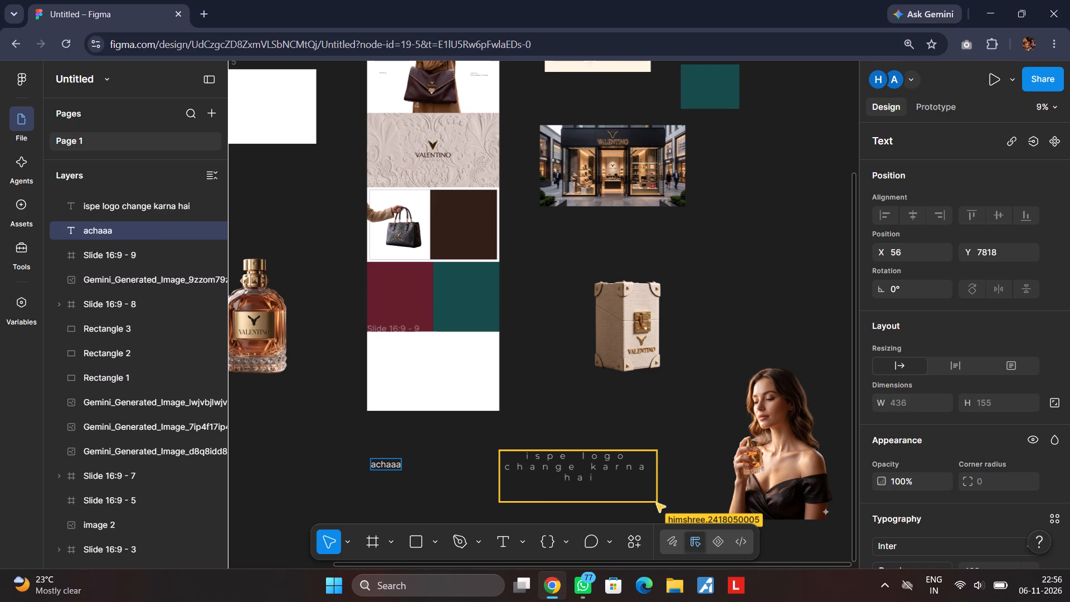
{"action": "left_click", "coordinate": [408, 431]}
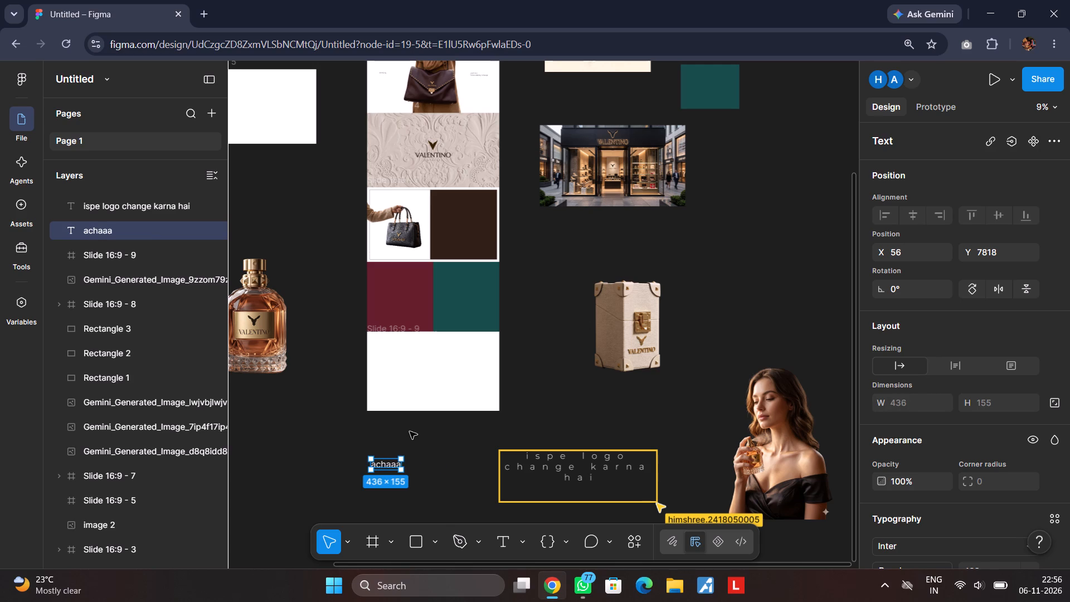
{"action": "left_click", "coordinate": [411, 432]}
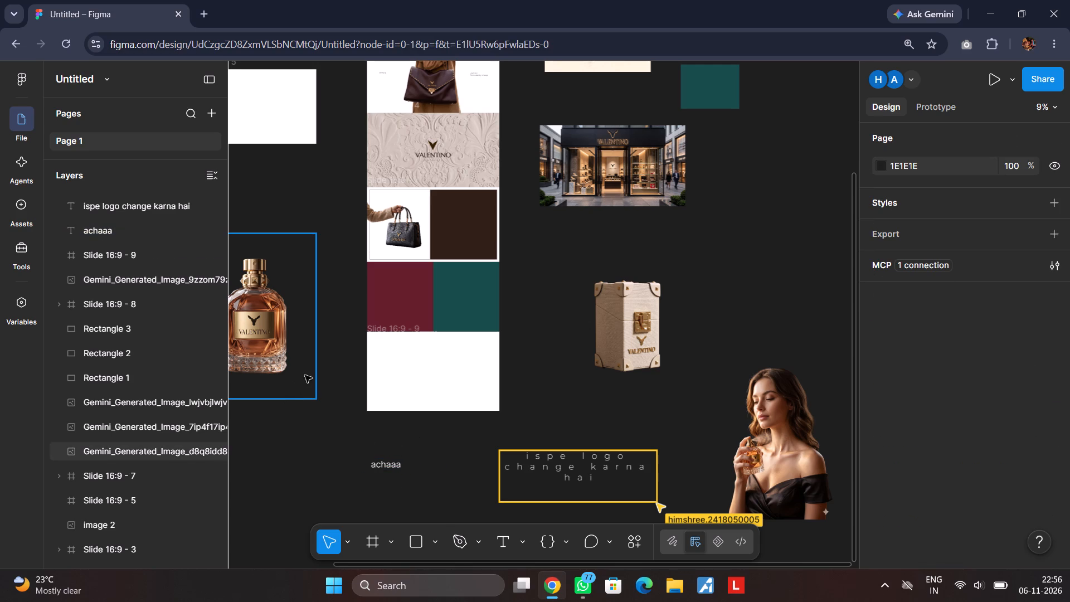
Examine the Valentino column's slides, checking the logo on the cream header and the one on the handbag image.
{"action": "scroll", "coordinate": [538, 291], "scroll_direction": "up", "scroll_amount": 1}
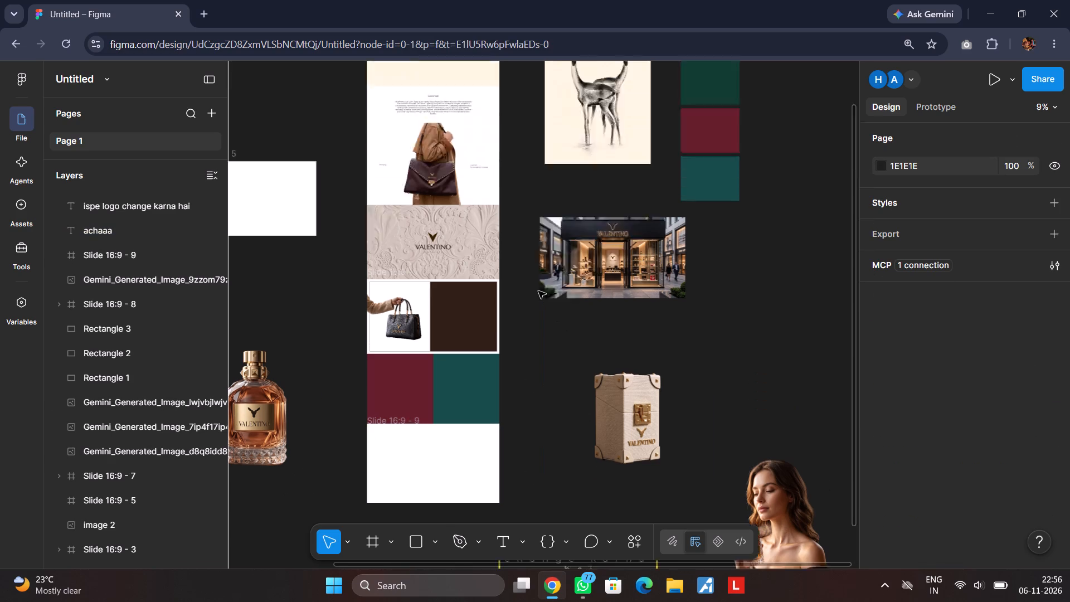
{"action": "scroll", "coordinate": [538, 291], "scroll_direction": "up", "scroll_amount": 2}
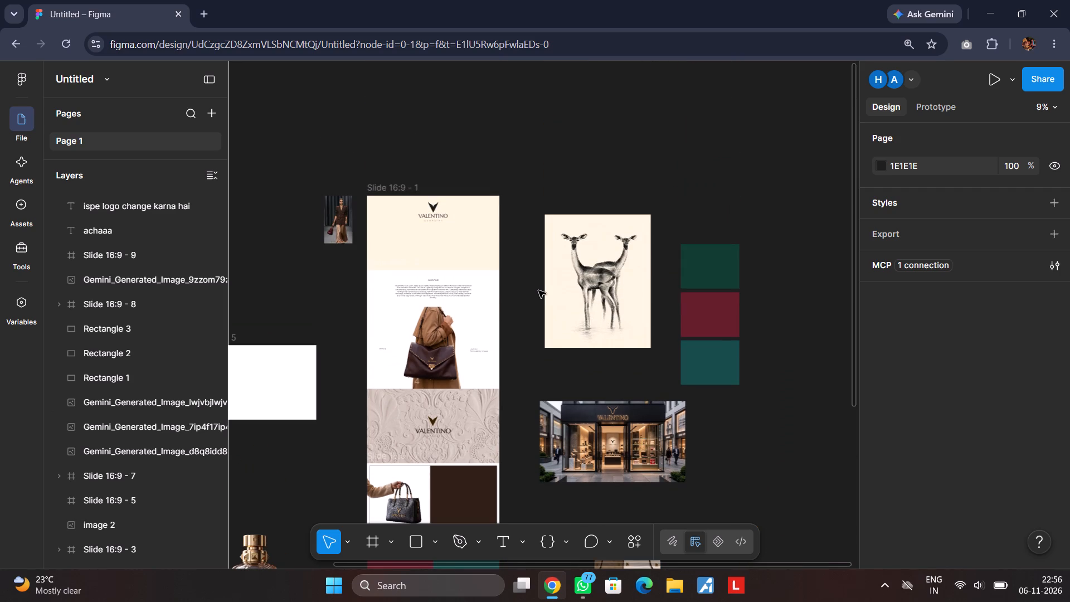
{"action": "scroll", "coordinate": [524, 284], "scroll_direction": "right", "scroll_amount": 2}
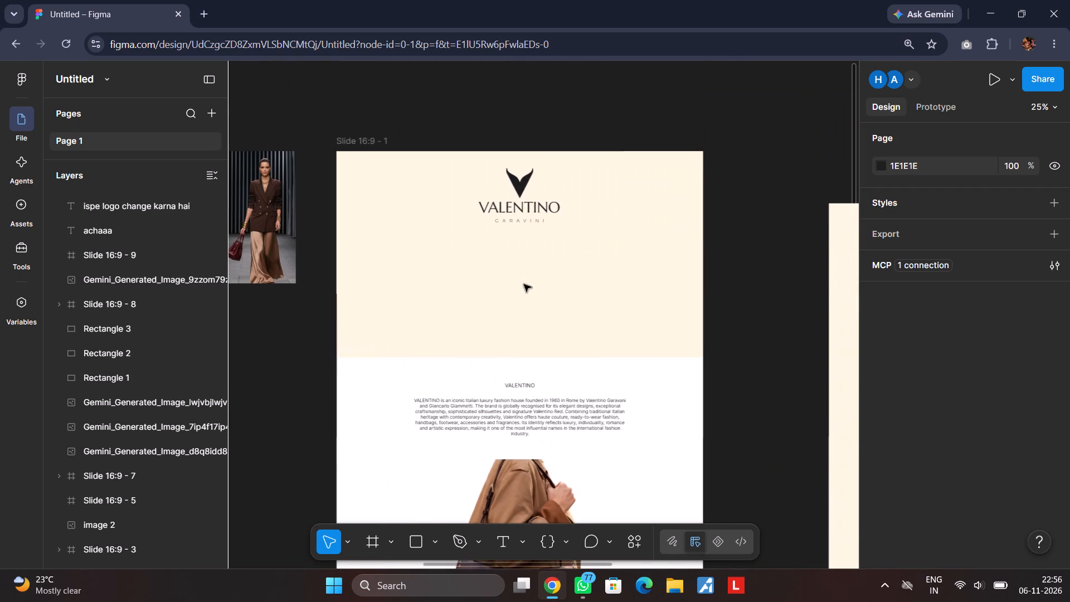
{"action": "scroll", "coordinate": [524, 284], "scroll_direction": "down", "scroll_amount": 1}
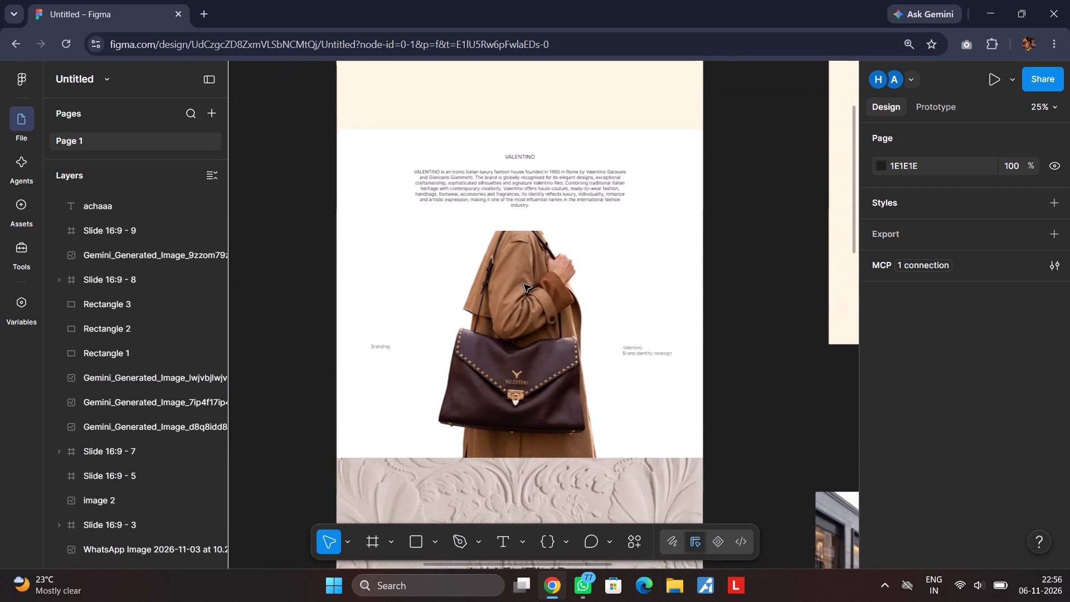
{"action": "scroll", "coordinate": [524, 284], "scroll_direction": "down", "scroll_amount": 3}
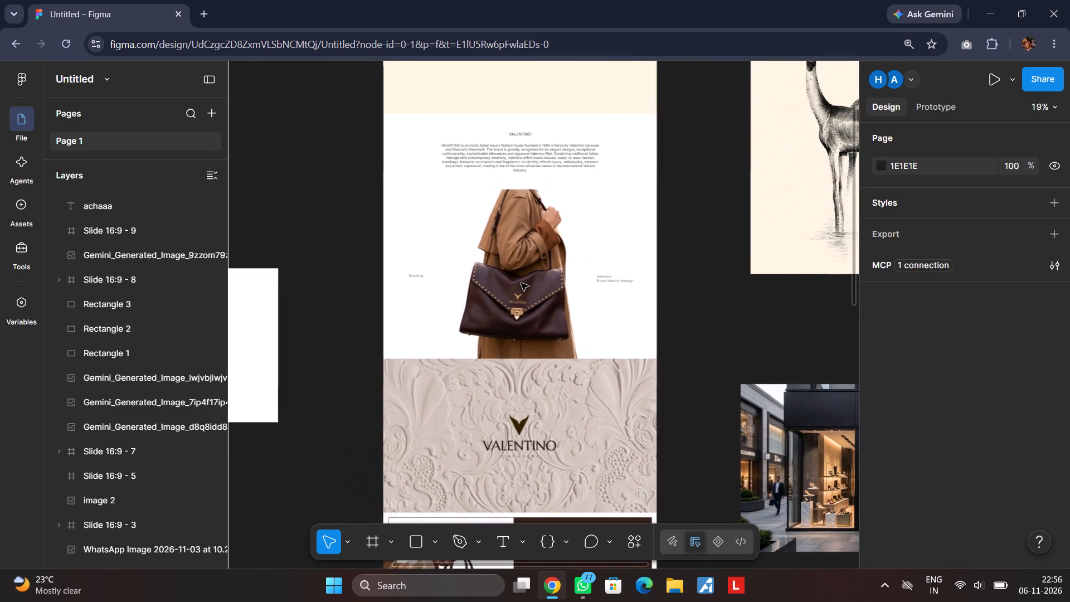
{"action": "left_click", "coordinate": [516, 287]}
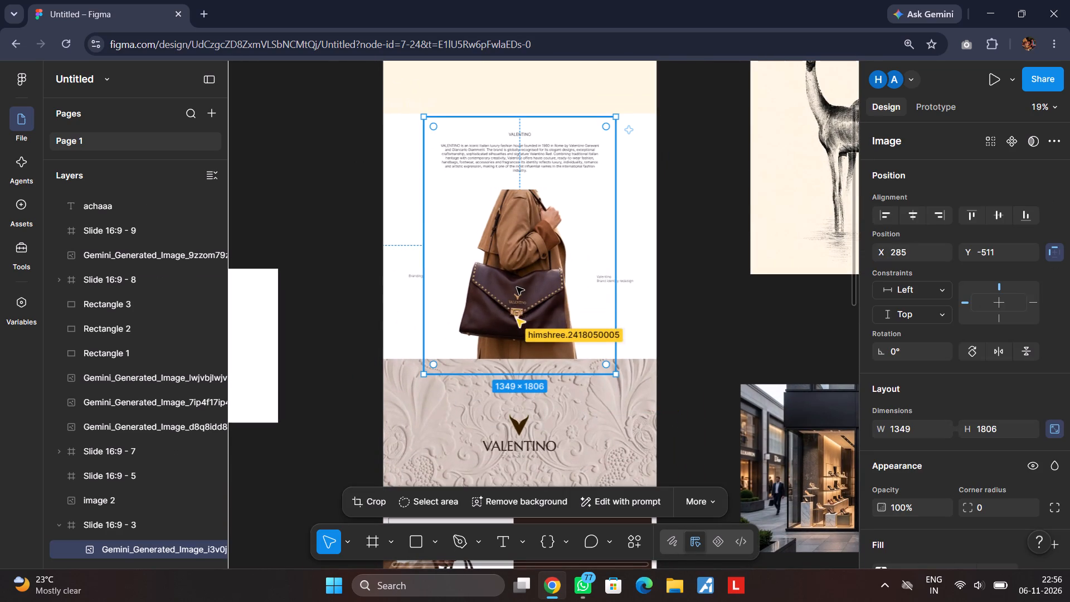
{"action": "scroll", "coordinate": [517, 285], "scroll_direction": "up", "scroll_amount": 4}
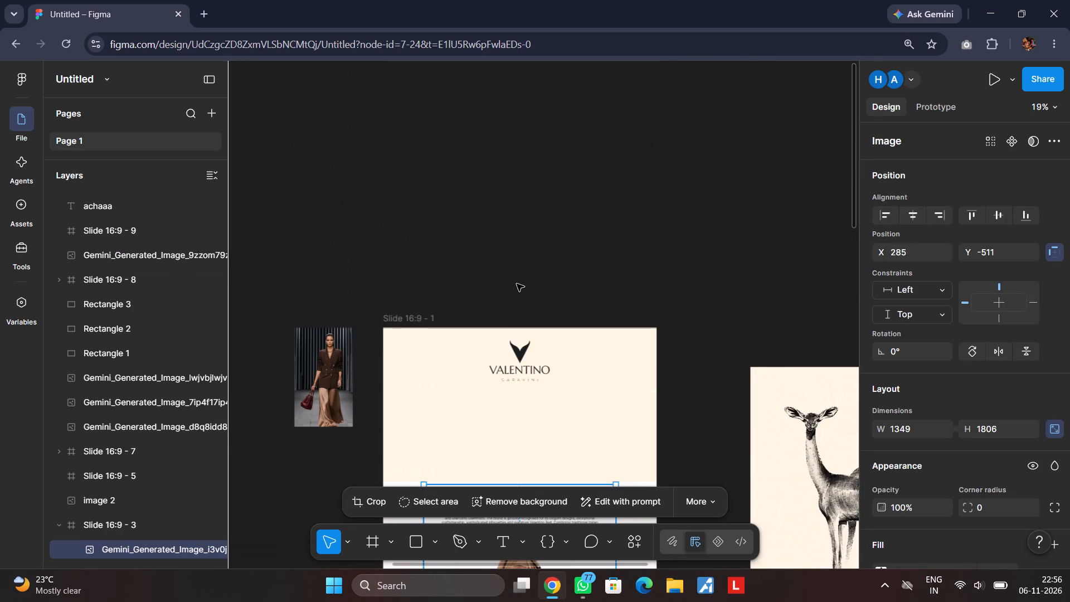
{"action": "left_click", "coordinate": [516, 350]}
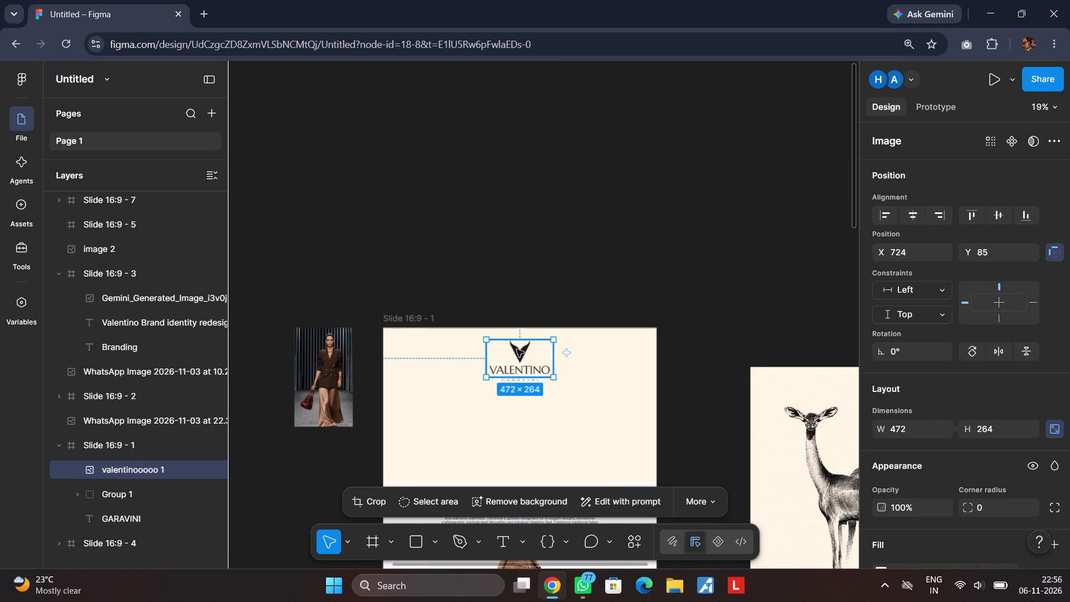
{"action": "double_click", "coordinate": [517, 349]}
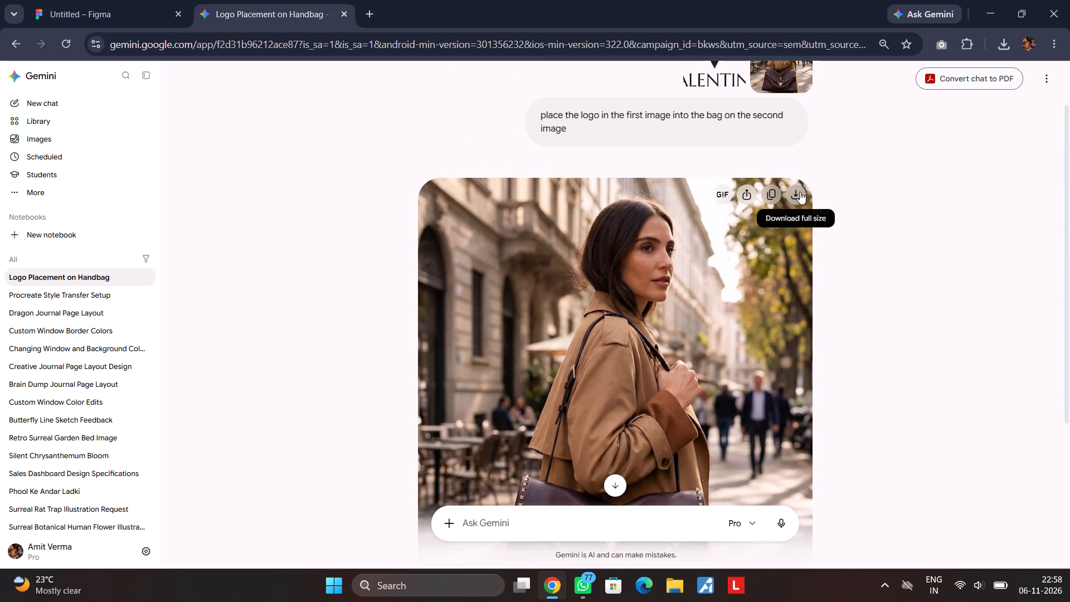
{"action": "left_click", "coordinate": [800, 192]}
Switch back to the Figma file and delete the "achaaa" text below the last blank slide.
{"action": "left_click", "coordinate": [82, 0]}
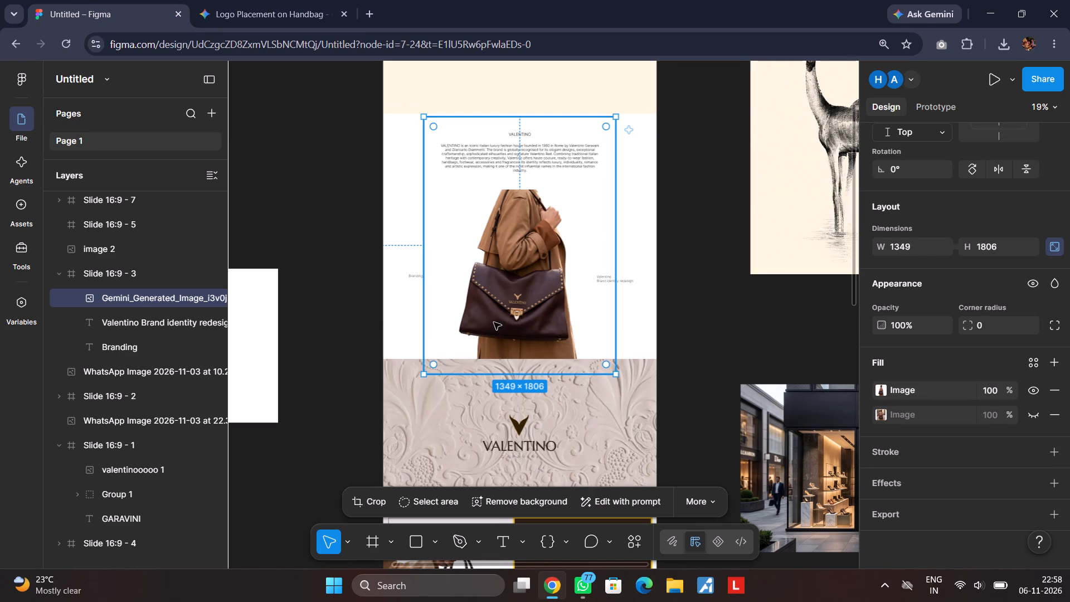
{"action": "scroll", "coordinate": [363, 405], "scroll_direction": "down", "scroll_amount": 5}
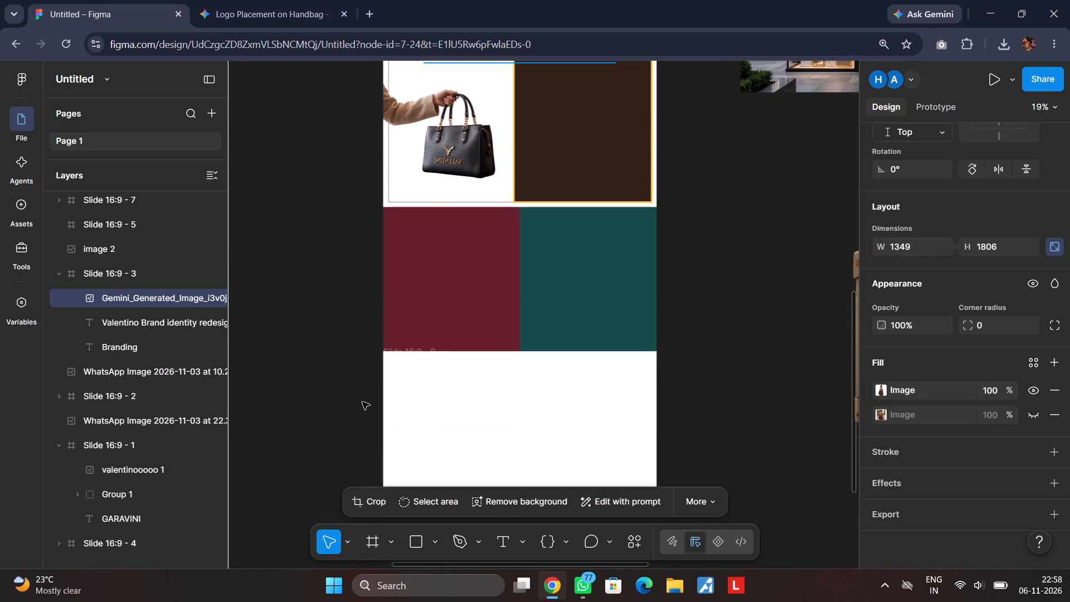
{"action": "scroll", "coordinate": [362, 402], "scroll_direction": "down", "scroll_amount": 4}
{"action": "left_click", "coordinate": [408, 263]}
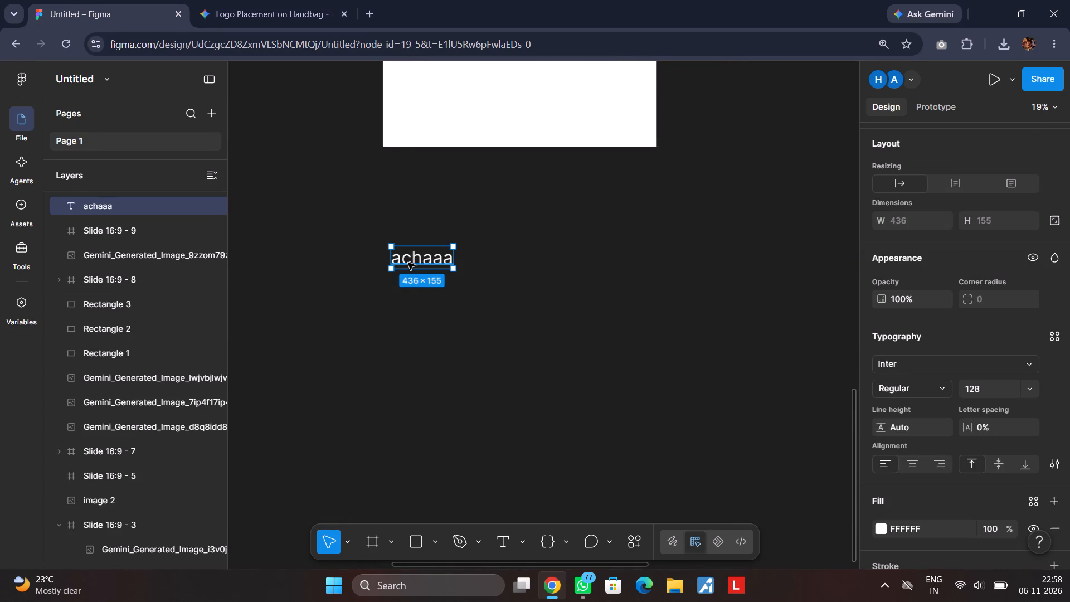
{"action": "key", "text": "BackSpace"}
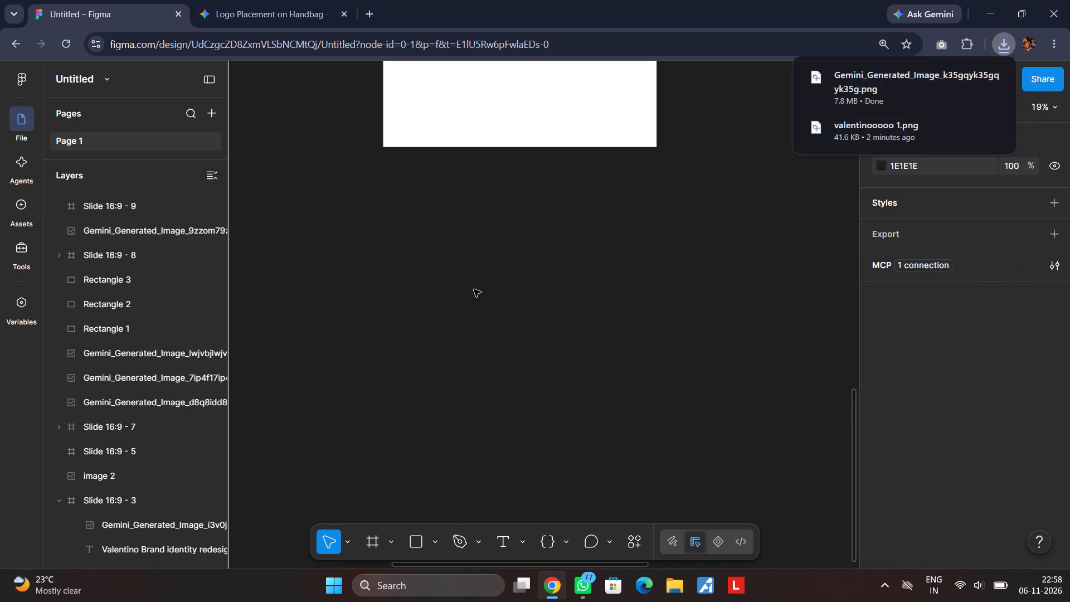
Place the downloaded Gemini_Generated_Image_k35gqyk35gqyk35g on the empty canvas below Slide 16:9 - 9.
{"action": "key", "text": "ctrl+shift+Return"}
{"action": "key", "text": "ctrl+shift+k"}
{"action": "left_click", "coordinate": [154, 139]}
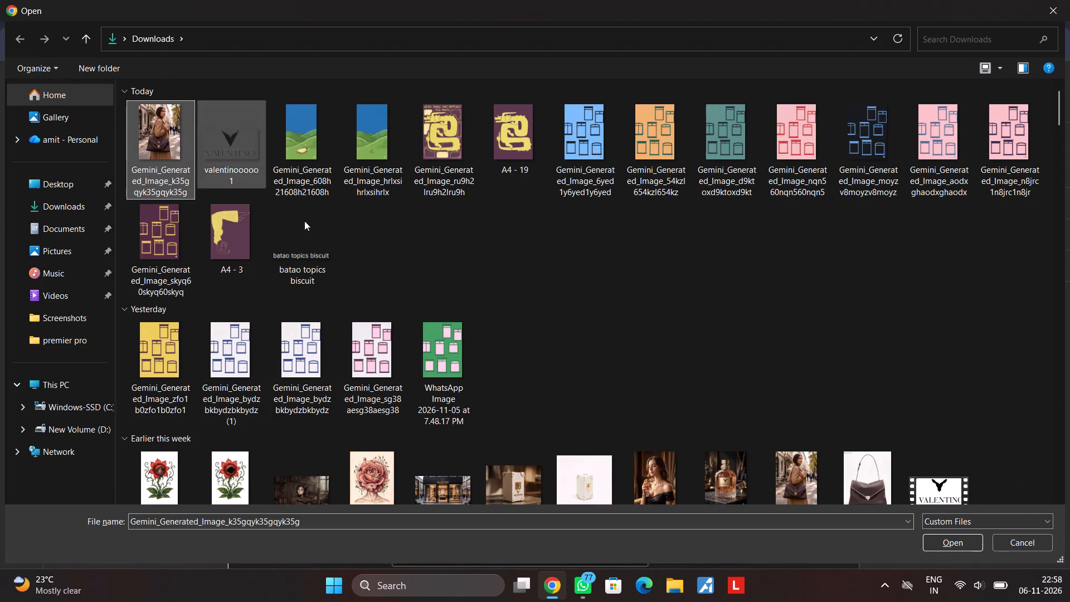
{"action": "left_click", "coordinate": [955, 545]}
{"action": "left_click", "coordinate": [502, 348]}
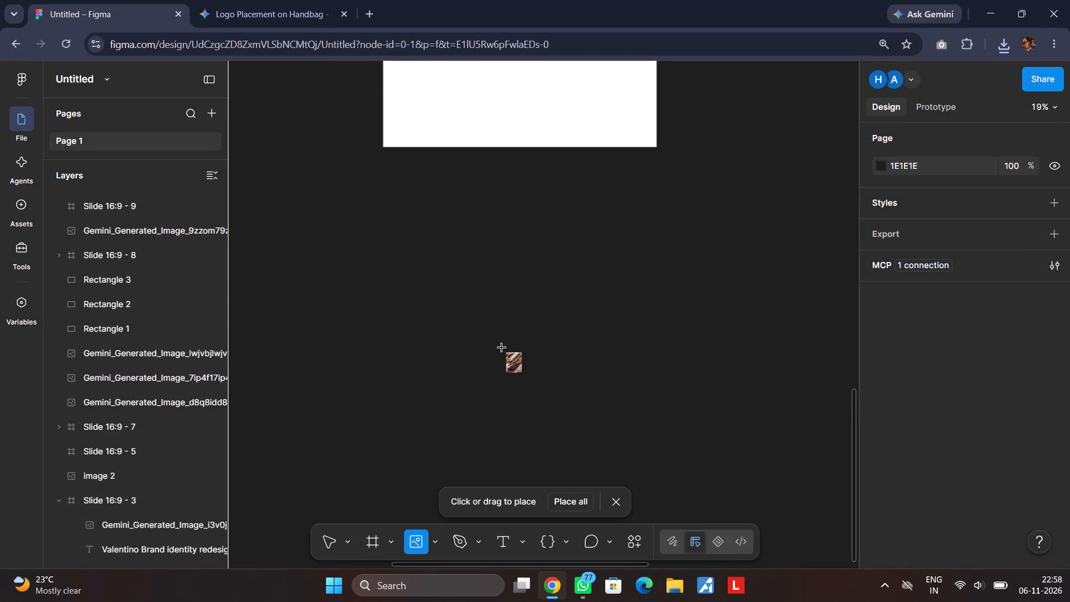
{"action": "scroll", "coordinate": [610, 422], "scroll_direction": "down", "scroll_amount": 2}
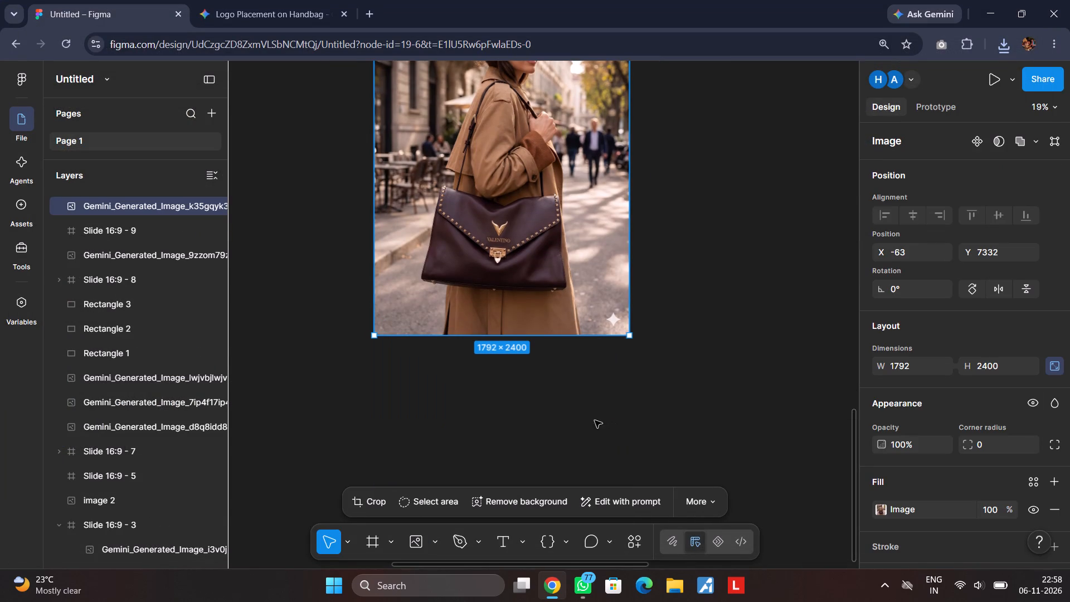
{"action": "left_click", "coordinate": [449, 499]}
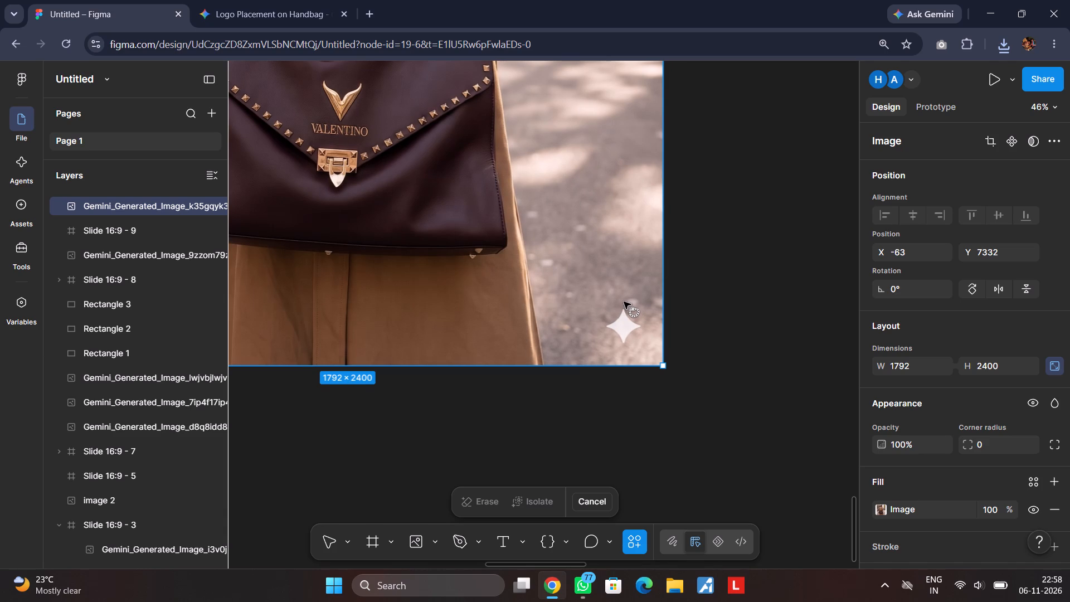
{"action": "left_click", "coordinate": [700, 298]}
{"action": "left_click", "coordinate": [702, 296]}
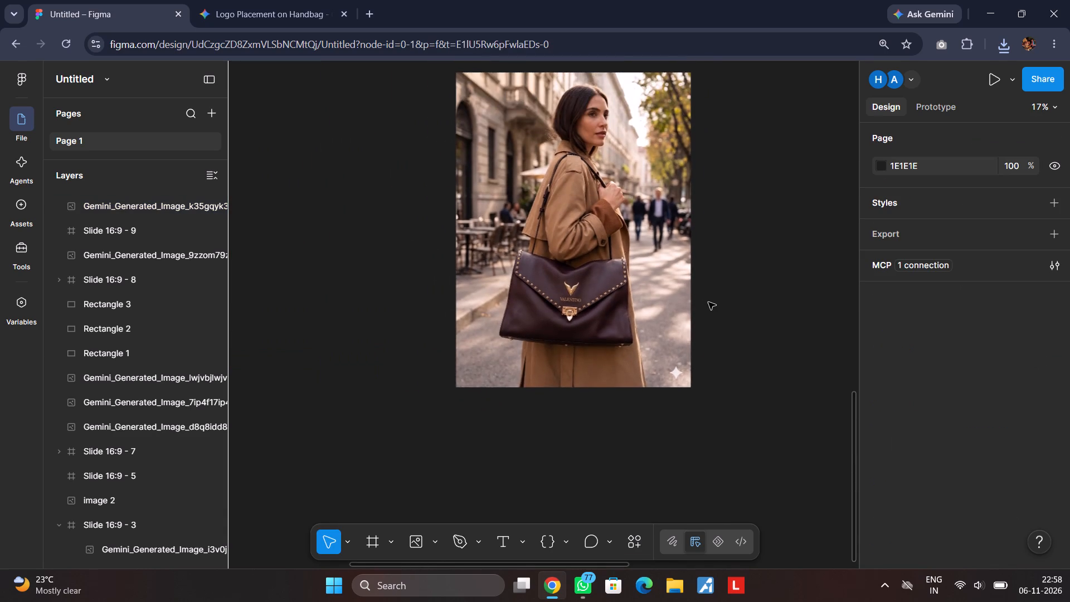
Move the new handbag image to the empty canvas above Slide 16:9 - 5 and scale it down to about 907 × 1215.
{"action": "scroll", "coordinate": [708, 302], "scroll_direction": "left", "scroll_amount": 1}
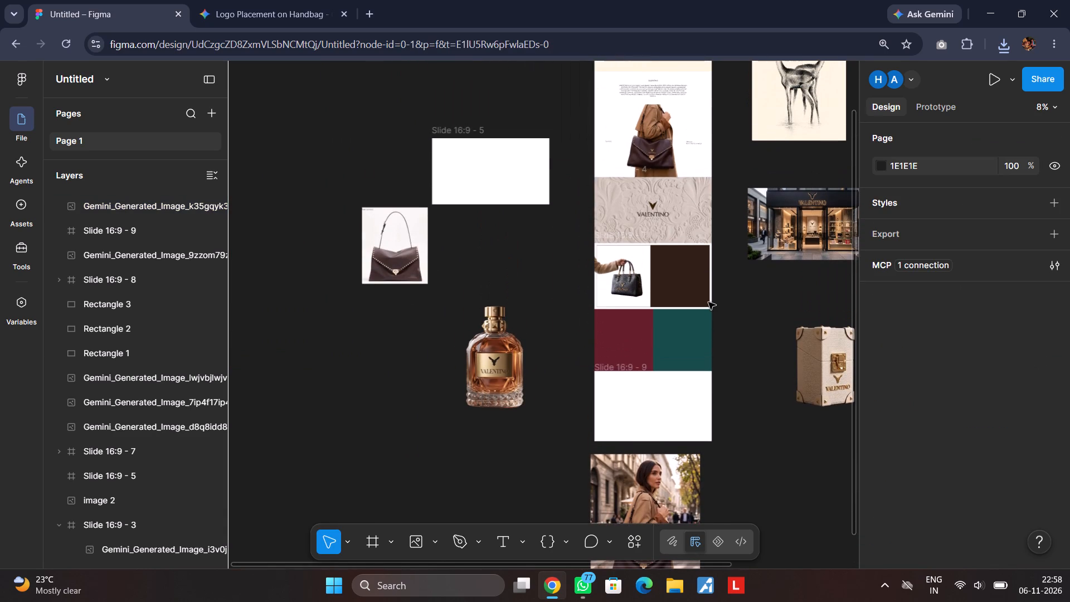
{"action": "scroll", "coordinate": [708, 302], "scroll_direction": "left", "scroll_amount": 2}
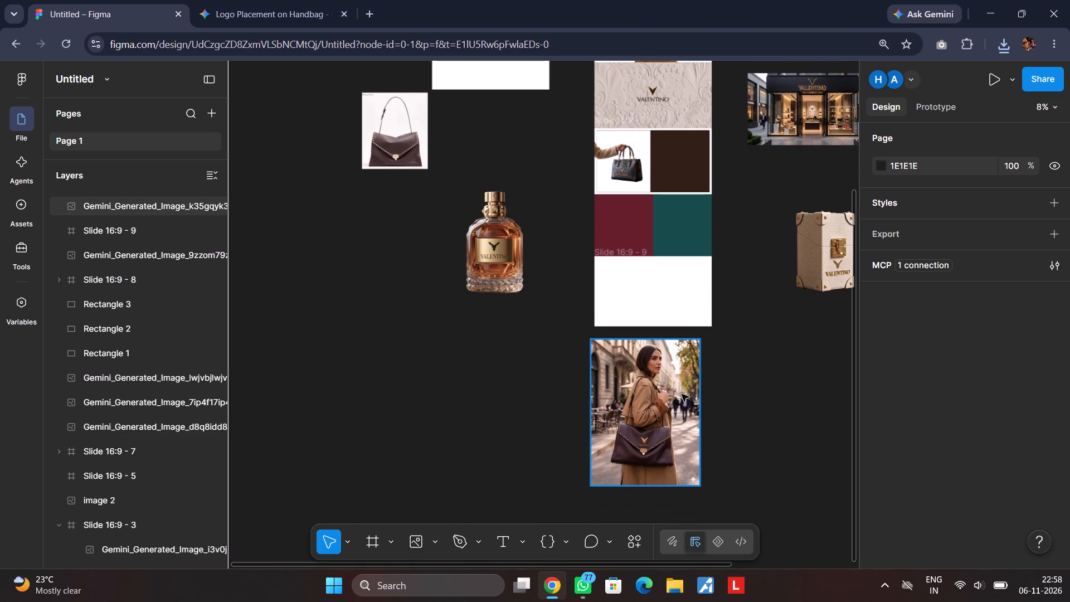
{"action": "left_click_drag", "start_coordinate": [669, 411], "coordinate": [567, 255]}
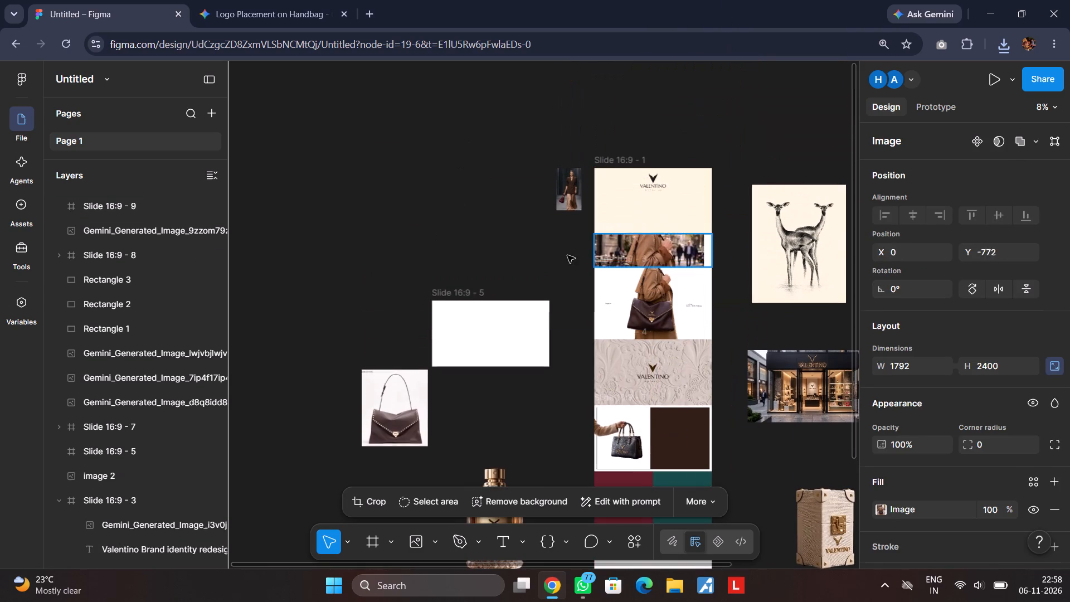
{"action": "left_click_drag", "start_coordinate": [567, 255], "coordinate": [465, 182]}
{"action": "left_click_drag", "start_coordinate": [496, 258], "coordinate": [407, 186]}
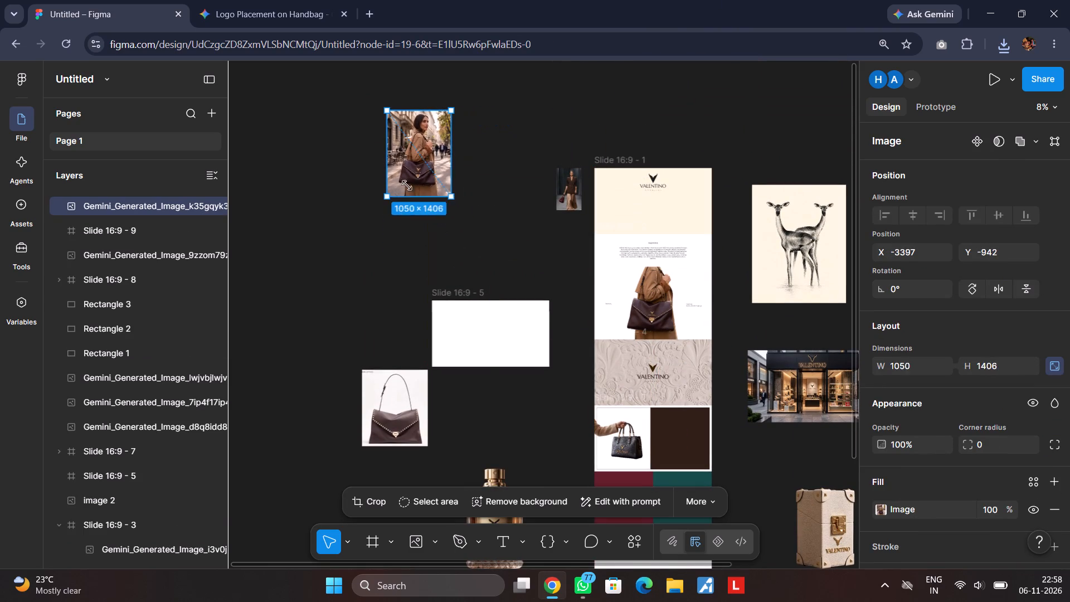
{"action": "left_click_drag", "start_coordinate": [407, 186], "coordinate": [406, 185]}
{"action": "left_click_drag", "start_coordinate": [408, 153], "coordinate": [451, 197]}
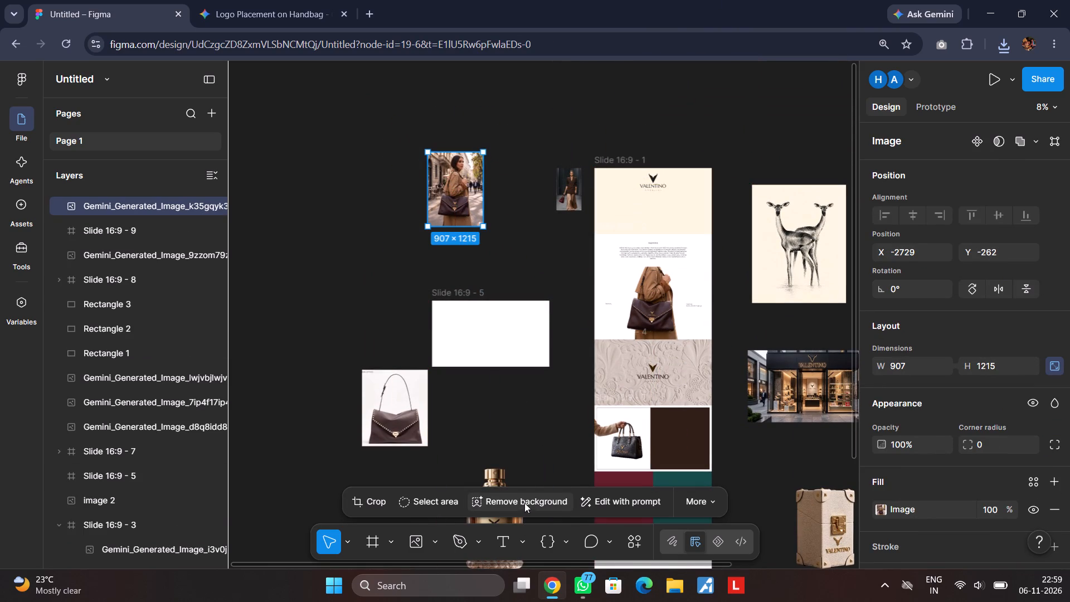
Remove the background from the new handbag image and move it nearer the slide column, to about X -1914, Y 346.
{"action": "left_click", "coordinate": [524, 503]}
{"action": "left_click_drag", "start_coordinate": [462, 193], "coordinate": [486, 210]}
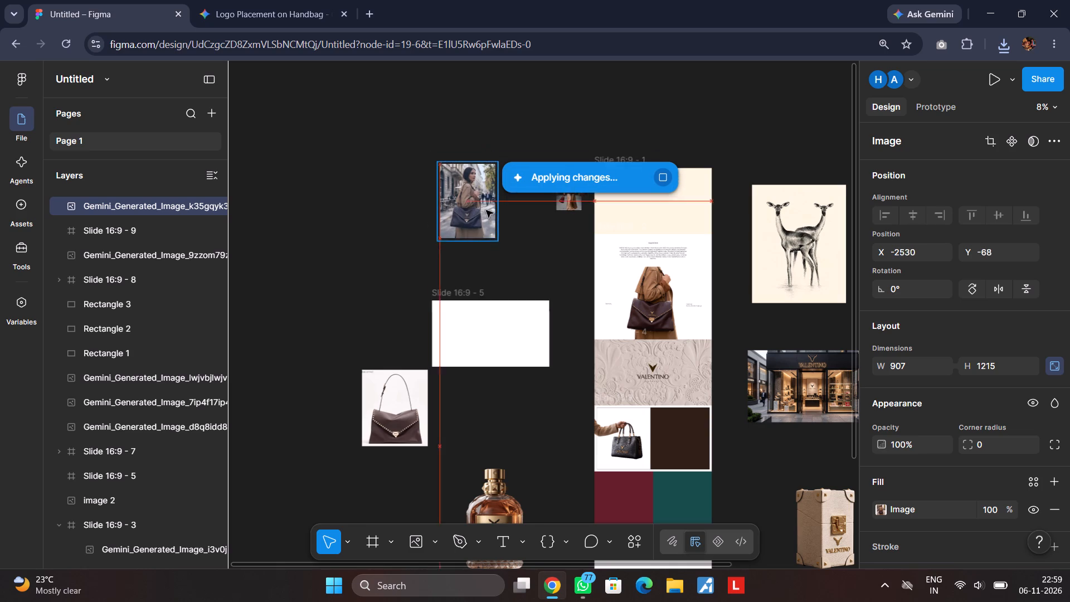
{"action": "left_click_drag", "start_coordinate": [486, 210], "coordinate": [512, 229]}
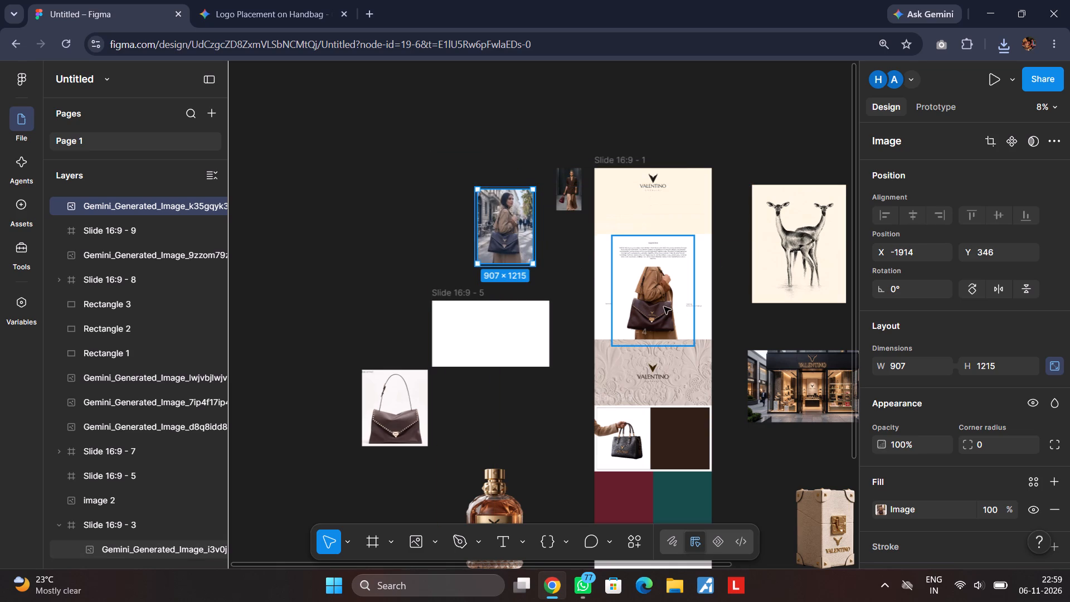
Set the new handbag cutout's width to 1349 with proportions kept, copying the value from the existing handbag image in Slide 16:9 - 3.
{"action": "left_click", "coordinate": [664, 307]}
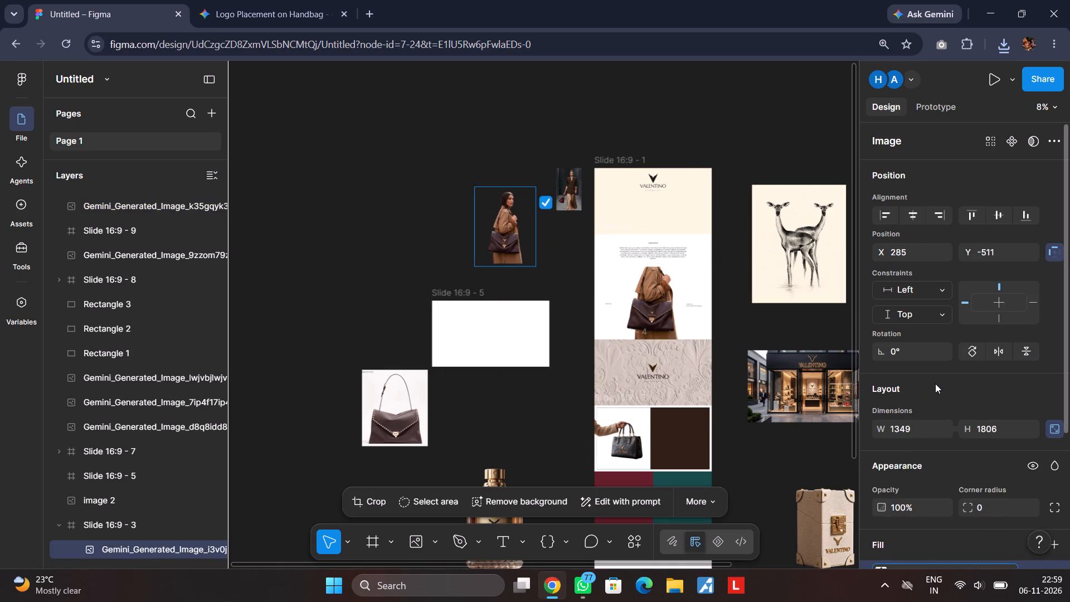
{"action": "scroll", "coordinate": [917, 381], "scroll_direction": "down", "scroll_amount": 1}
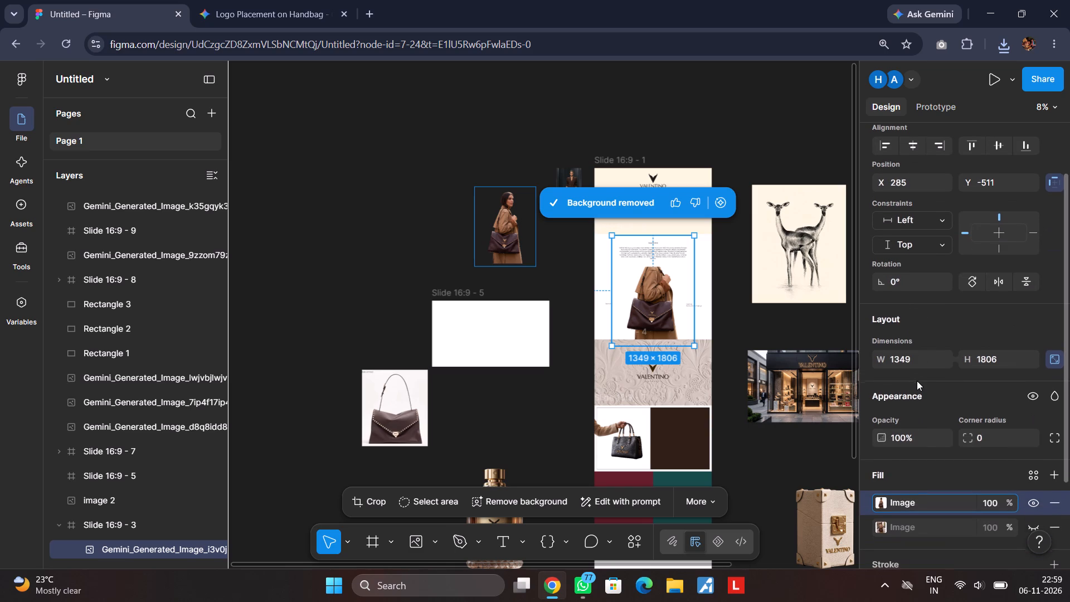
{"action": "left_click", "coordinate": [909, 356]}
{"action": "key", "text": "ctrl+c"}
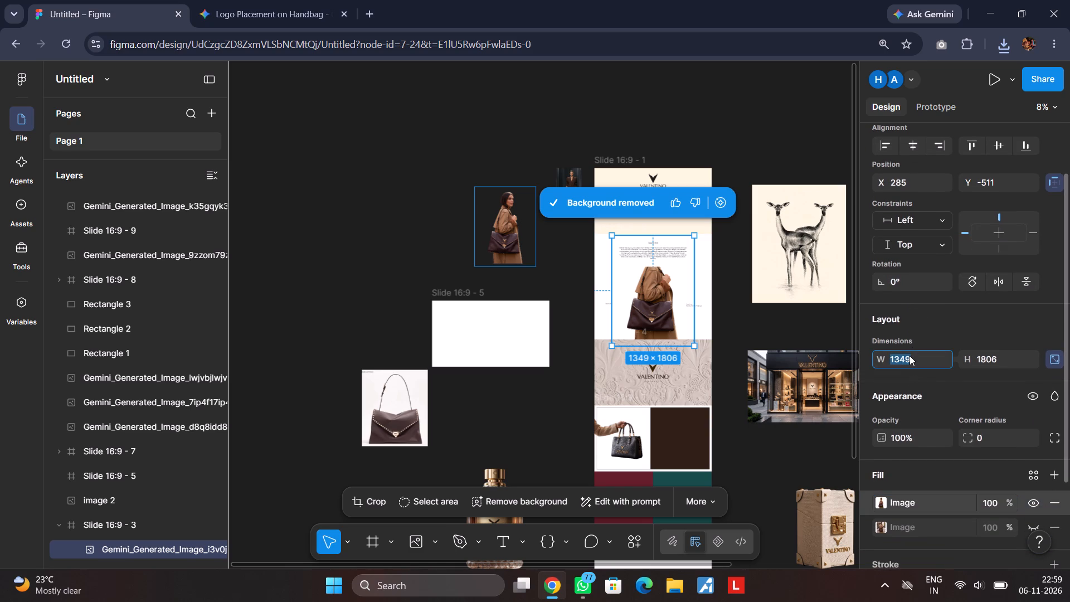
{"action": "left_click", "coordinate": [499, 231]}
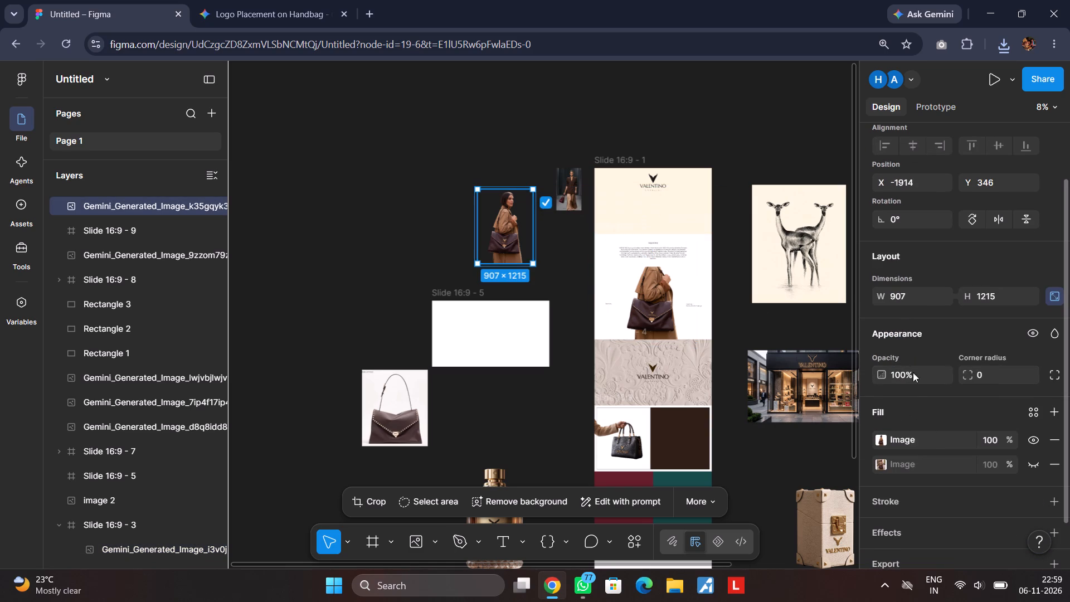
{"action": "left_click", "coordinate": [898, 295]}
{"action": "key", "text": "ctrl+v"}
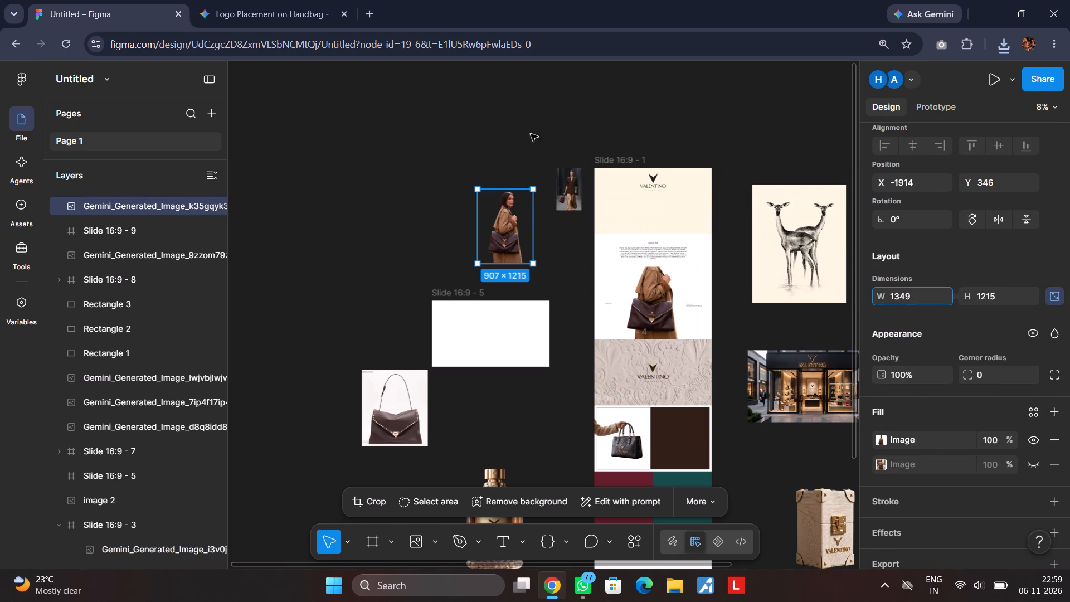
{"action": "left_click", "coordinate": [514, 128]}
Move the new handbag cutout into Slide 16:9 - 3, aligned over the existing handbag image at X 285, Y -512.
{"action": "left_click_drag", "start_coordinate": [529, 250], "coordinate": [595, 269]}
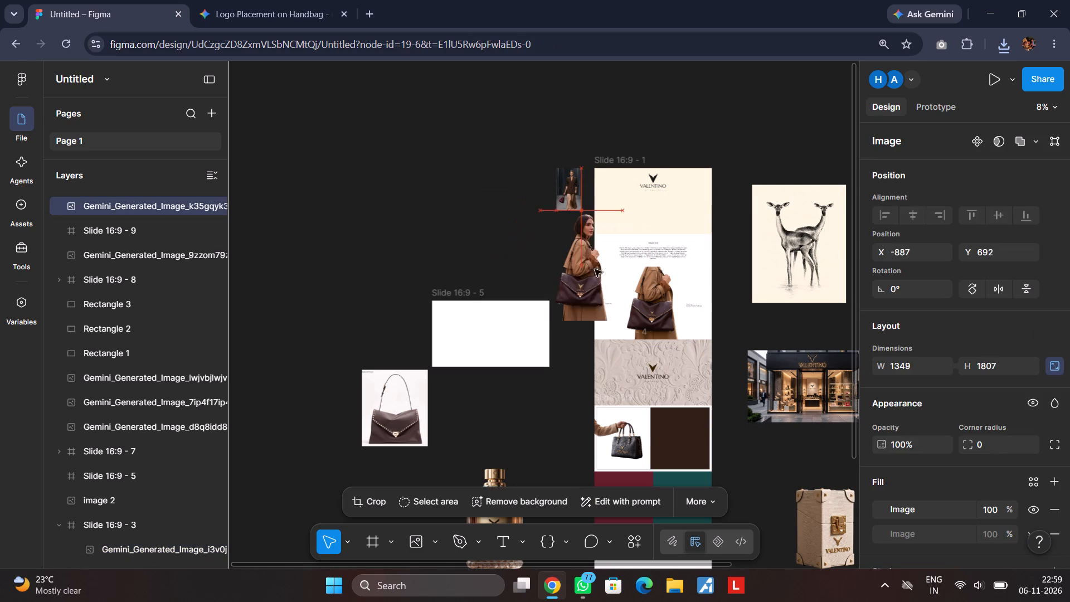
{"action": "left_click_drag", "start_coordinate": [595, 269], "coordinate": [664, 297]}
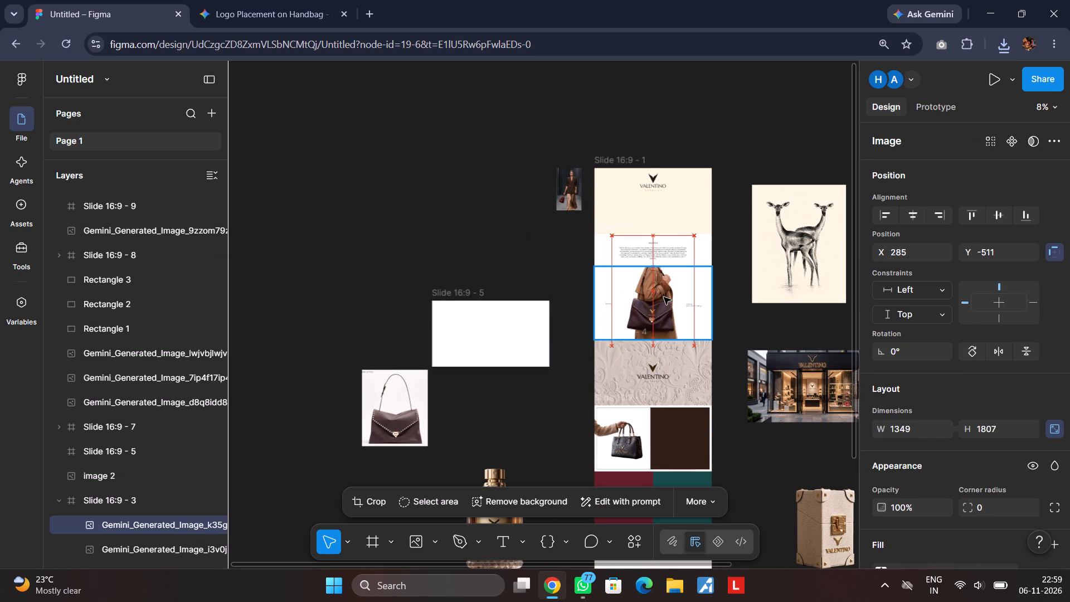
{"action": "left_click_drag", "start_coordinate": [664, 297], "coordinate": [514, 234]}
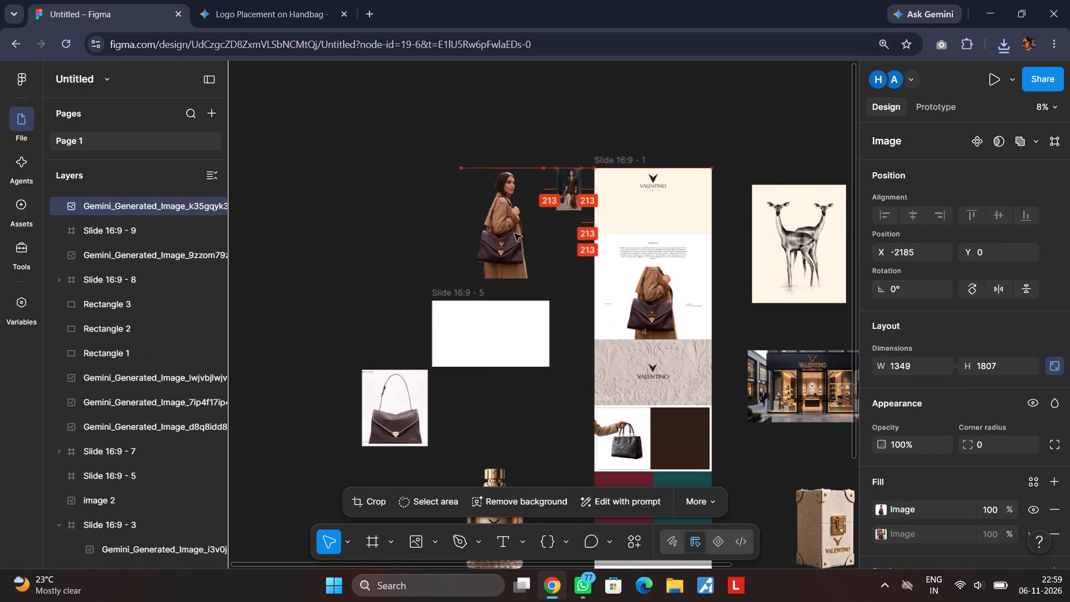
{"action": "left_click_drag", "start_coordinate": [514, 234], "coordinate": [653, 294]}
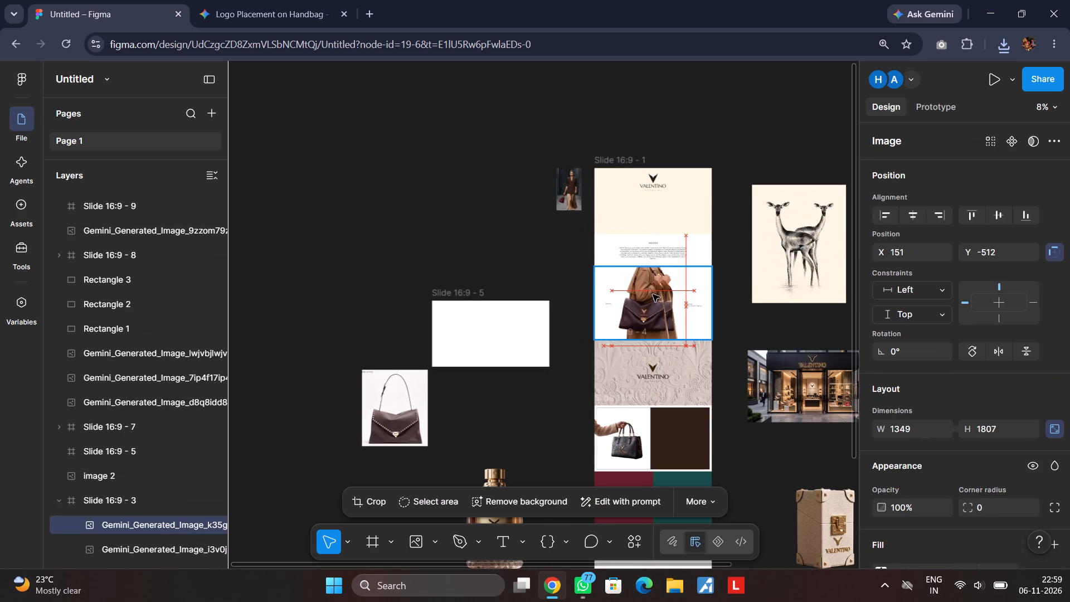
{"action": "left_click_drag", "start_coordinate": [653, 294], "coordinate": [663, 292]}
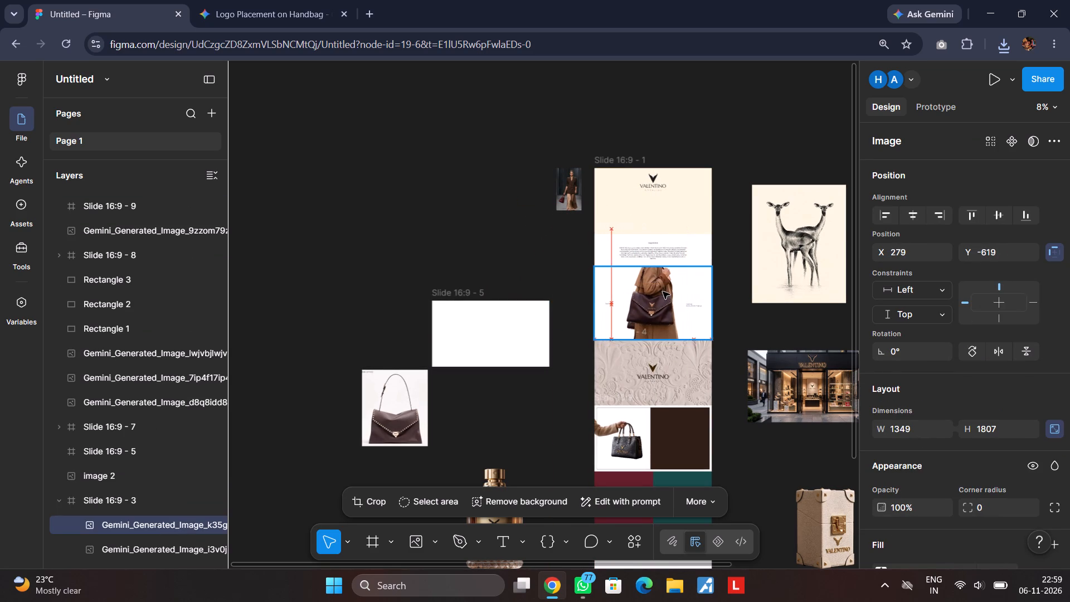
{"action": "left_click_drag", "start_coordinate": [663, 292], "coordinate": [663, 294]}
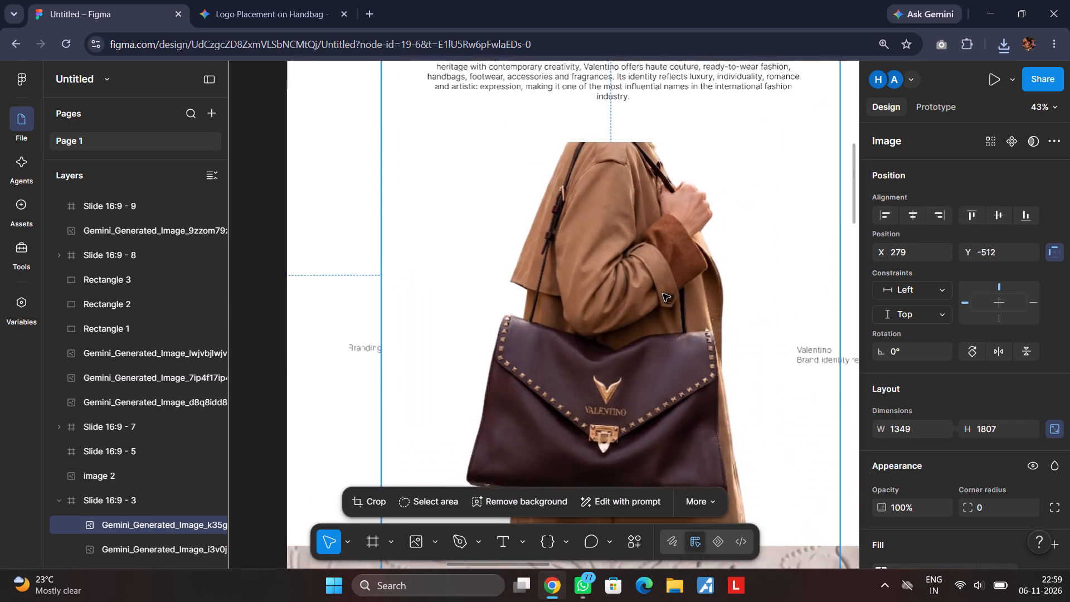
{"action": "scroll", "coordinate": [663, 294], "scroll_direction": "down", "scroll_amount": 2}
{"action": "left_click", "coordinate": [653, 268]}
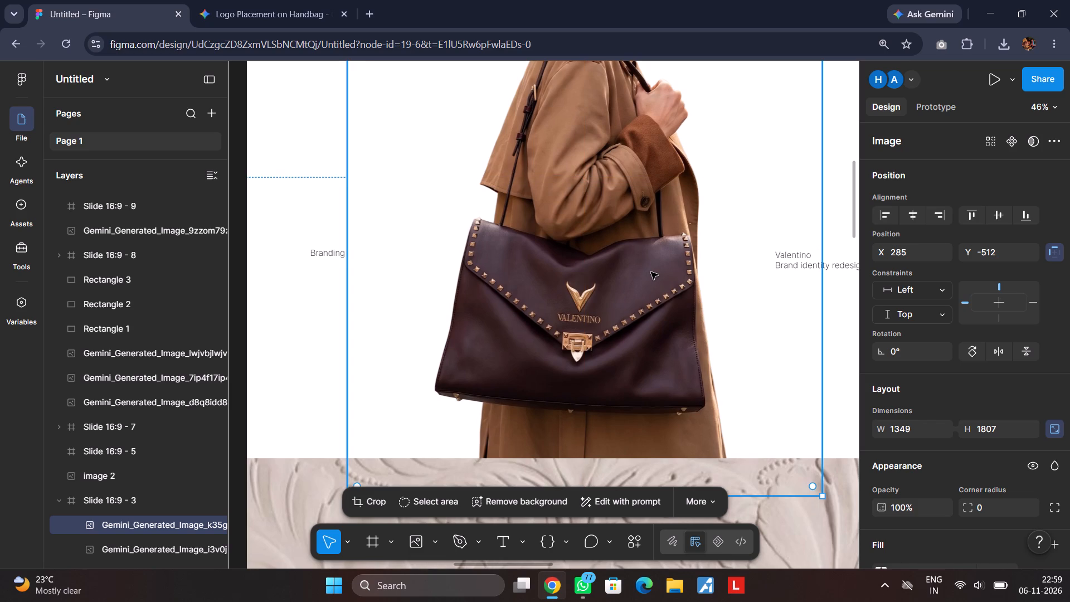
{"action": "left_click", "coordinate": [405, 173]}
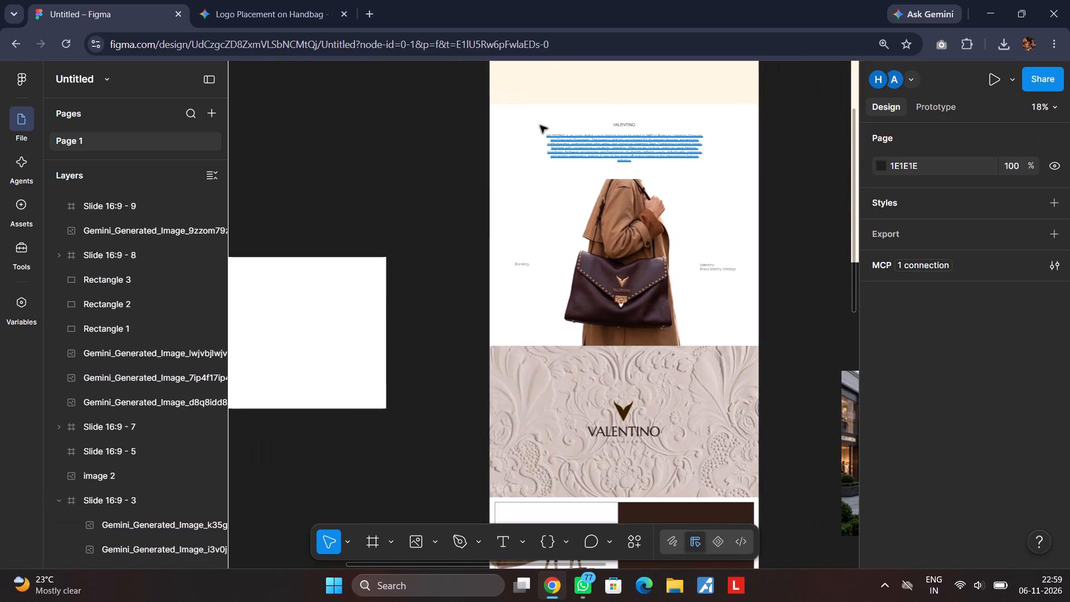
{"action": "left_click", "coordinate": [515, 176]}
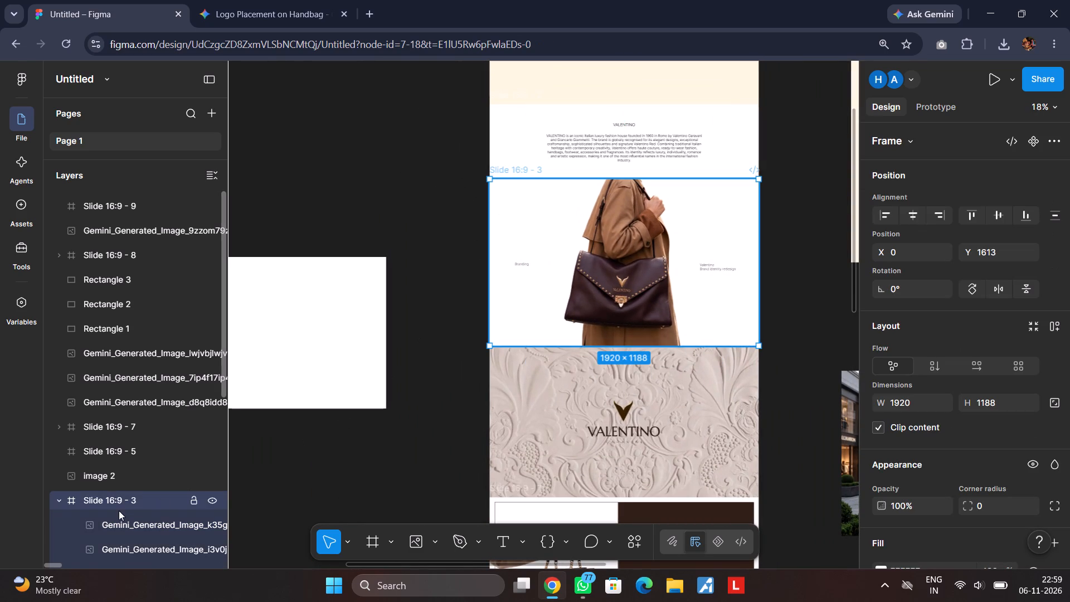
{"action": "left_click", "coordinate": [129, 550]}
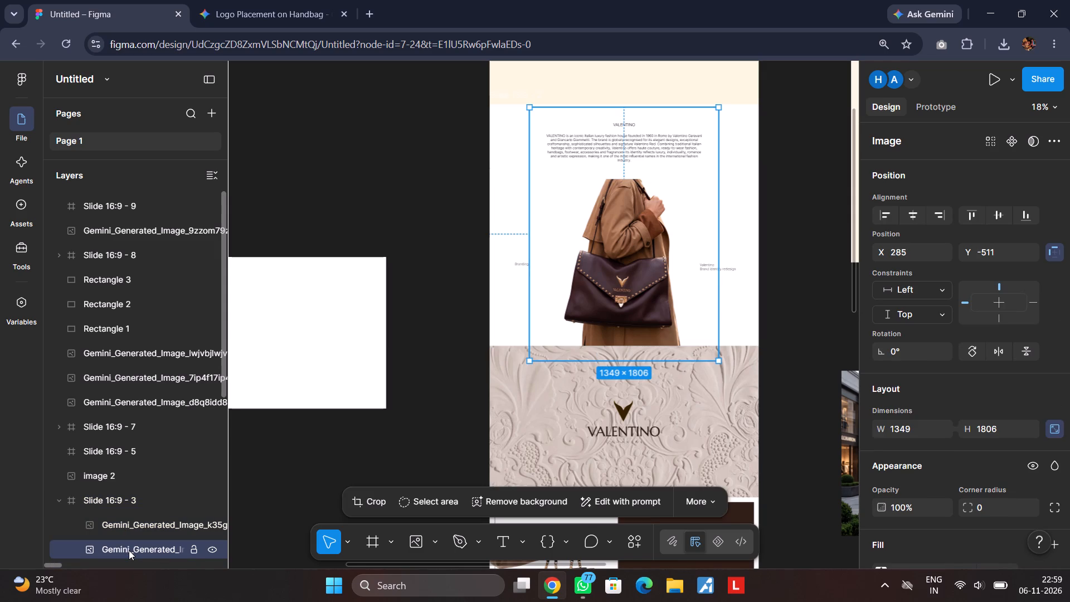
{"action": "key", "text": "BackSpace"}
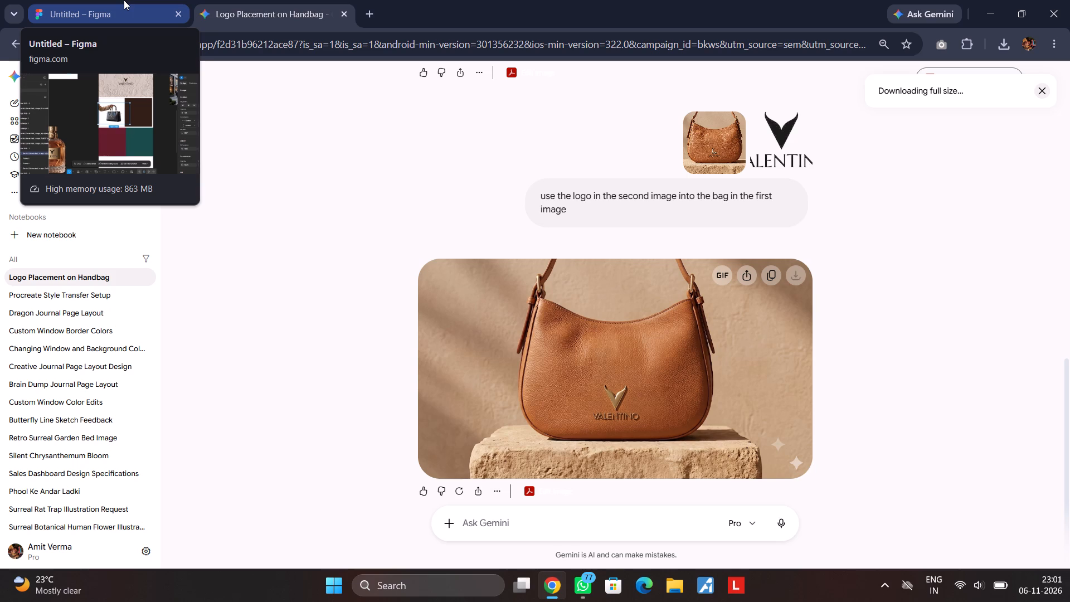
Switch to the Untitled Figma file and paste the copied value 1349 onto the canvas.
{"action": "left_click", "coordinate": [124, 0]}
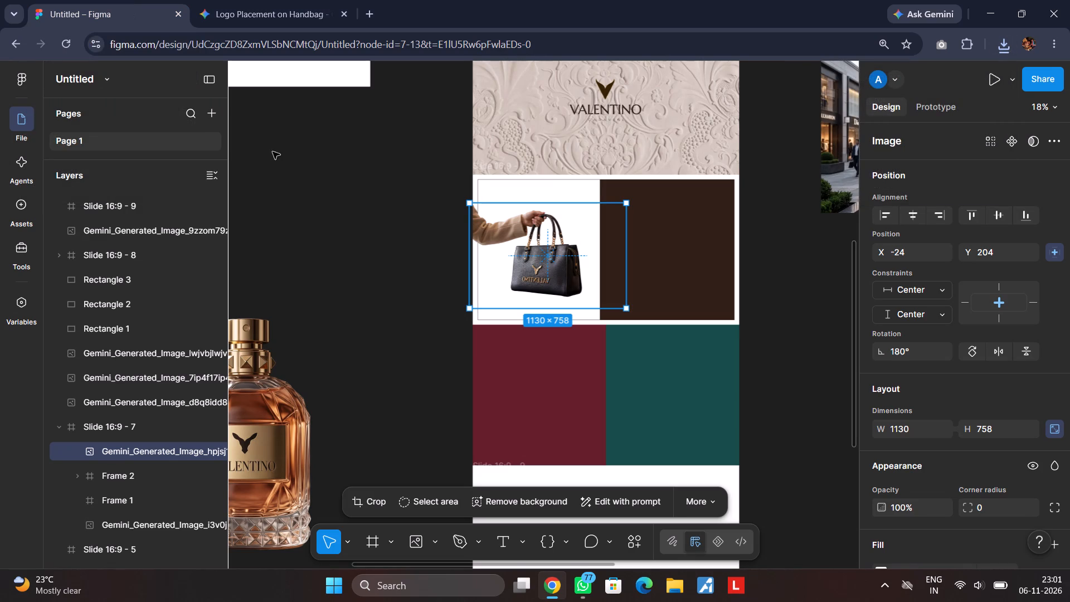
{"action": "left_click", "coordinate": [387, 372]}
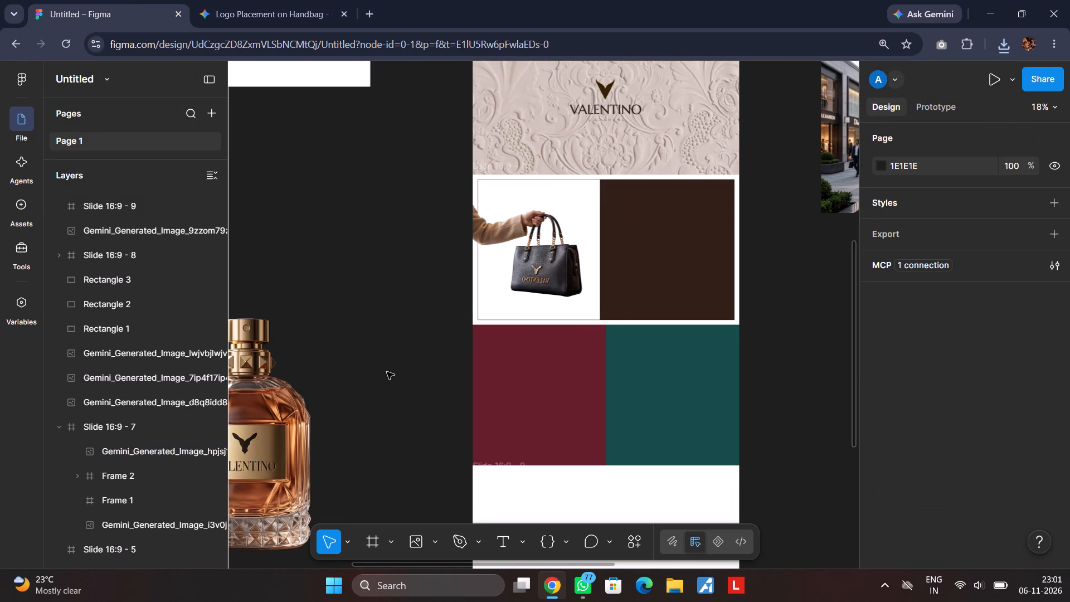
{"action": "key", "text": "ctrl+v"}
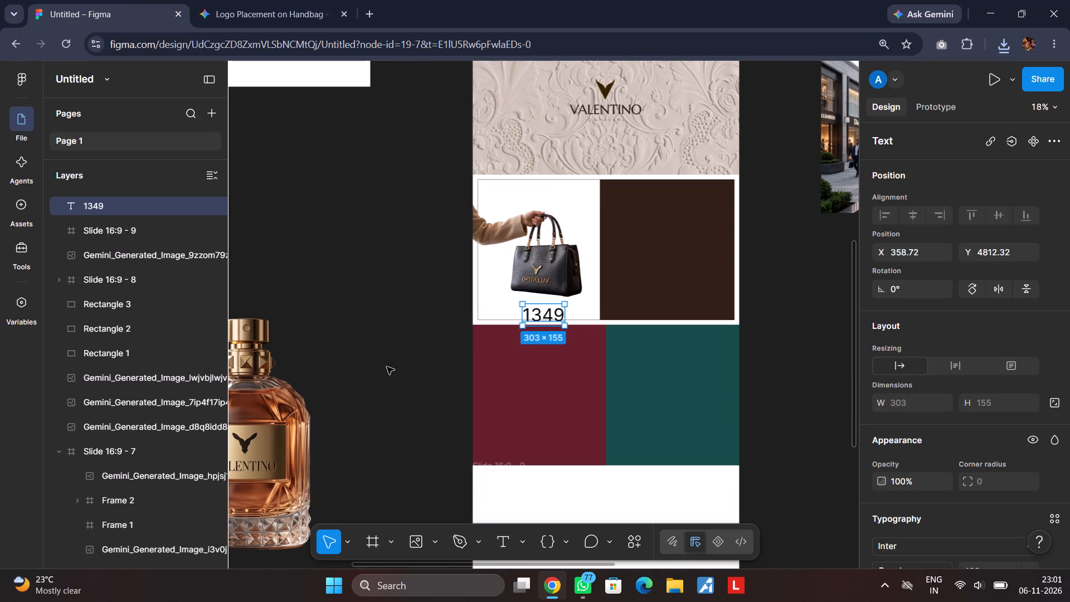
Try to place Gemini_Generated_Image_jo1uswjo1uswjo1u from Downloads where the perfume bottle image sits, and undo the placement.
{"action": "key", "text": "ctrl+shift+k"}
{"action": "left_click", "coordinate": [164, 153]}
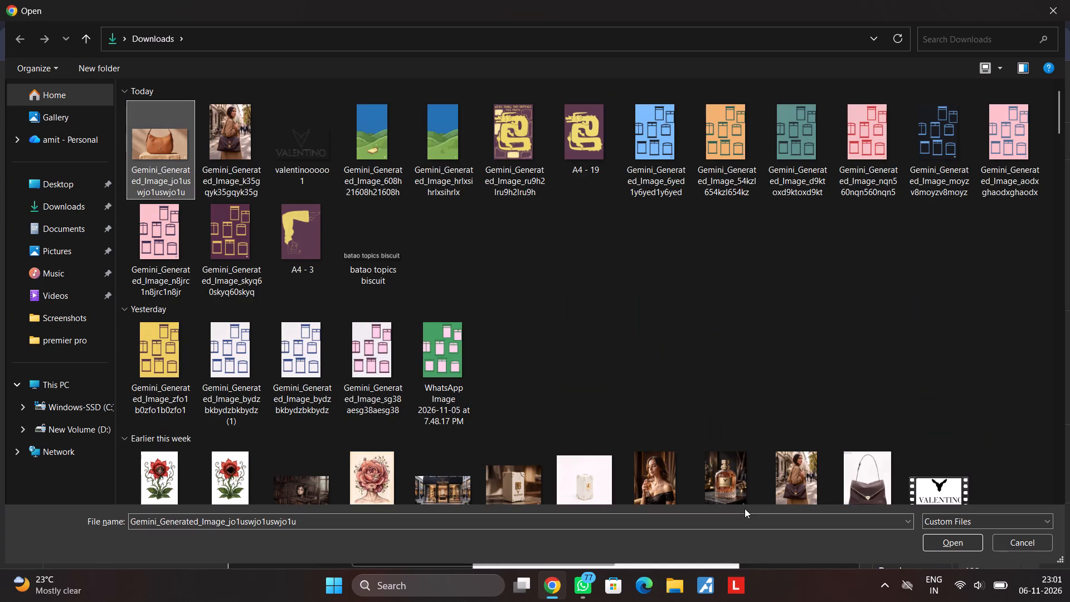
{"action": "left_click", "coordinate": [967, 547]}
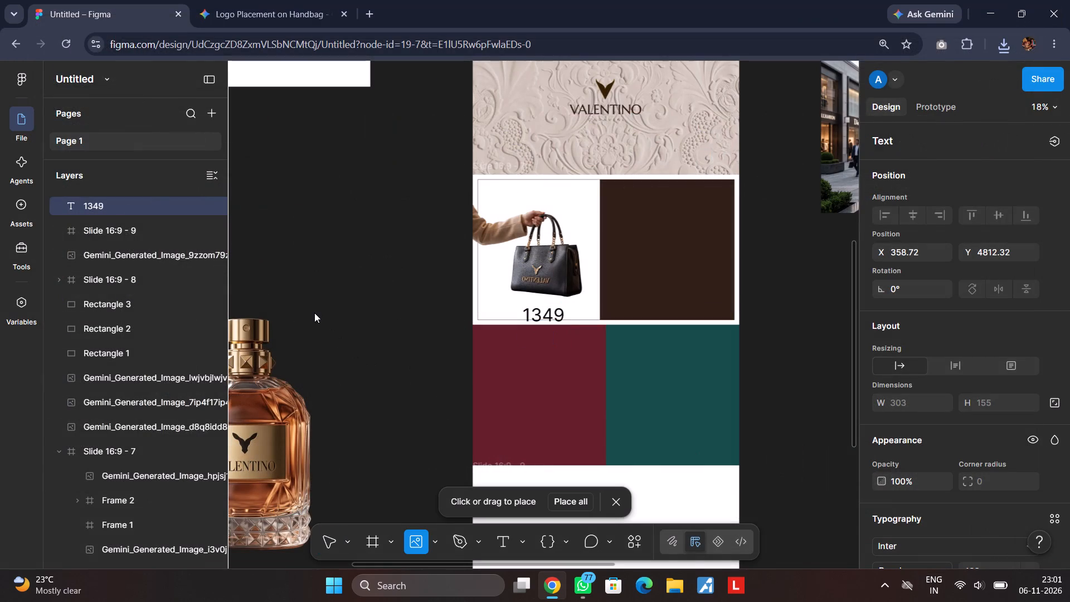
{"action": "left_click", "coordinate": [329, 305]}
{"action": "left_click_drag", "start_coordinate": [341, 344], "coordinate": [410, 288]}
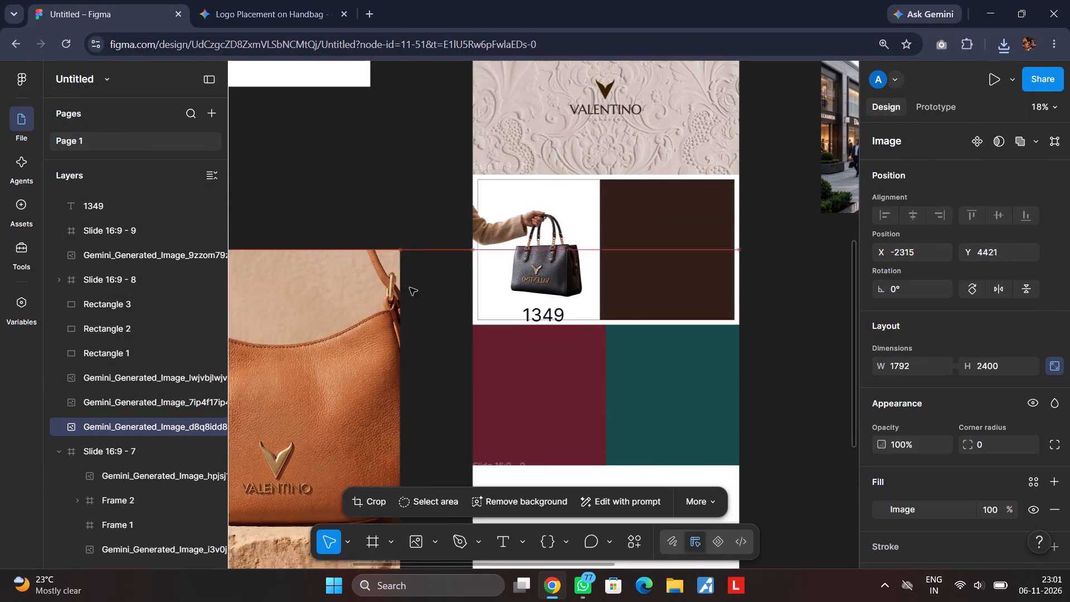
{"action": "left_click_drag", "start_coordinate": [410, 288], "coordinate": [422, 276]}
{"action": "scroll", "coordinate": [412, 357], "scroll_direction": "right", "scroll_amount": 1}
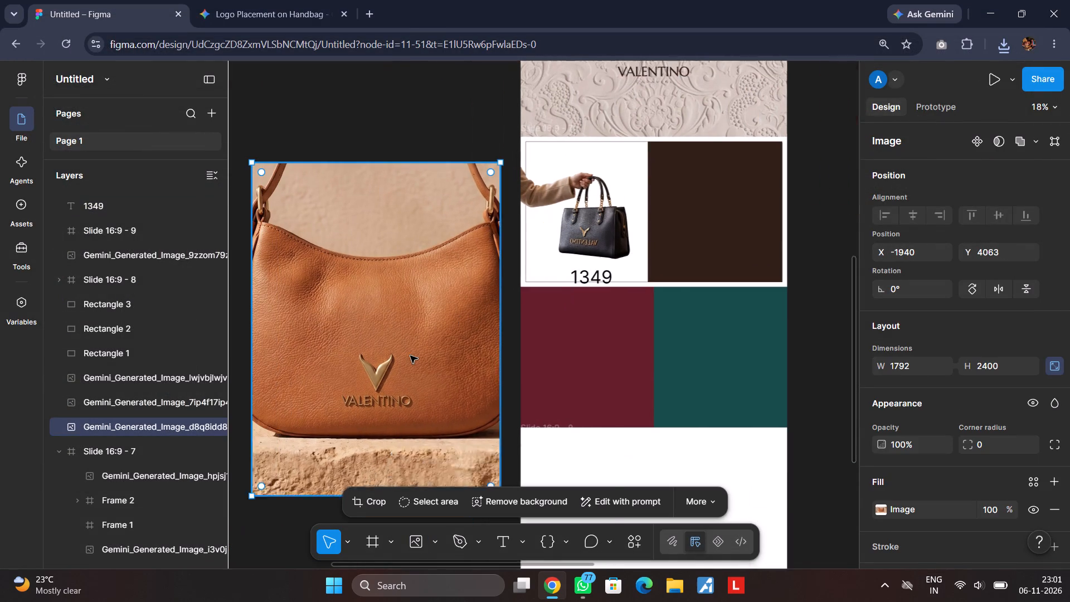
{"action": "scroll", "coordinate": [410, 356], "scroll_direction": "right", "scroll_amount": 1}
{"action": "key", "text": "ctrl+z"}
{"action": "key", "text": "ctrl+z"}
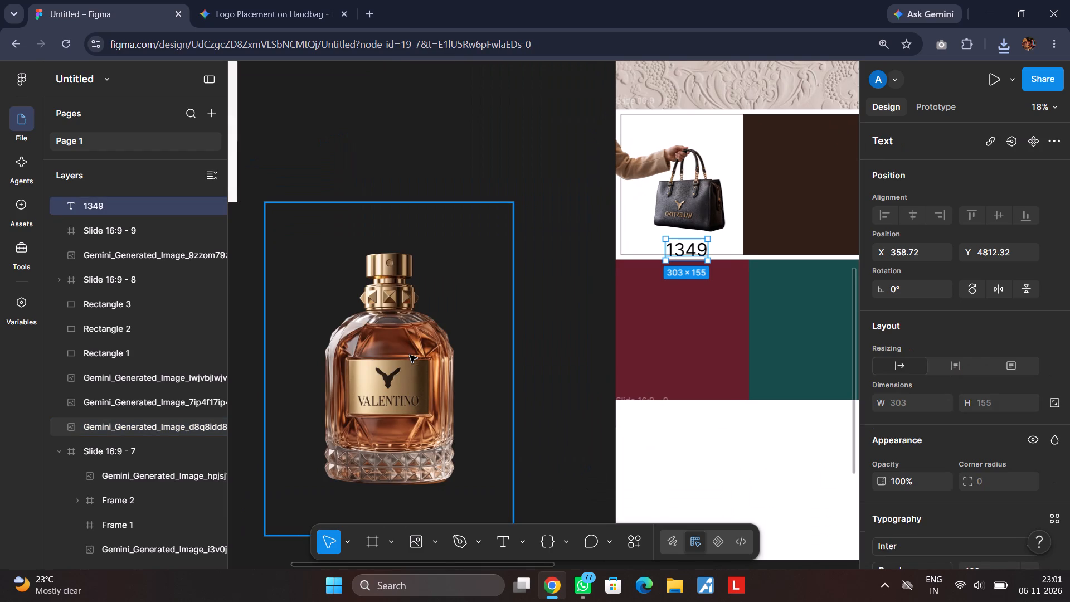
Place Gemini_Generated_Image_jo1uswjo1uswjo1u from Downloads on empty canvas and move it just below Slide 16:9 - 9, at X -1792, Y 8052.
{"action": "scroll", "coordinate": [408, 358], "scroll_direction": "down", "scroll_amount": 3}
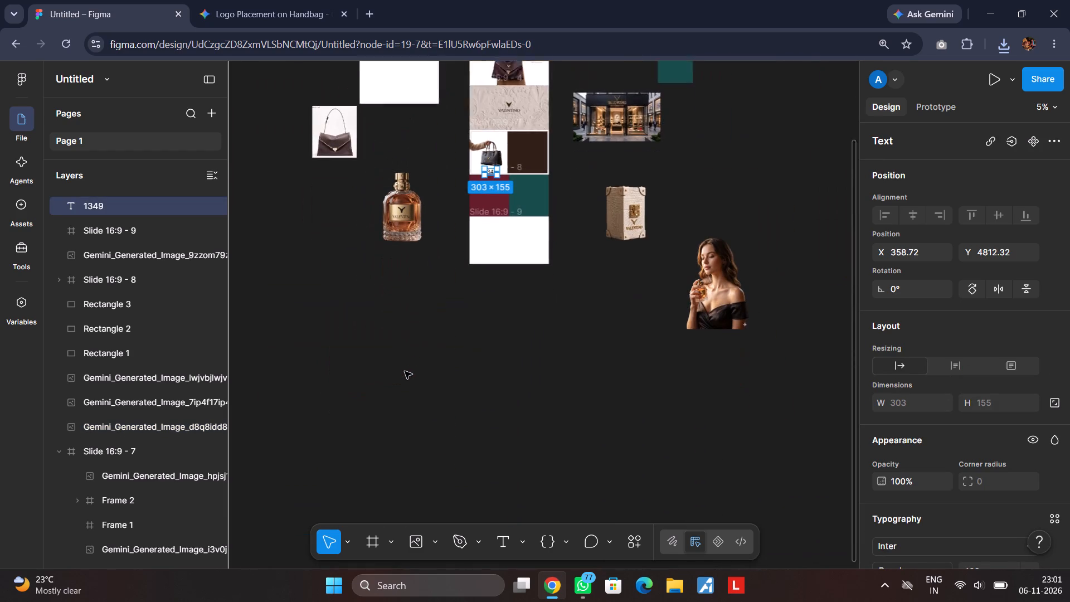
{"action": "scroll", "coordinate": [405, 371], "scroll_direction": "down", "scroll_amount": 1}
{"action": "key", "text": "ctrl+shift+k"}
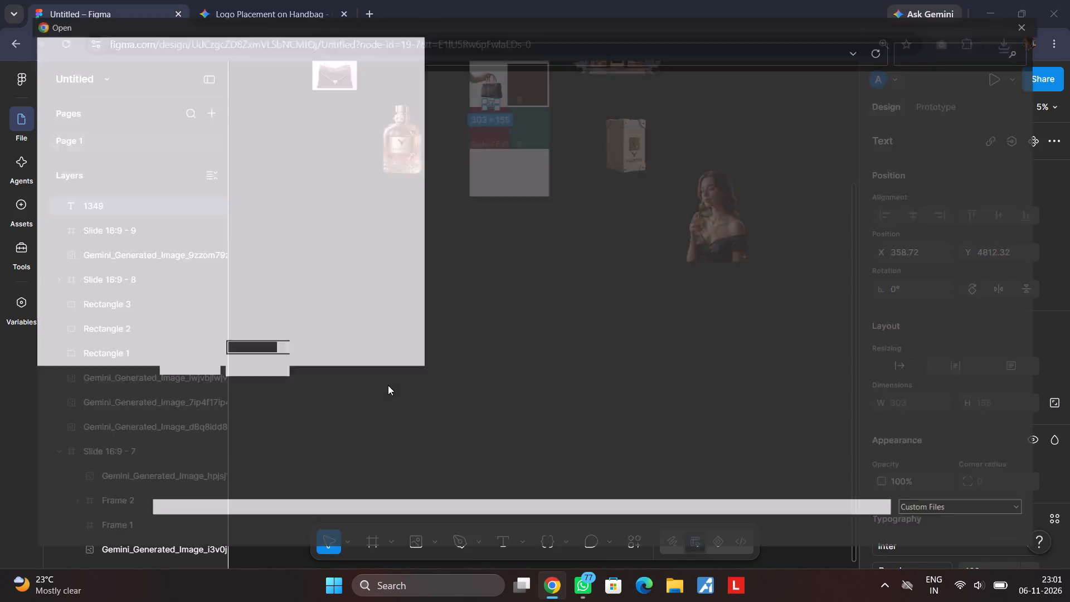
{"action": "left_click", "coordinate": [167, 156]}
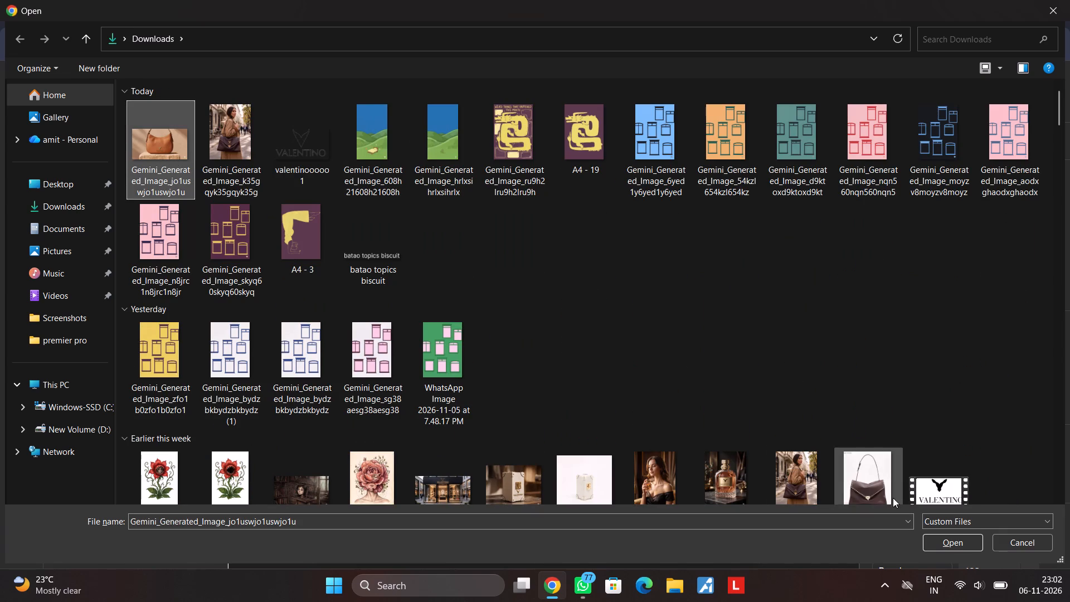
{"action": "left_click", "coordinate": [951, 541]}
{"action": "left_click", "coordinate": [393, 369]}
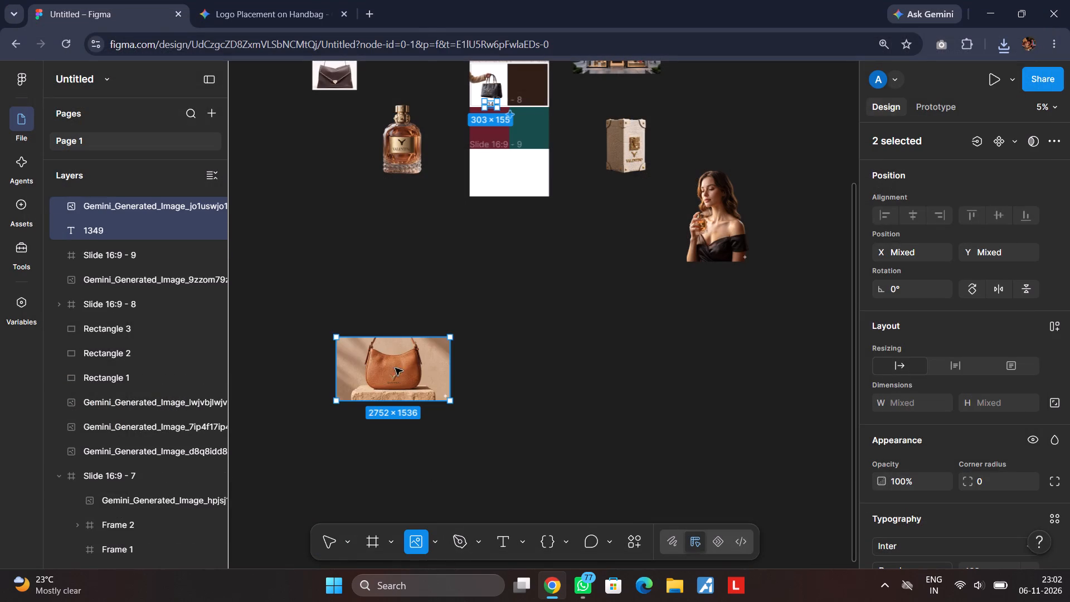
{"action": "left_click", "coordinate": [626, 358]}
{"action": "left_click_drag", "start_coordinate": [427, 380], "coordinate": [456, 334]}
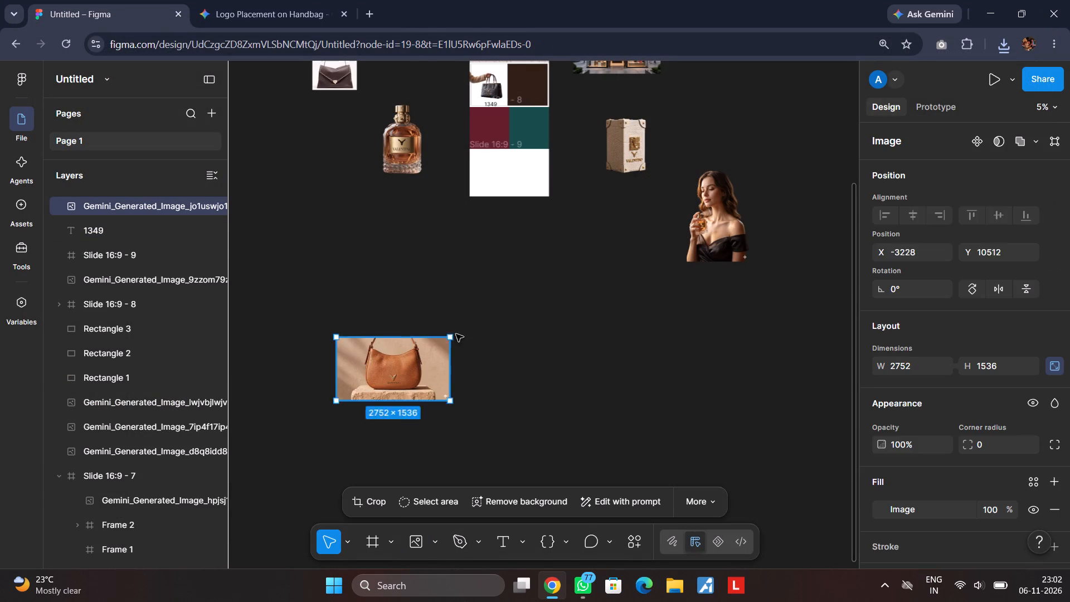
{"action": "left_click_drag", "start_coordinate": [456, 334], "coordinate": [490, 280]}
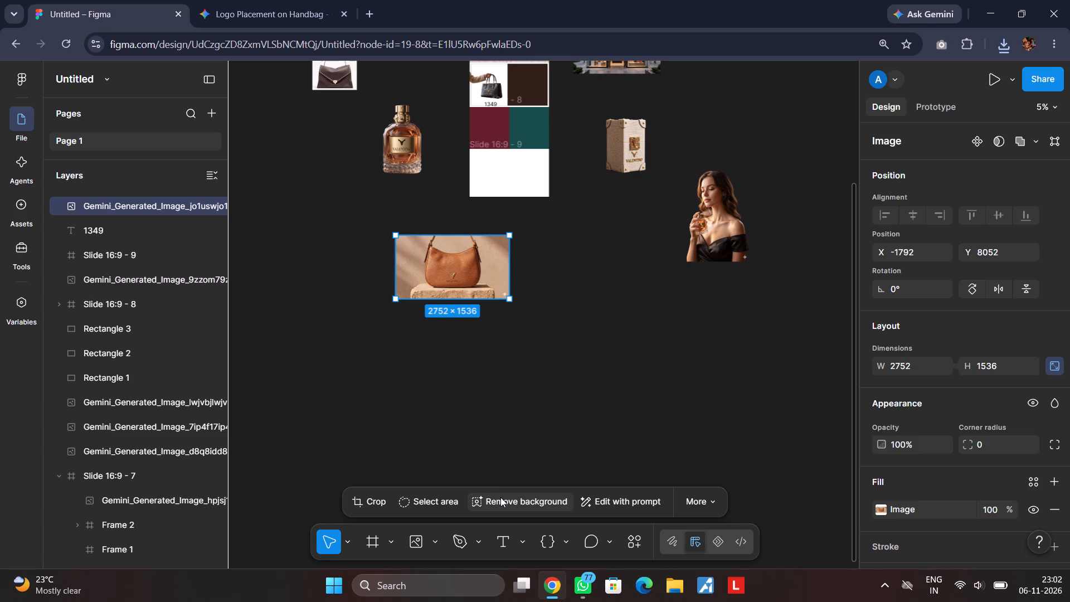
Remove the background from the newly placed brown handbag image.
{"action": "left_click", "coordinate": [505, 502]}
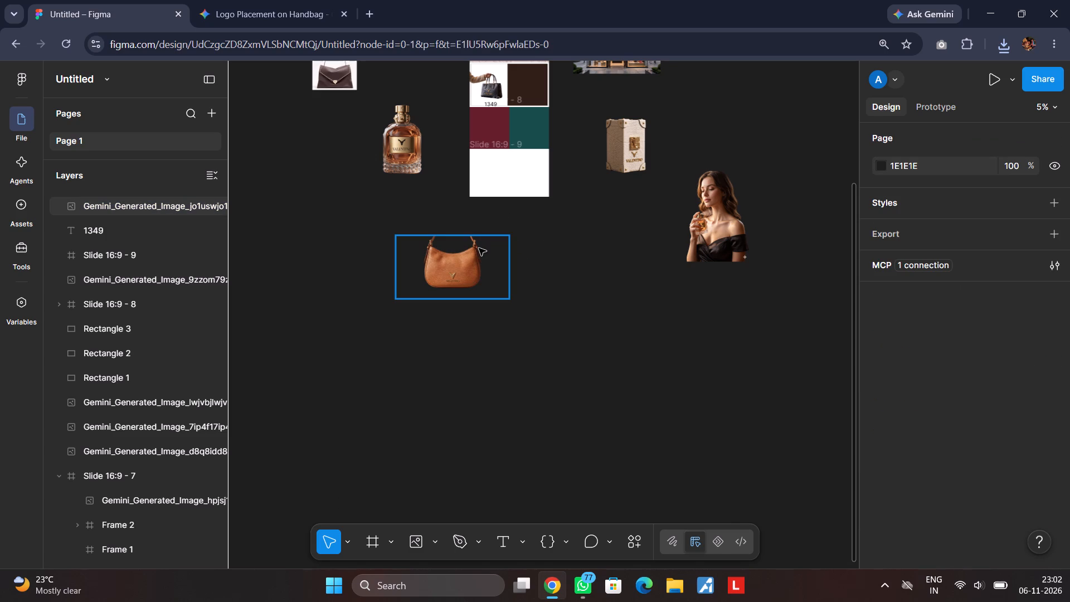
Move the brown handbag cutout up beside Slide 16:9 - 7, above the perfume bottle, to about X -2242, Y 3780.
{"action": "scroll", "coordinate": [474, 249], "scroll_direction": "up", "scroll_amount": 1}
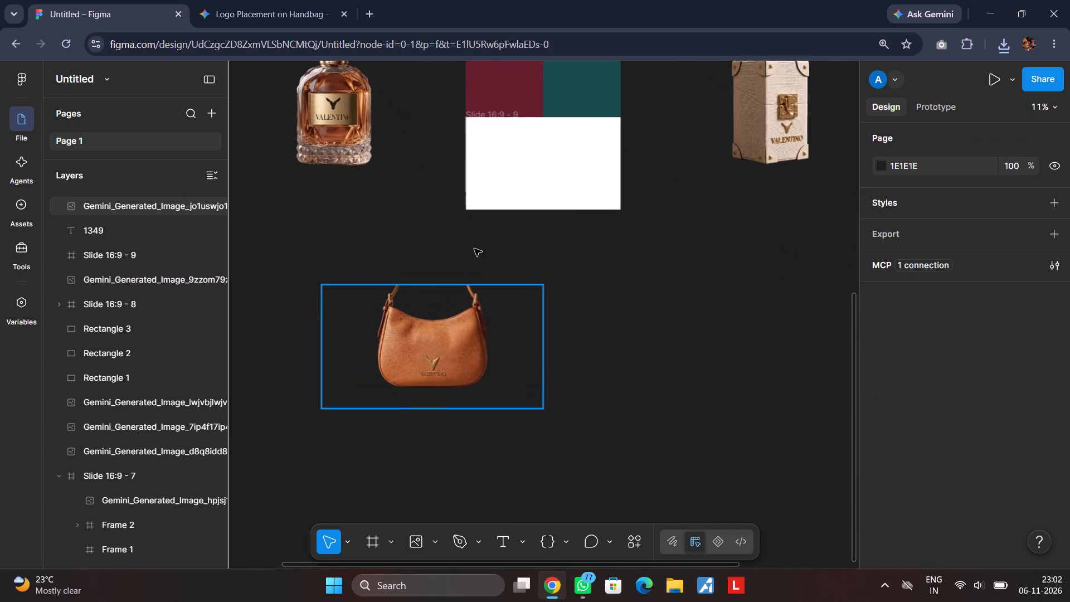
{"action": "scroll", "coordinate": [474, 249], "scroll_direction": "up", "scroll_amount": 2}
{"action": "left_click_drag", "start_coordinate": [445, 402], "coordinate": [445, 338]}
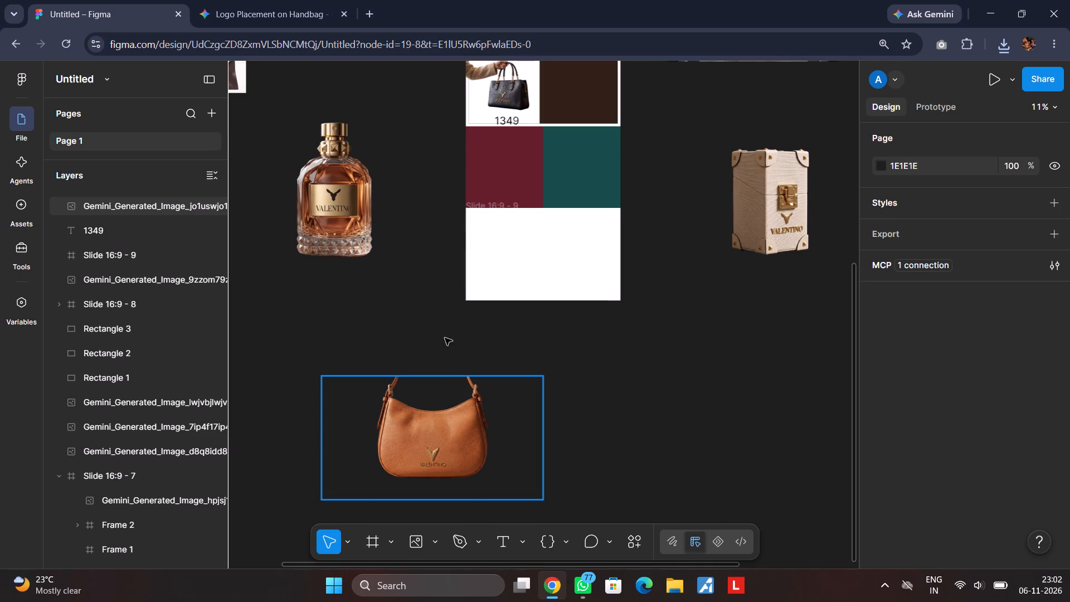
{"action": "left_click_drag", "start_coordinate": [445, 338], "coordinate": [412, 270]}
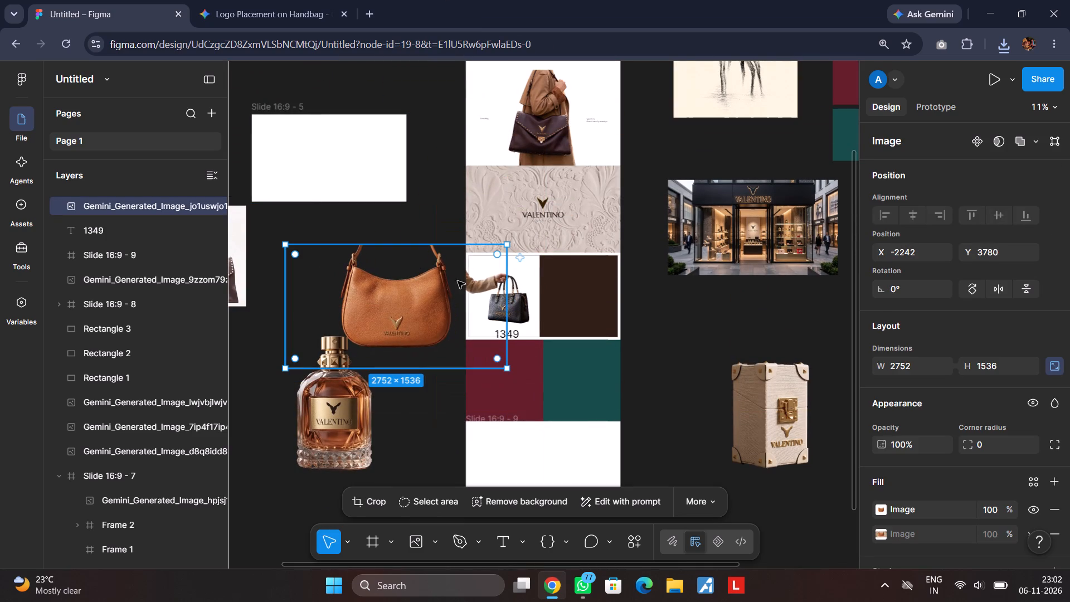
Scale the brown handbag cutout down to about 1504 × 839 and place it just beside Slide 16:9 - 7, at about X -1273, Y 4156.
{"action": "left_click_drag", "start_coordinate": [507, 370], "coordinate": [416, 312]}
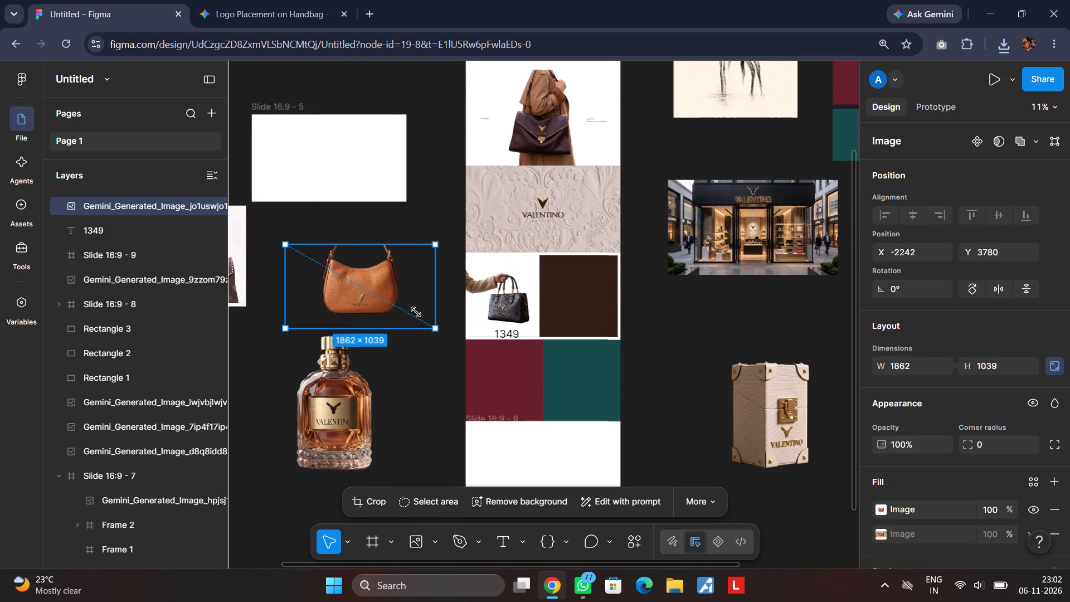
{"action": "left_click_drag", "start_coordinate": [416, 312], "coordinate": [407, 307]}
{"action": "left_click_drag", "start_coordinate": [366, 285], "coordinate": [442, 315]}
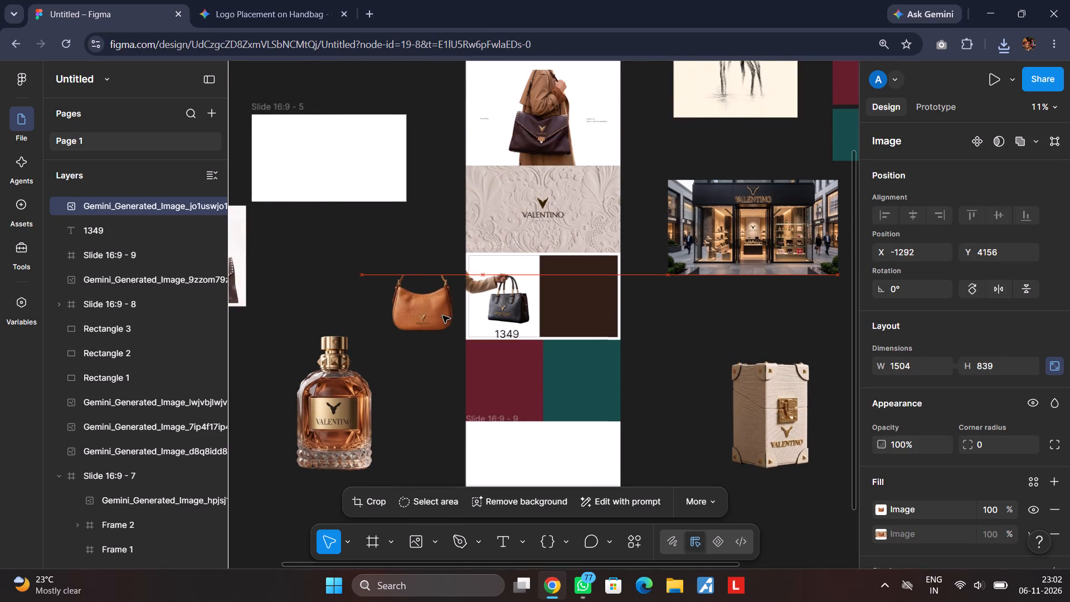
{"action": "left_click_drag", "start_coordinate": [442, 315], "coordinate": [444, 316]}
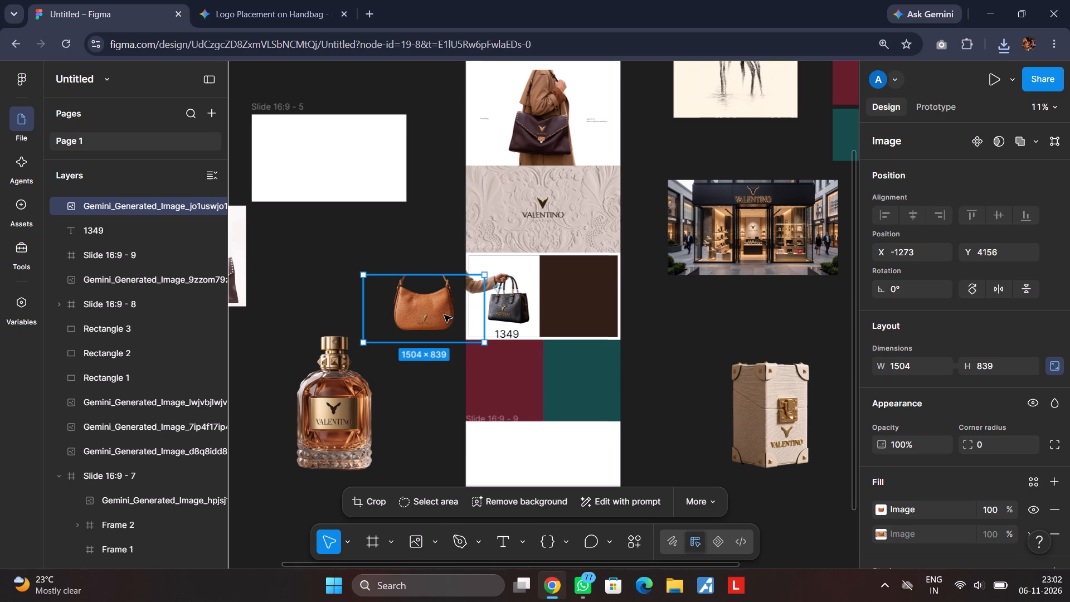
Undo the brown handbag's scaling, its moves and the background removal, back to the full image below Slide 16:9 - 9.
{"action": "key", "text": "ctrl+z"}
{"action": "key", "text": "ctrl+z"}
{"action": "key", "text": "ctrl+z"}
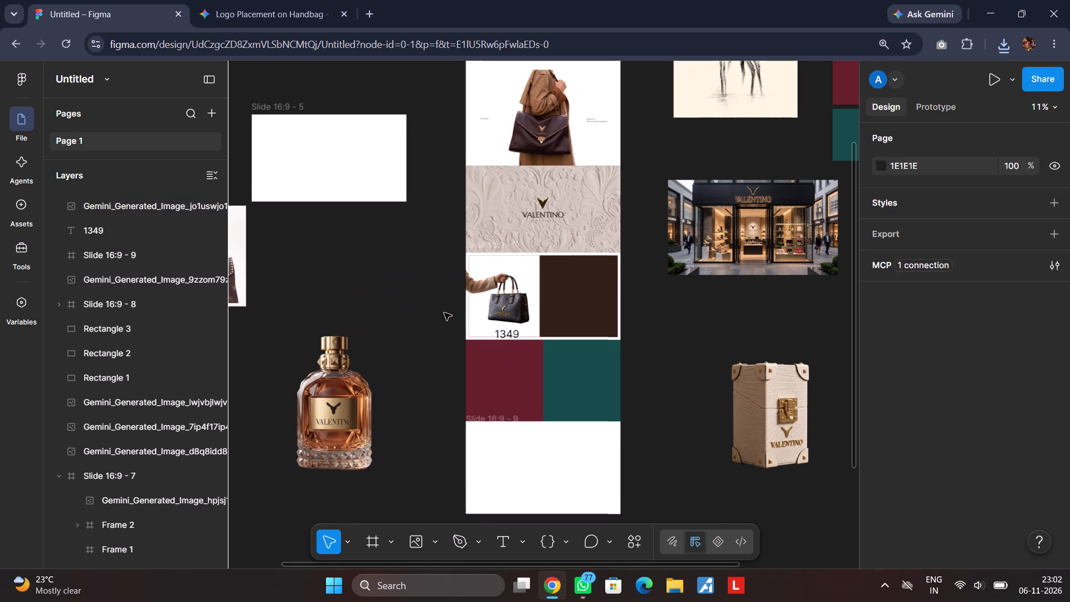
{"action": "key", "text": "ctrl+z"}
{"action": "scroll", "coordinate": [448, 336], "scroll_direction": "down", "scroll_amount": 4}
{"action": "scroll", "coordinate": [448, 336], "scroll_direction": "up", "scroll_amount": 1}
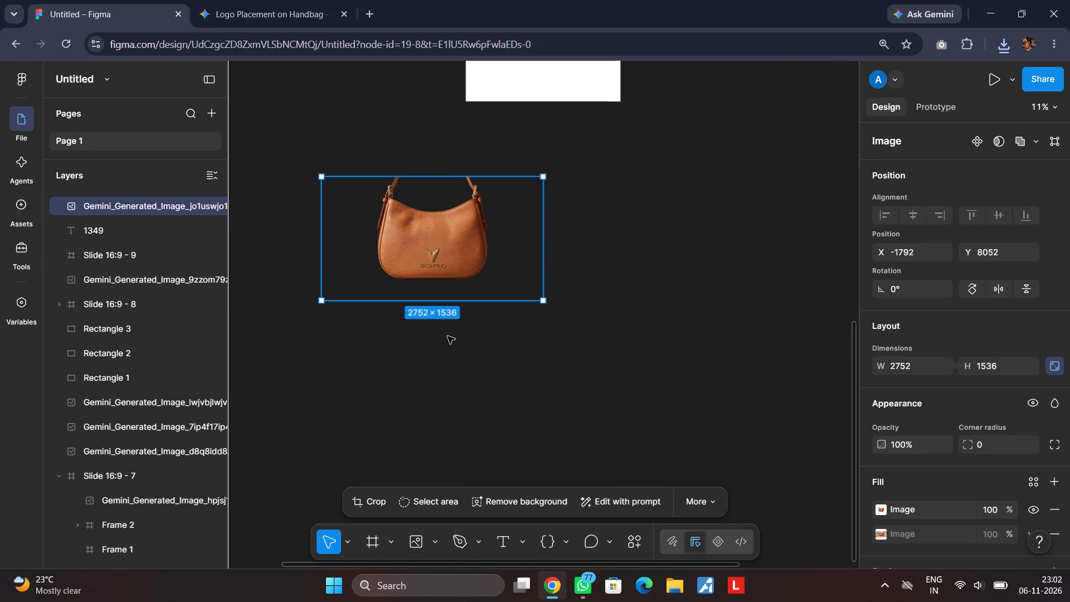
{"action": "key", "text": "ctrl+z"}
{"action": "left_click", "coordinate": [505, 360]}
Switch the brown handbag image's fill to Crop and trim both sides to about 2397 × 1536.
{"action": "scroll", "coordinate": [506, 360], "scroll_direction": "right", "scroll_amount": 1}
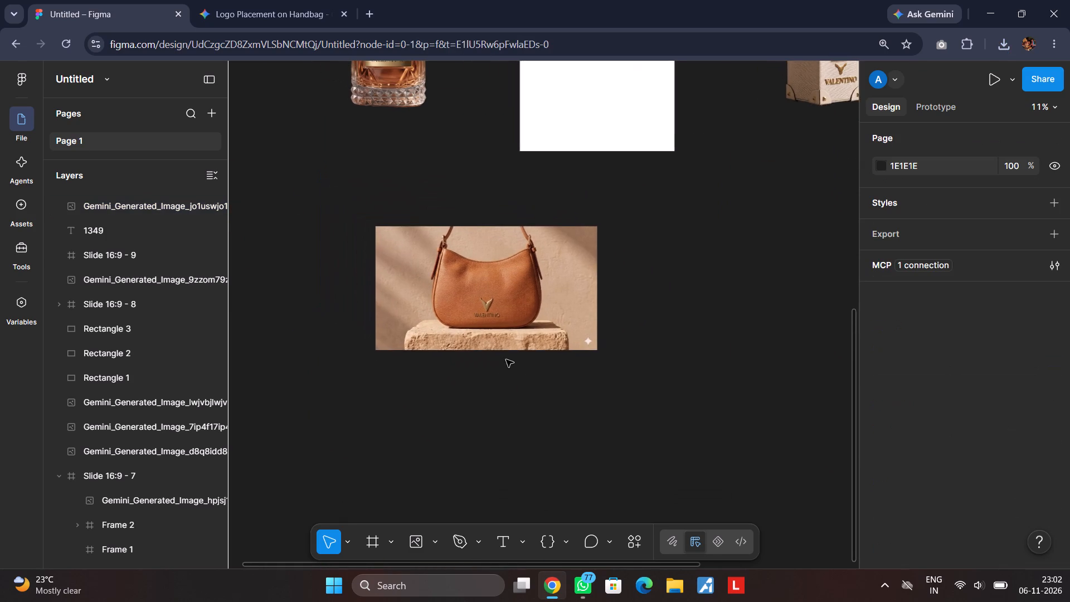
{"action": "scroll", "coordinate": [506, 360], "scroll_direction": "right", "scroll_amount": 1}
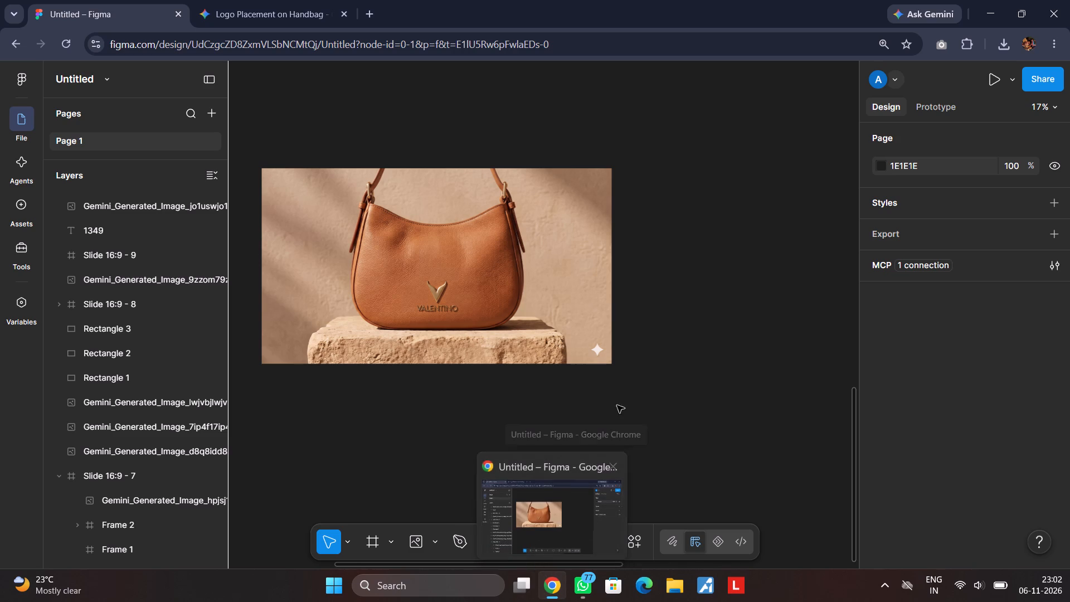
{"action": "left_click", "coordinate": [461, 236]}
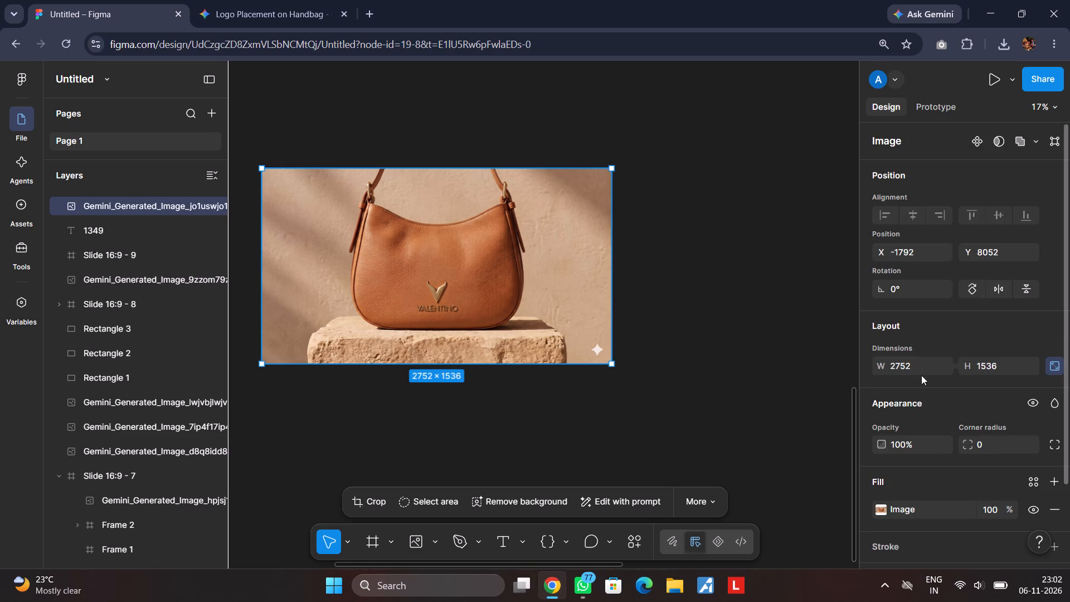
{"action": "scroll", "coordinate": [923, 372], "scroll_direction": "down", "scroll_amount": 6}
{"action": "left_click", "coordinate": [879, 413]}
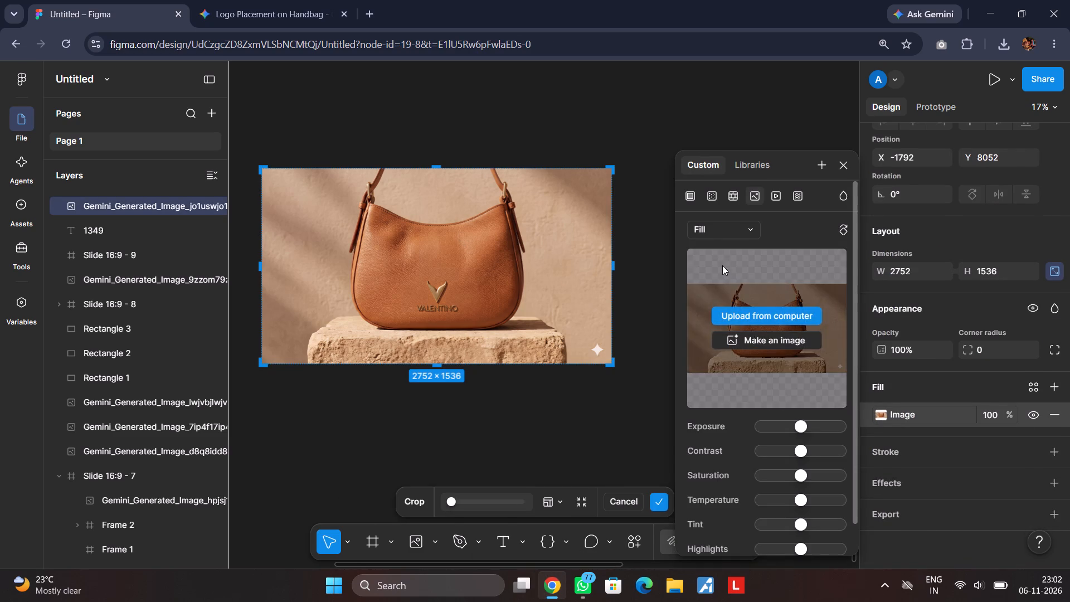
{"action": "left_click", "coordinate": [724, 228]}
{"action": "left_click", "coordinate": [724, 256]}
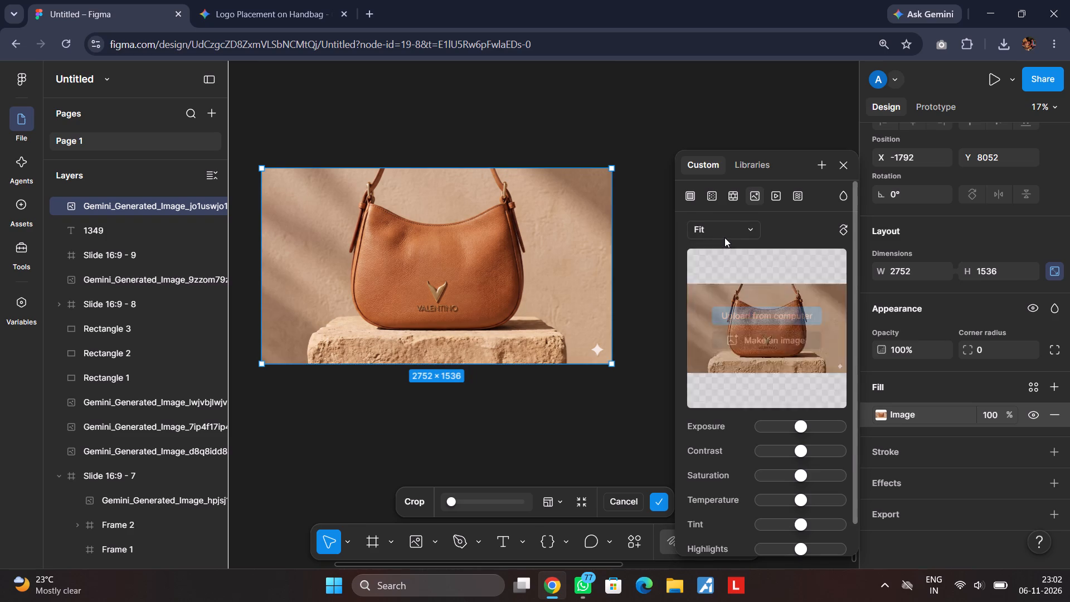
{"action": "left_click", "coordinate": [724, 235]}
{"action": "left_click", "coordinate": [724, 254]}
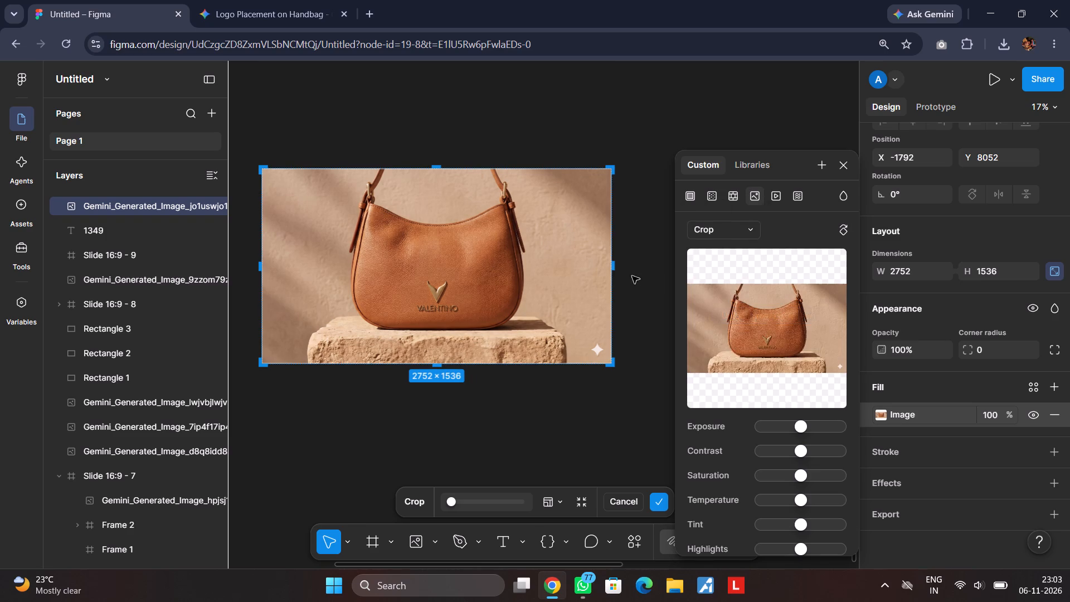
{"action": "left_click_drag", "start_coordinate": [610, 270], "coordinate": [590, 279]}
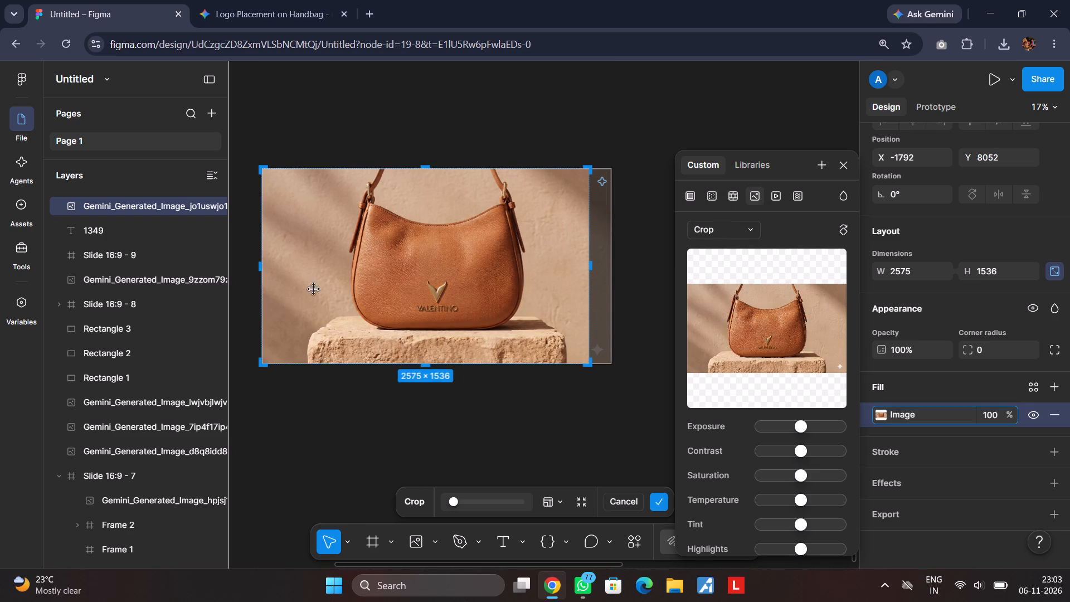
{"action": "left_click_drag", "start_coordinate": [259, 265], "coordinate": [273, 265]}
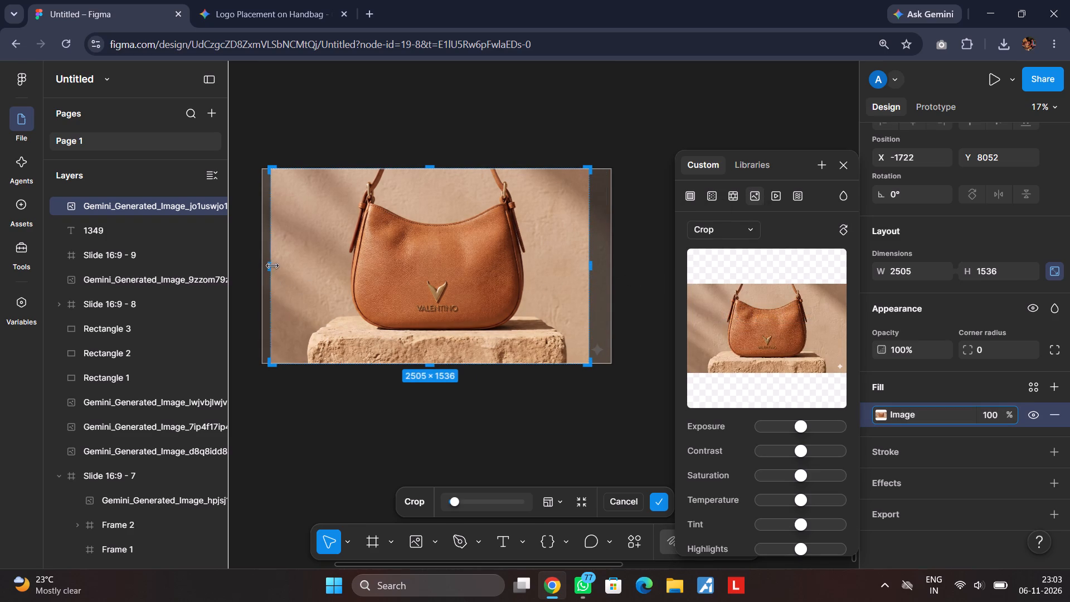
{"action": "left_click_drag", "start_coordinate": [273, 265], "coordinate": [284, 266]}
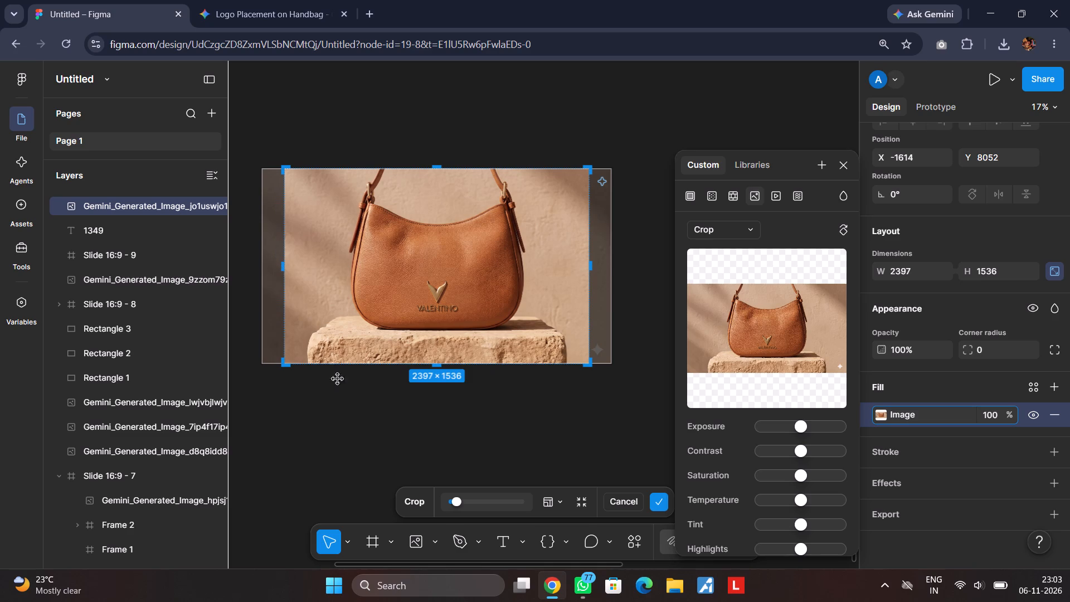
{"action": "left_click", "coordinate": [439, 436]}
{"action": "left_click", "coordinate": [456, 425]}
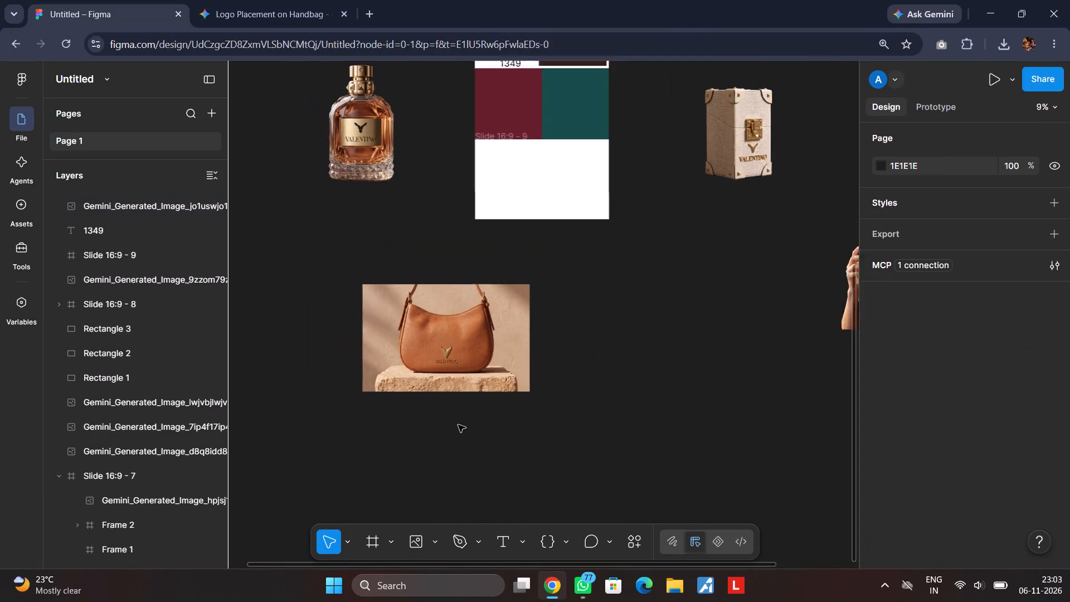
Crop the brown handbag image's sides further, to about 1950 × 1536.
{"action": "scroll", "coordinate": [486, 415], "scroll_direction": "up", "scroll_amount": 1}
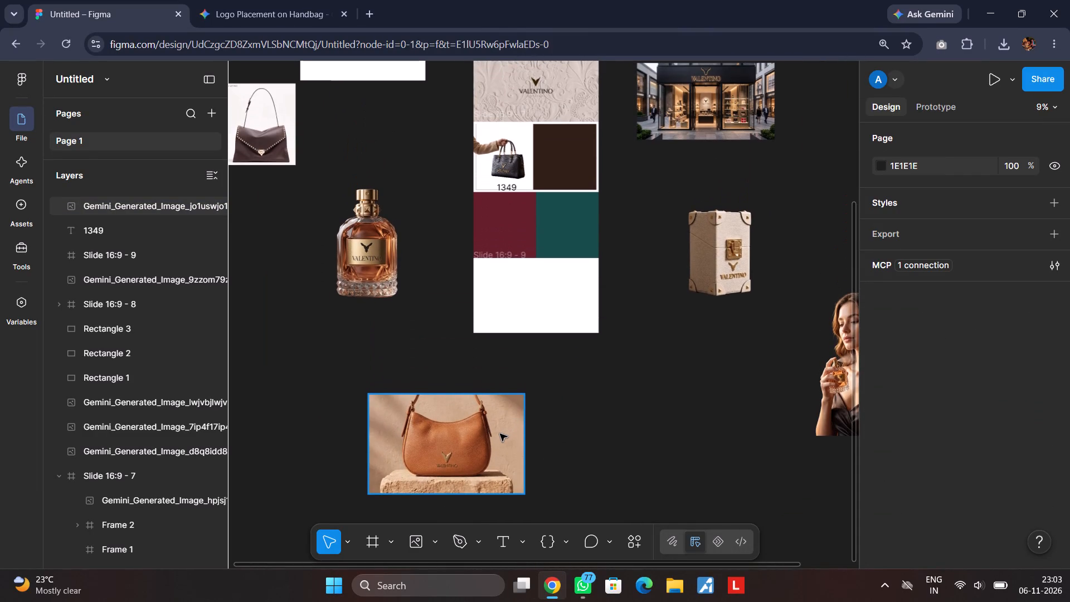
{"action": "left_click", "coordinate": [486, 454]}
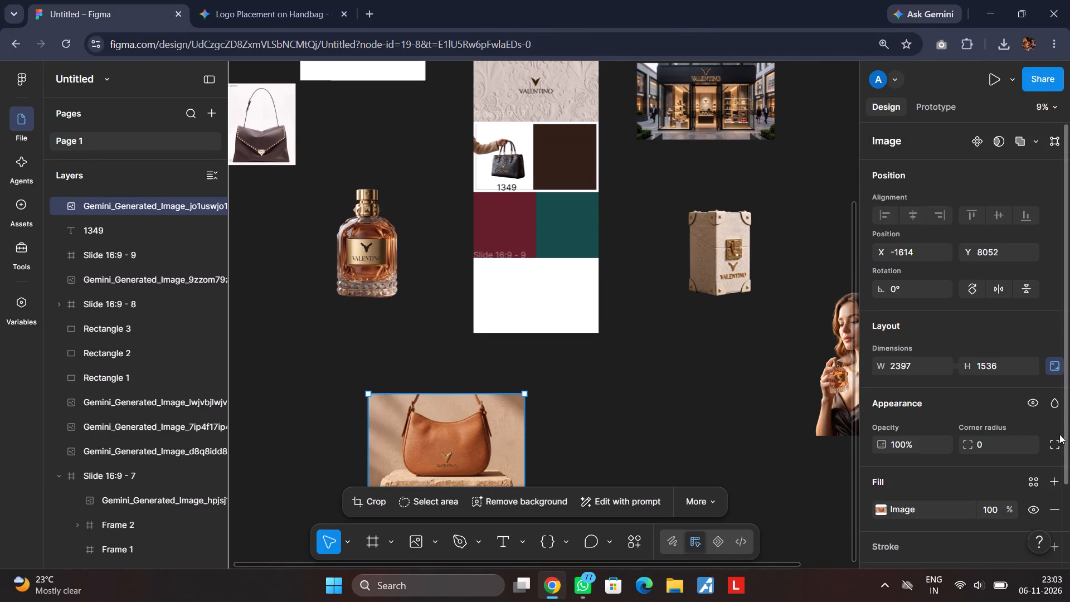
{"action": "scroll", "coordinate": [954, 419], "scroll_direction": "down", "scroll_amount": 5}
{"action": "left_click", "coordinate": [881, 411]}
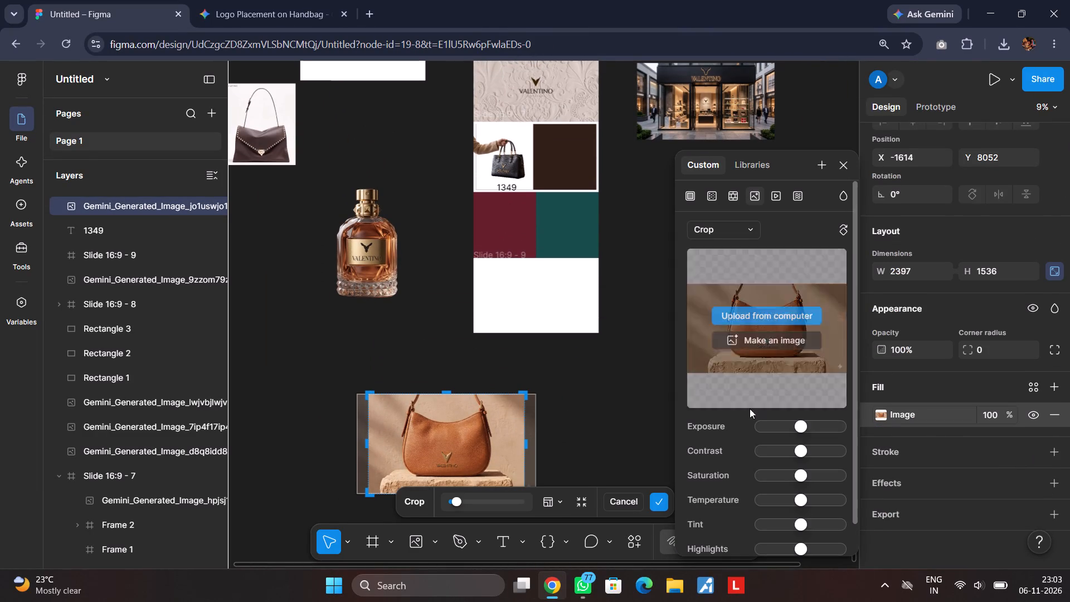
{"action": "left_click", "coordinate": [717, 232]}
{"action": "left_click", "coordinate": [717, 229]}
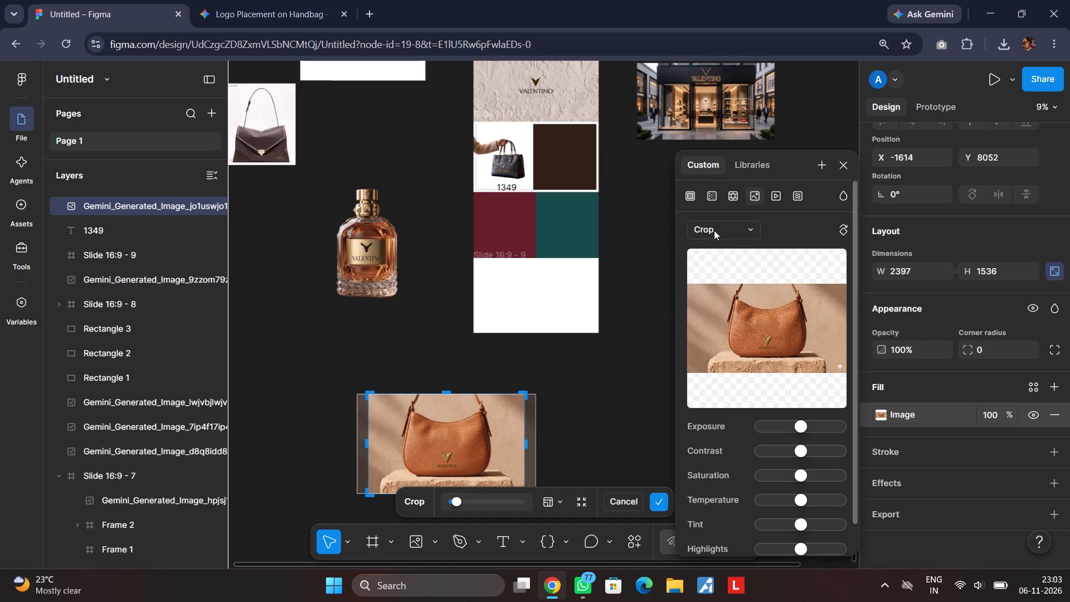
{"action": "scroll", "coordinate": [559, 406], "scroll_direction": "down", "scroll_amount": 1}
{"action": "left_click_drag", "start_coordinate": [587, 364], "coordinate": [582, 364]}
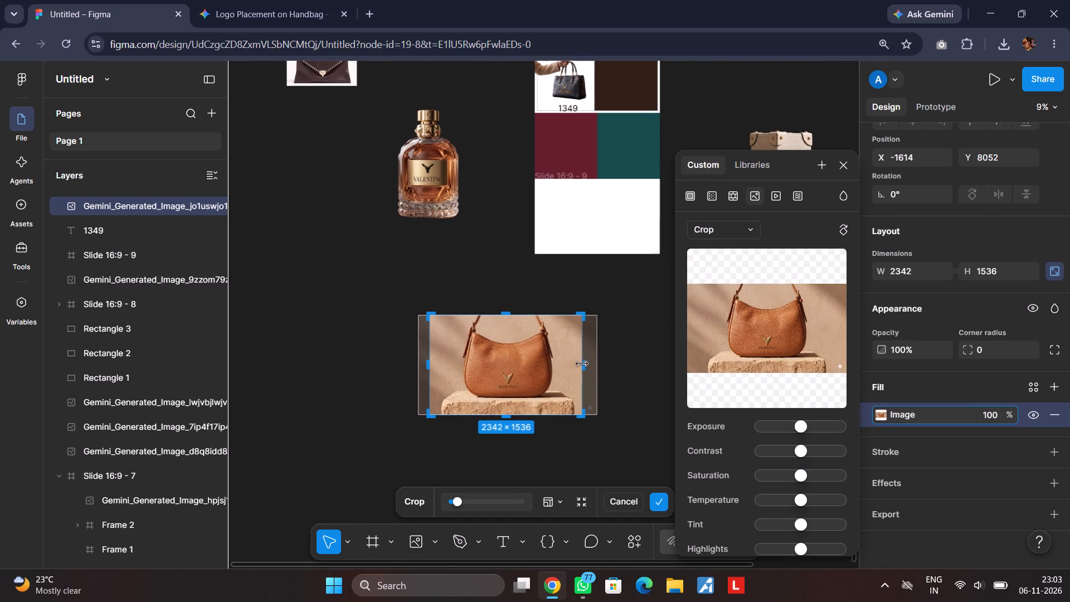
{"action": "left_click_drag", "start_coordinate": [582, 364], "coordinate": [573, 371]}
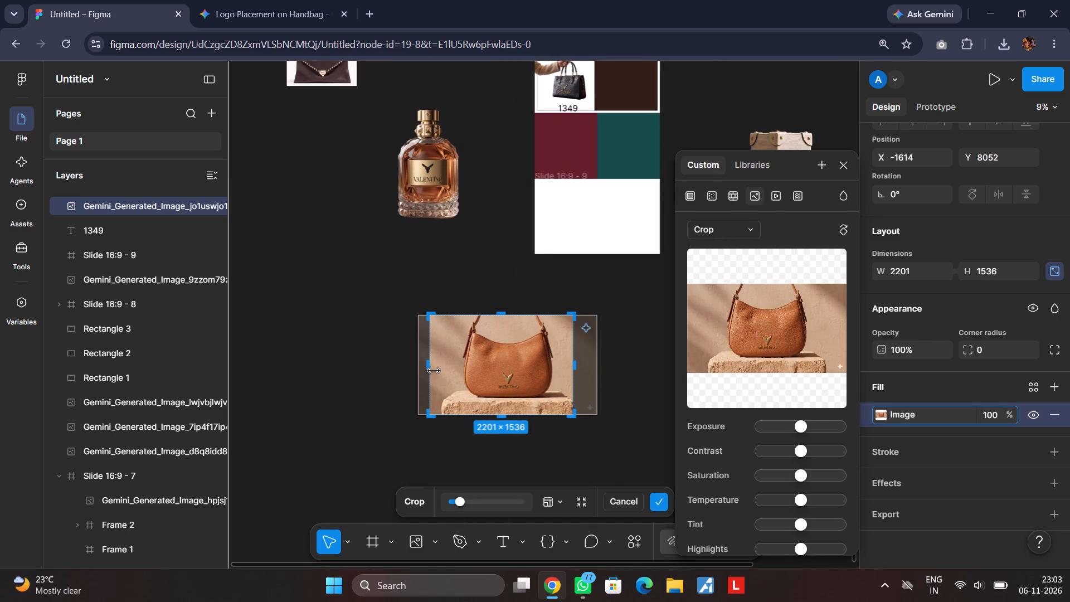
{"action": "left_click_drag", "start_coordinate": [431, 367], "coordinate": [445, 376]}
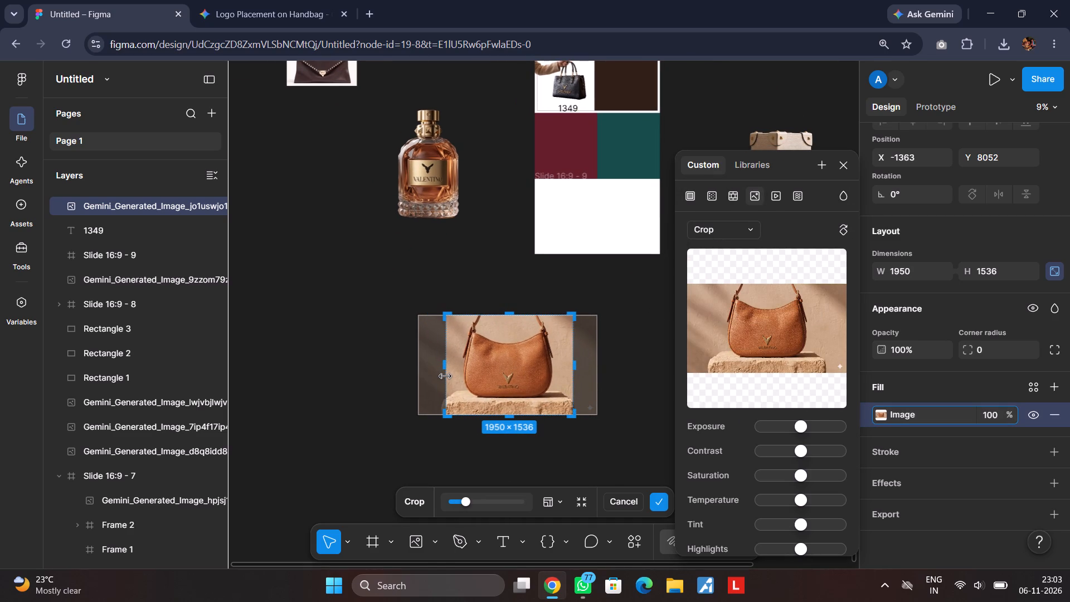
{"action": "left_click_drag", "start_coordinate": [445, 376], "coordinate": [444, 376]}
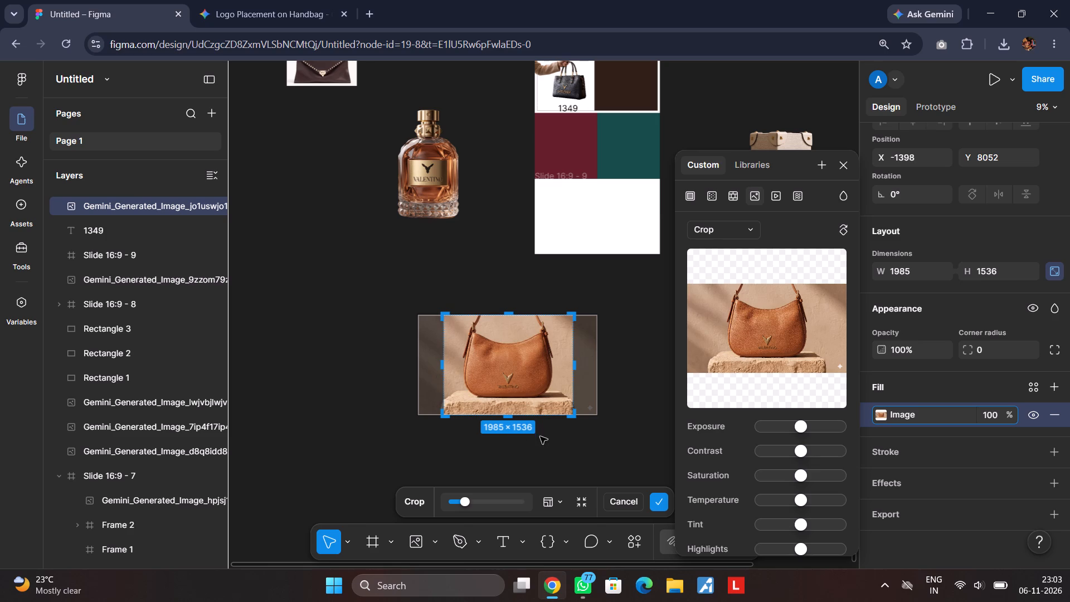
{"action": "left_click", "coordinate": [575, 366]}
{"action": "left_click", "coordinate": [617, 433]}
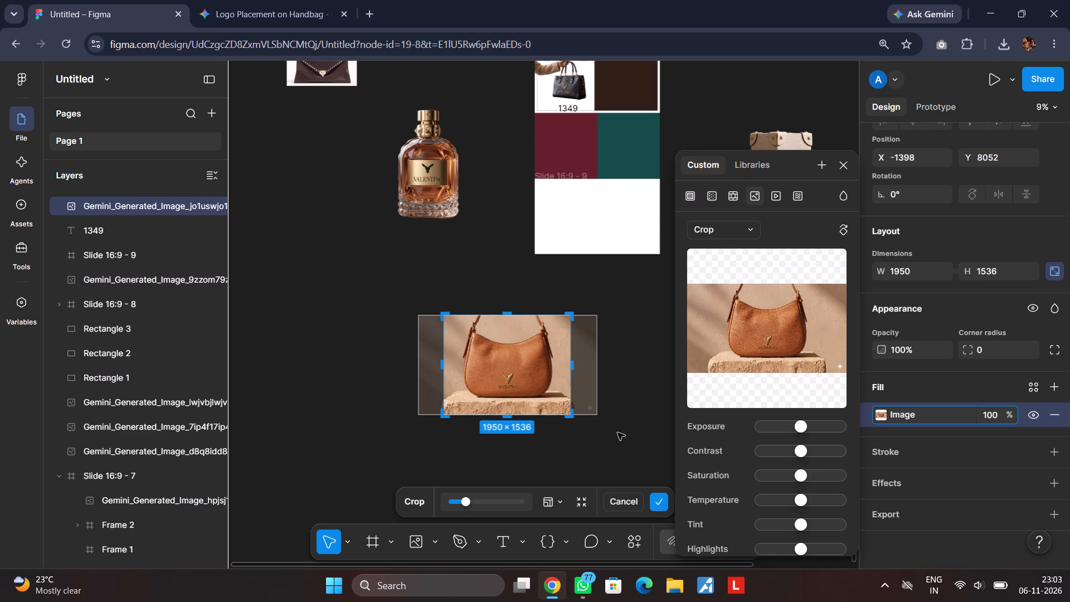
{"action": "left_click", "coordinate": [617, 433]}
Move the cropped handbag image up beside Slide 16:9 - 7, above the perfume bottle, and scale it to about 1153 × 908.
{"action": "scroll", "coordinate": [617, 434], "scroll_direction": "up", "scroll_amount": 1}
{"action": "left_click_drag", "start_coordinate": [541, 465], "coordinate": [541, 463]}
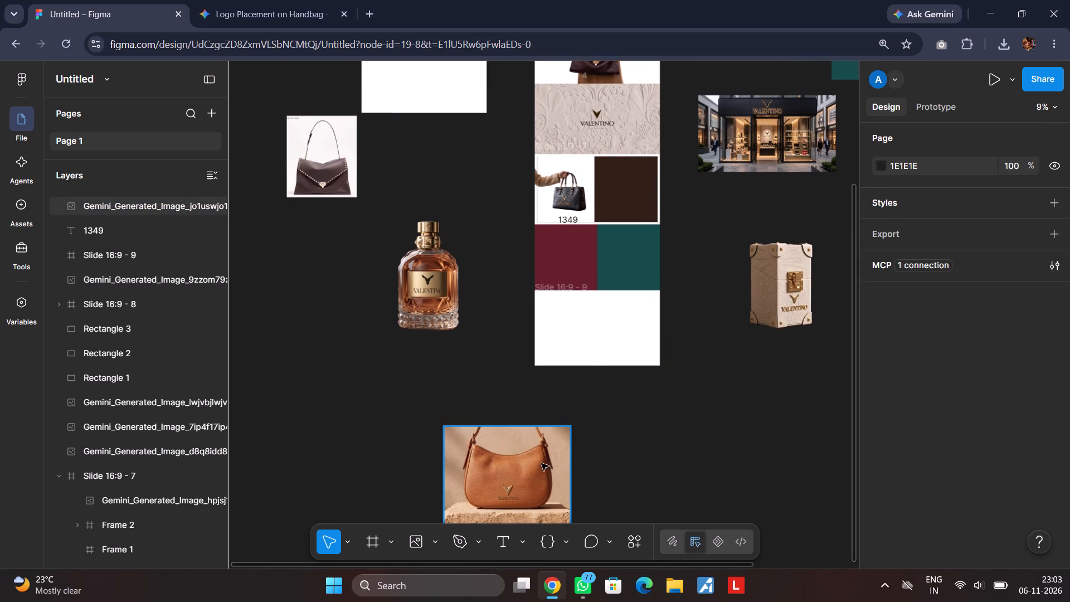
{"action": "left_click_drag", "start_coordinate": [541, 463], "coordinate": [487, 305]}
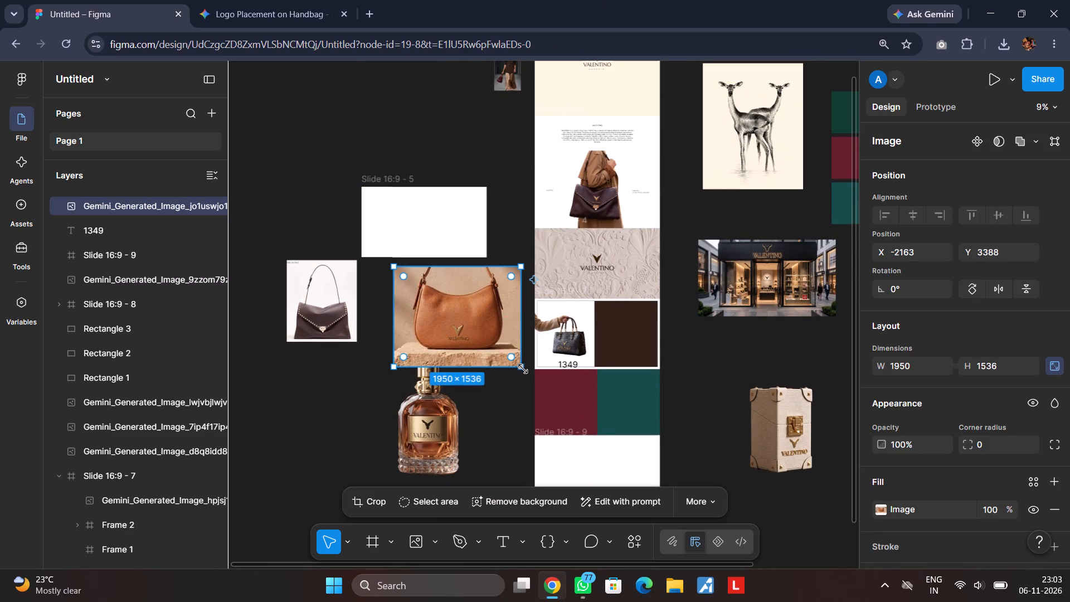
{"action": "left_click_drag", "start_coordinate": [523, 369], "coordinate": [458, 318]}
{"action": "left_click_drag", "start_coordinate": [441, 286], "coordinate": [499, 333]}
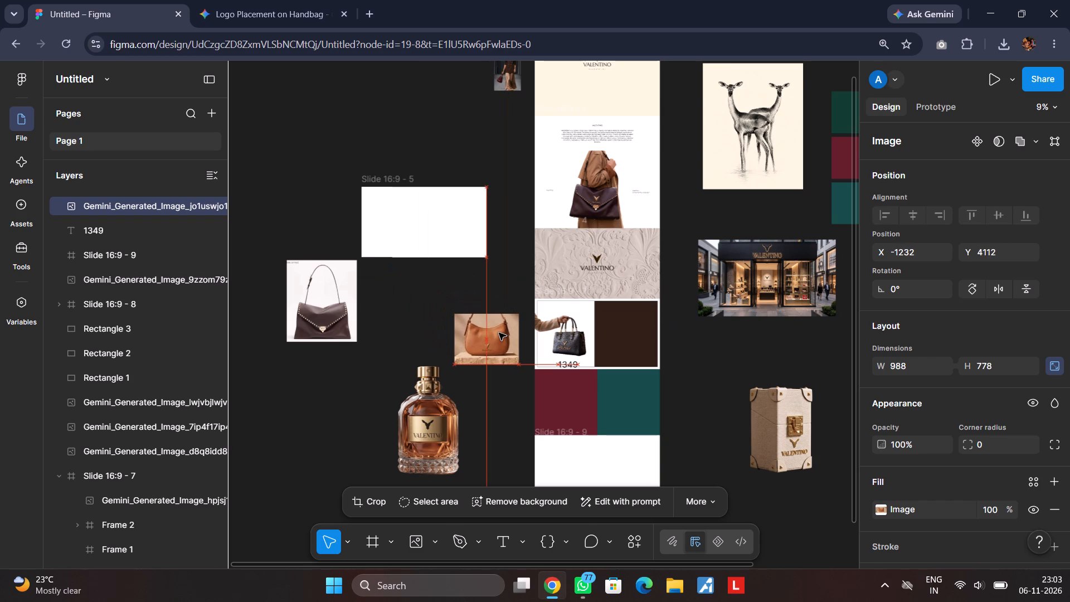
{"action": "left_click_drag", "start_coordinate": [499, 333], "coordinate": [500, 333]}
{"action": "left_click_drag", "start_coordinate": [522, 312], "coordinate": [529, 305]}
{"action": "left_click", "coordinate": [515, 284]}
Clear the white half of Slide 16:9 - 7 by deleting the black handbag image and moving the 1349 text onto empty canvas.
{"action": "scroll", "coordinate": [515, 284], "scroll_direction": "down", "scroll_amount": 1}
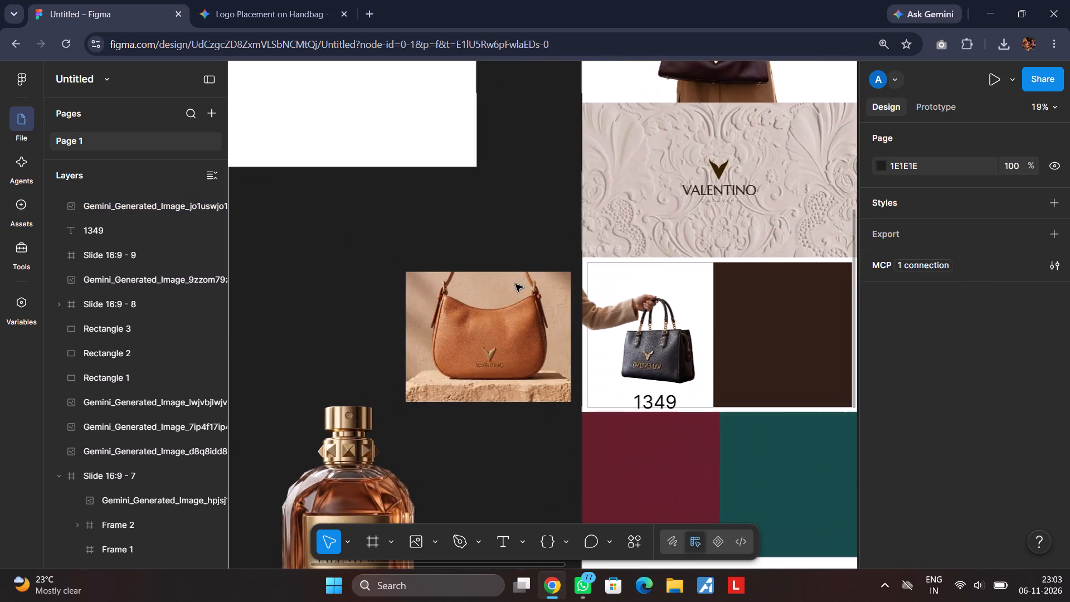
{"action": "scroll", "coordinate": [515, 284], "scroll_direction": "left", "scroll_amount": 2}
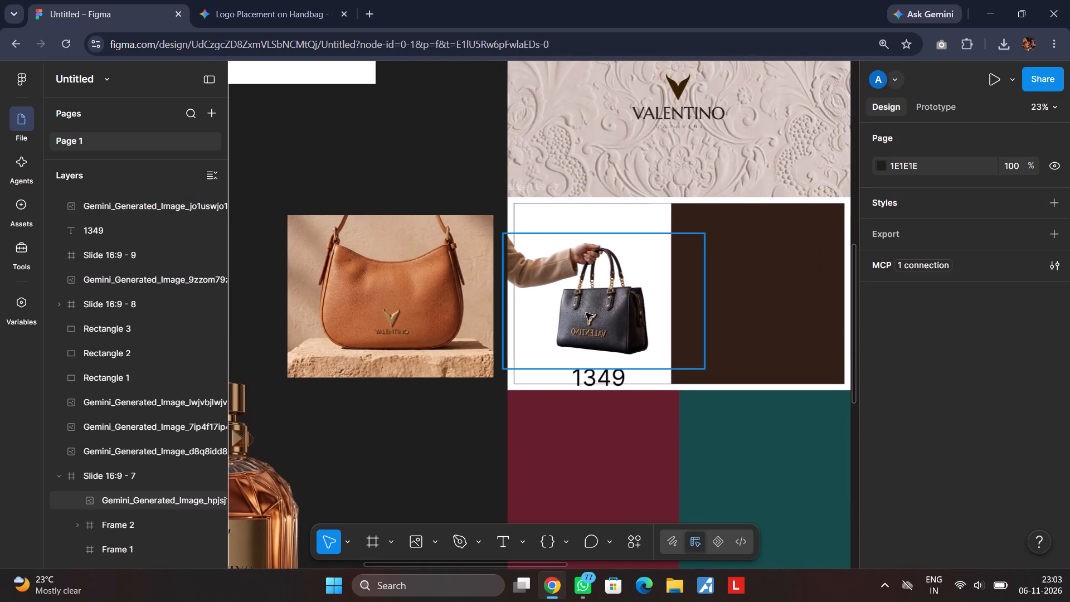
{"action": "scroll", "coordinate": [586, 313], "scroll_direction": "left", "scroll_amount": 1}
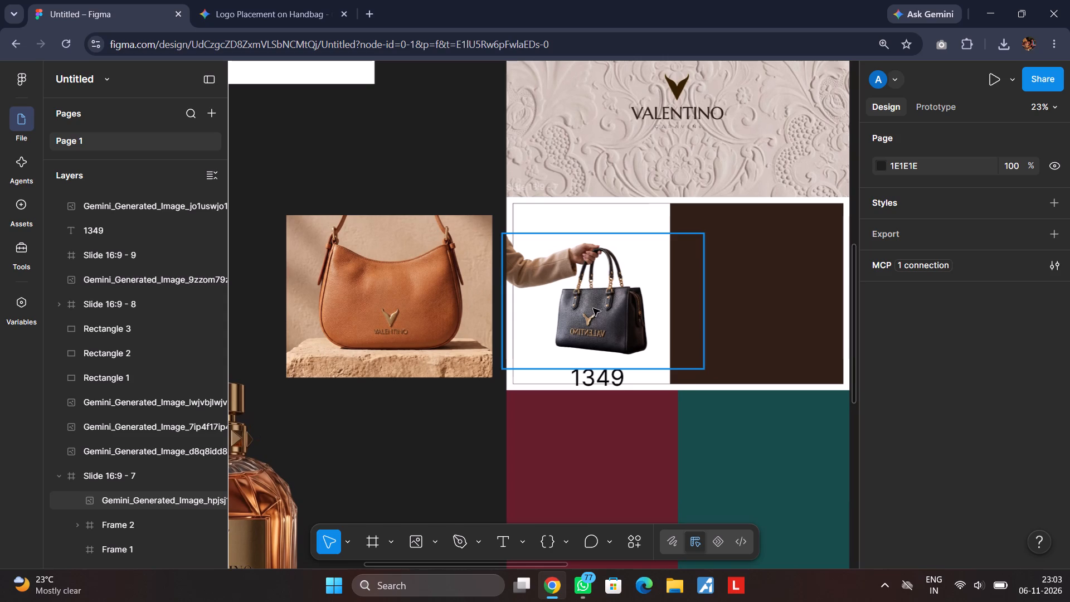
{"action": "left_click", "coordinate": [594, 308]}
{"action": "key", "text": "BackSpace"}
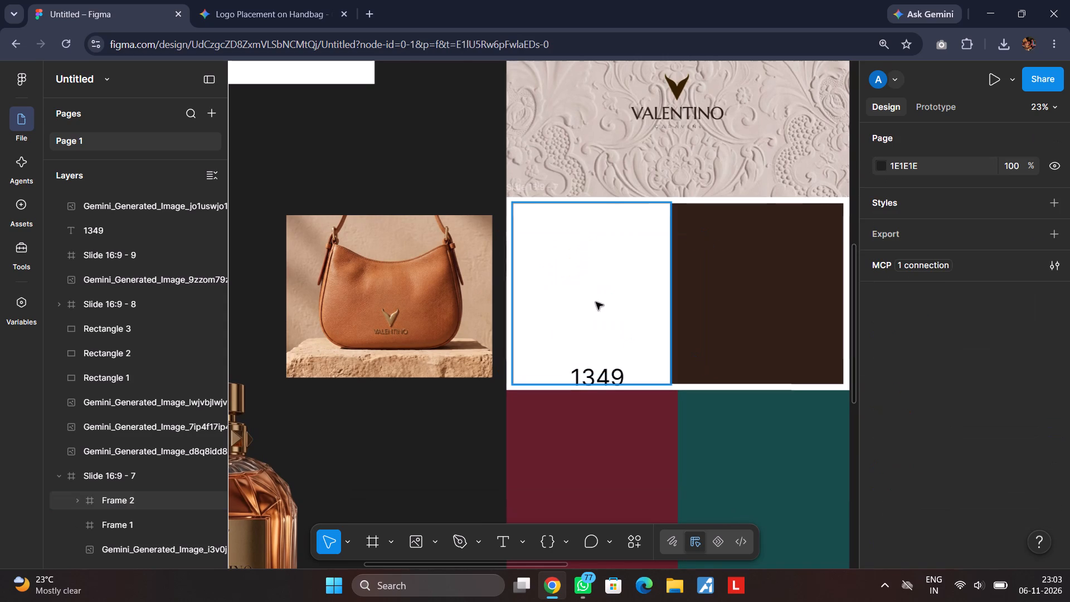
{"action": "left_click_drag", "start_coordinate": [609, 373], "coordinate": [456, 425]}
Move the brown handbag image into Slide 16:9 - 7 over the white half, at X -100, Y 0.
{"action": "left_click_drag", "start_coordinate": [436, 305], "coordinate": [609, 294]}
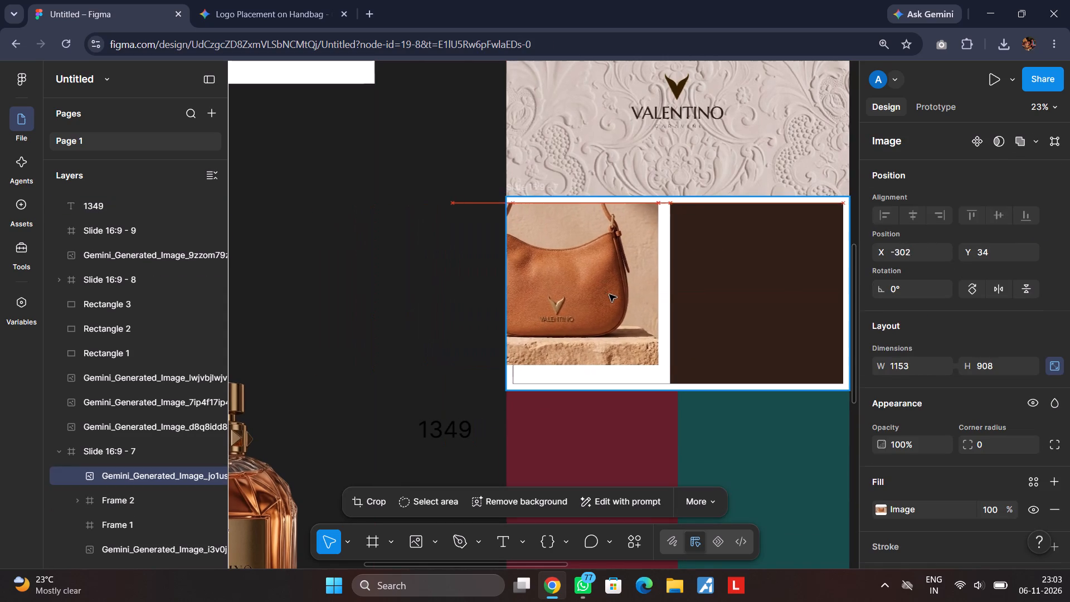
{"action": "left_click_drag", "start_coordinate": [609, 294], "coordinate": [629, 301]}
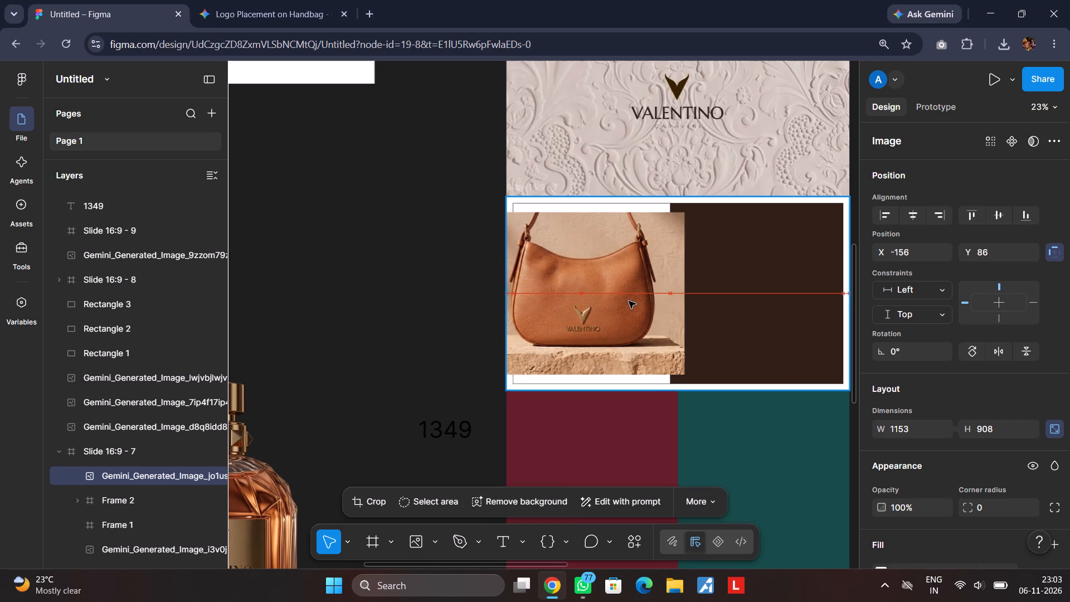
{"action": "left_click_drag", "start_coordinate": [629, 301], "coordinate": [641, 295]}
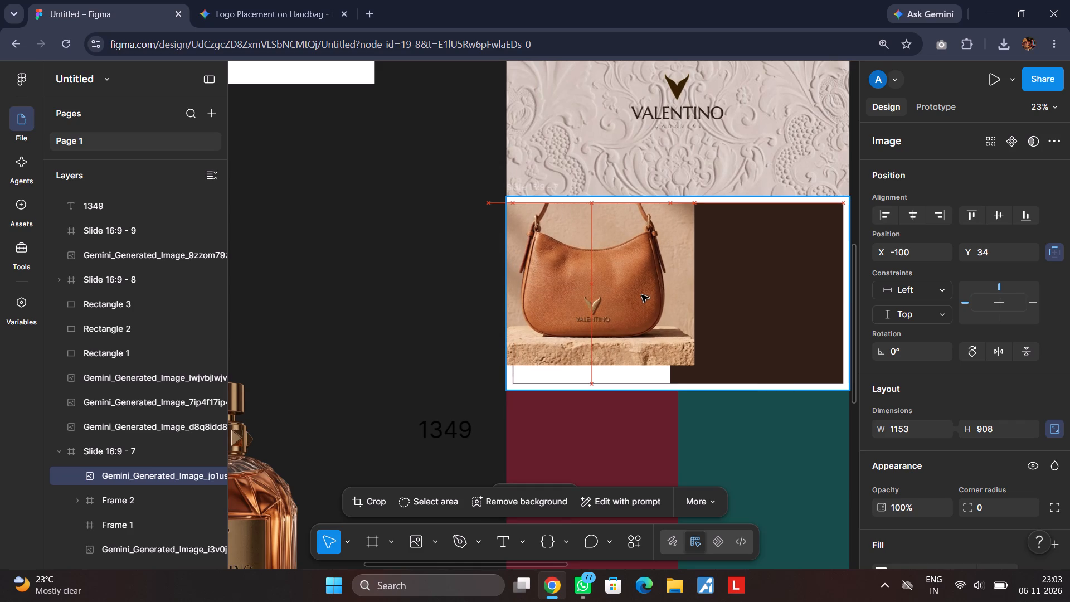
{"action": "left_click_drag", "start_coordinate": [641, 295], "coordinate": [642, 287]}
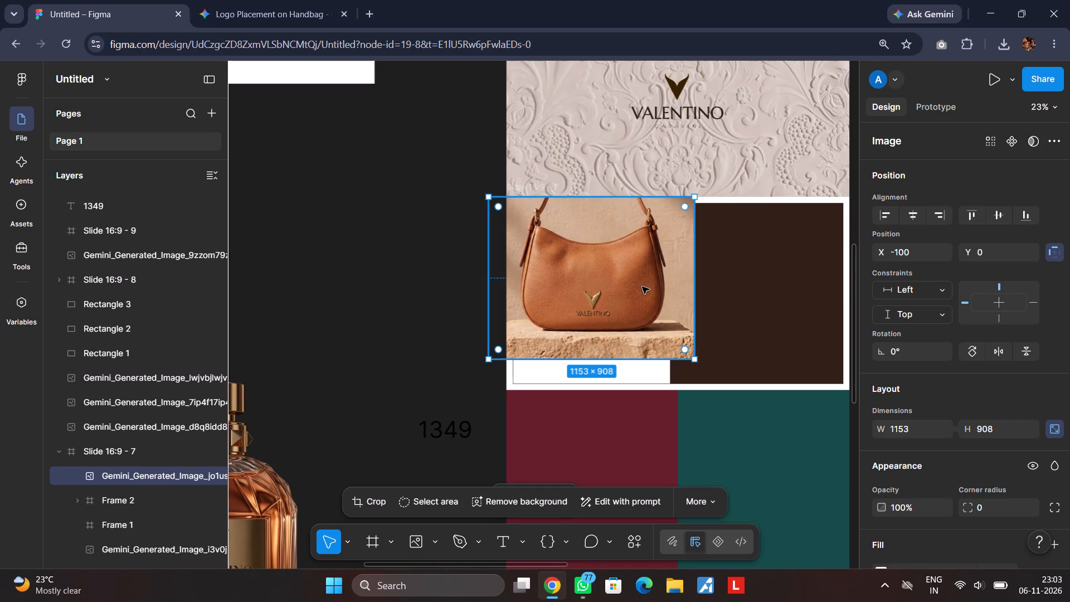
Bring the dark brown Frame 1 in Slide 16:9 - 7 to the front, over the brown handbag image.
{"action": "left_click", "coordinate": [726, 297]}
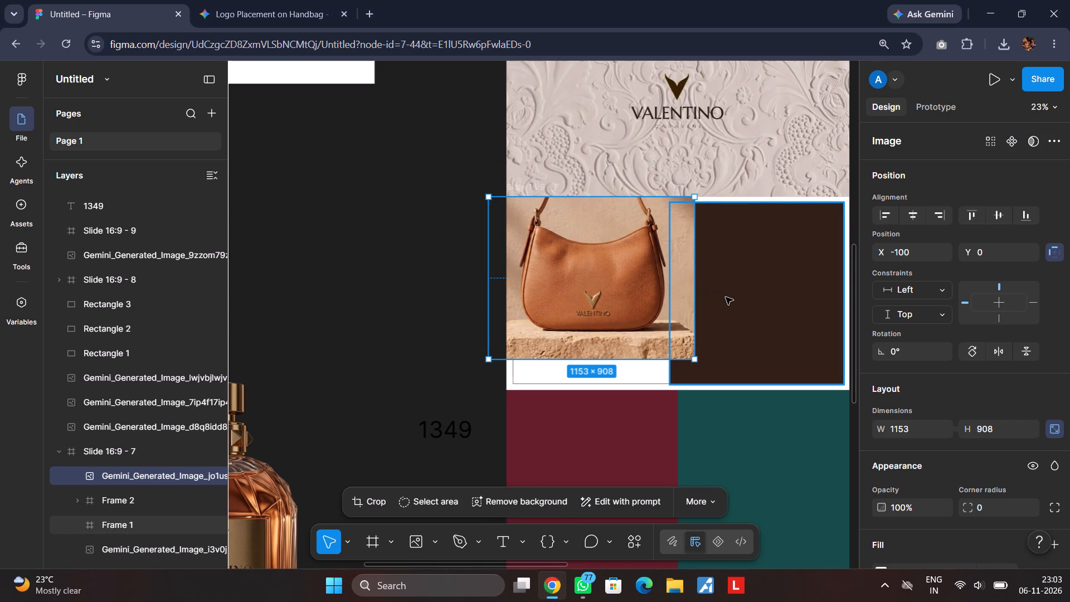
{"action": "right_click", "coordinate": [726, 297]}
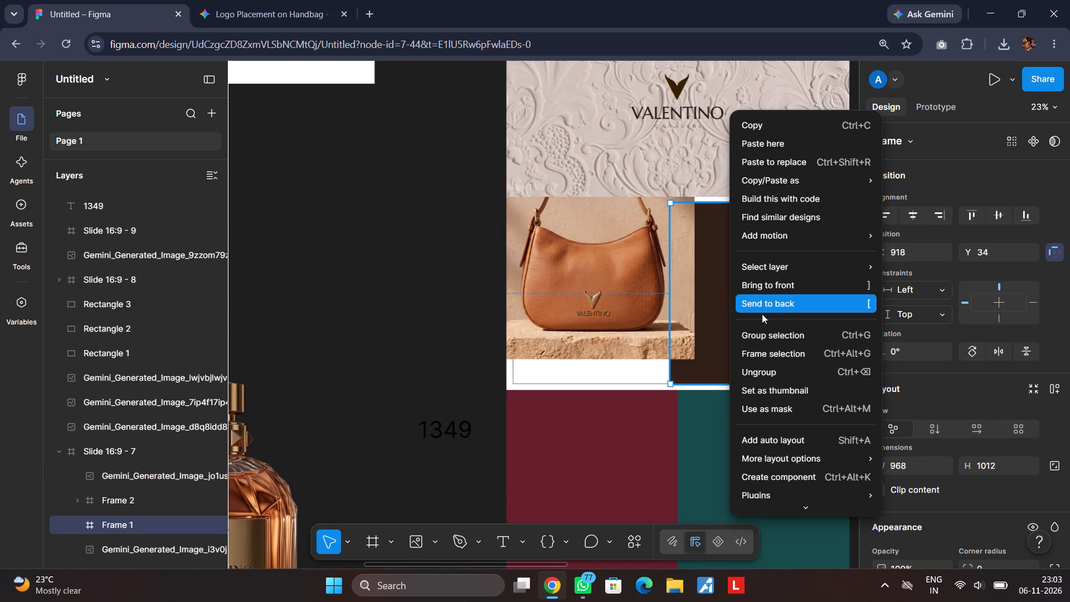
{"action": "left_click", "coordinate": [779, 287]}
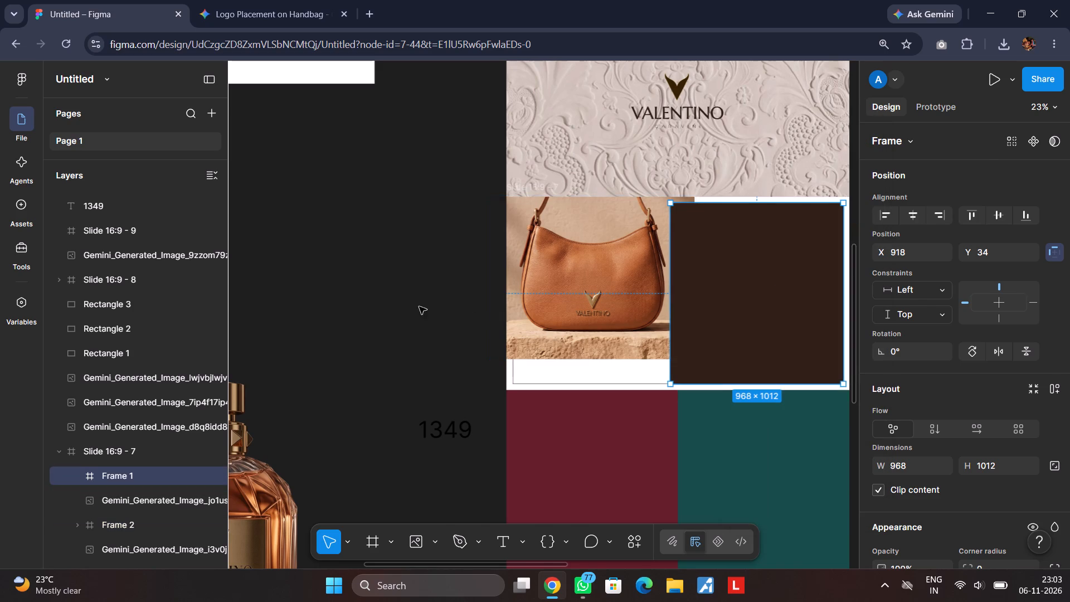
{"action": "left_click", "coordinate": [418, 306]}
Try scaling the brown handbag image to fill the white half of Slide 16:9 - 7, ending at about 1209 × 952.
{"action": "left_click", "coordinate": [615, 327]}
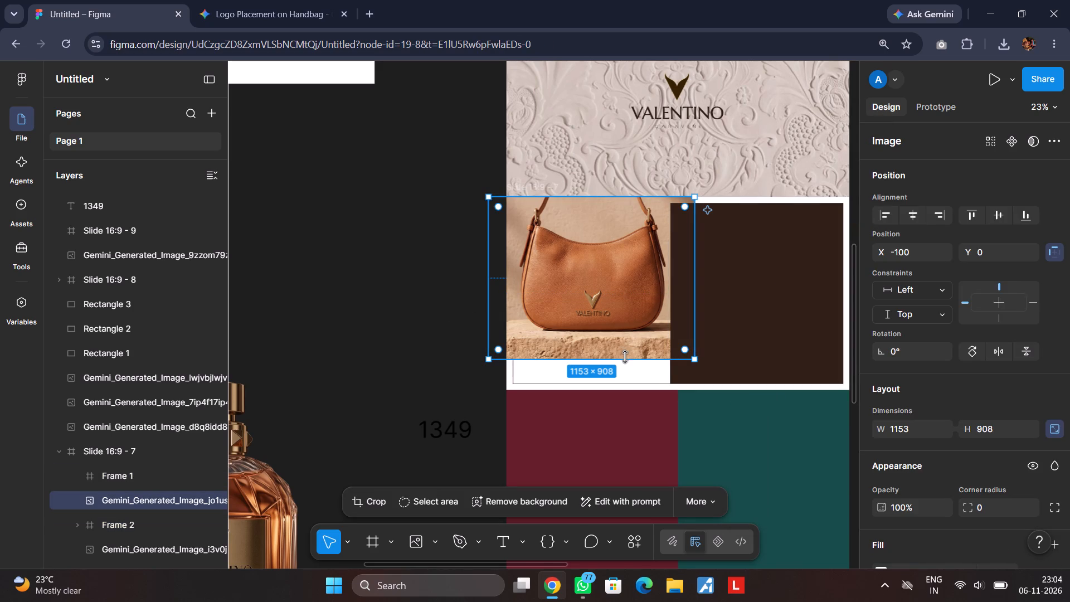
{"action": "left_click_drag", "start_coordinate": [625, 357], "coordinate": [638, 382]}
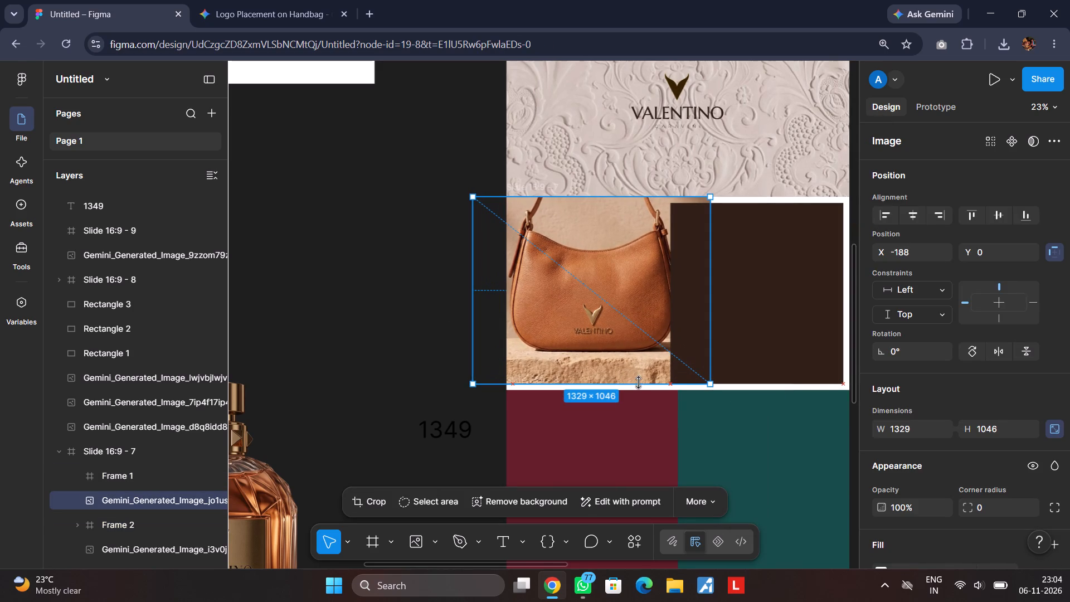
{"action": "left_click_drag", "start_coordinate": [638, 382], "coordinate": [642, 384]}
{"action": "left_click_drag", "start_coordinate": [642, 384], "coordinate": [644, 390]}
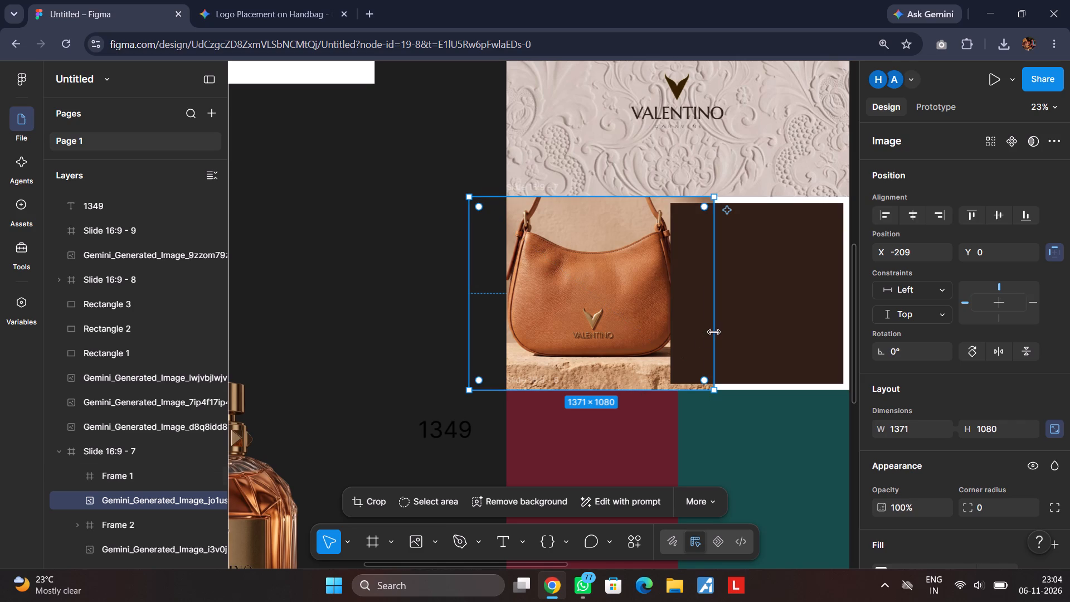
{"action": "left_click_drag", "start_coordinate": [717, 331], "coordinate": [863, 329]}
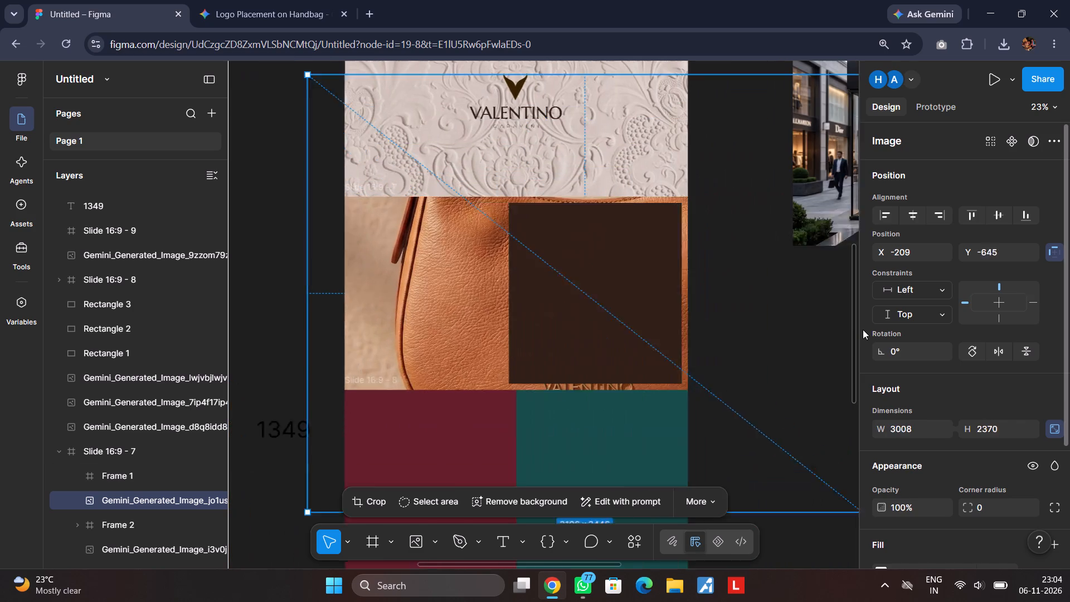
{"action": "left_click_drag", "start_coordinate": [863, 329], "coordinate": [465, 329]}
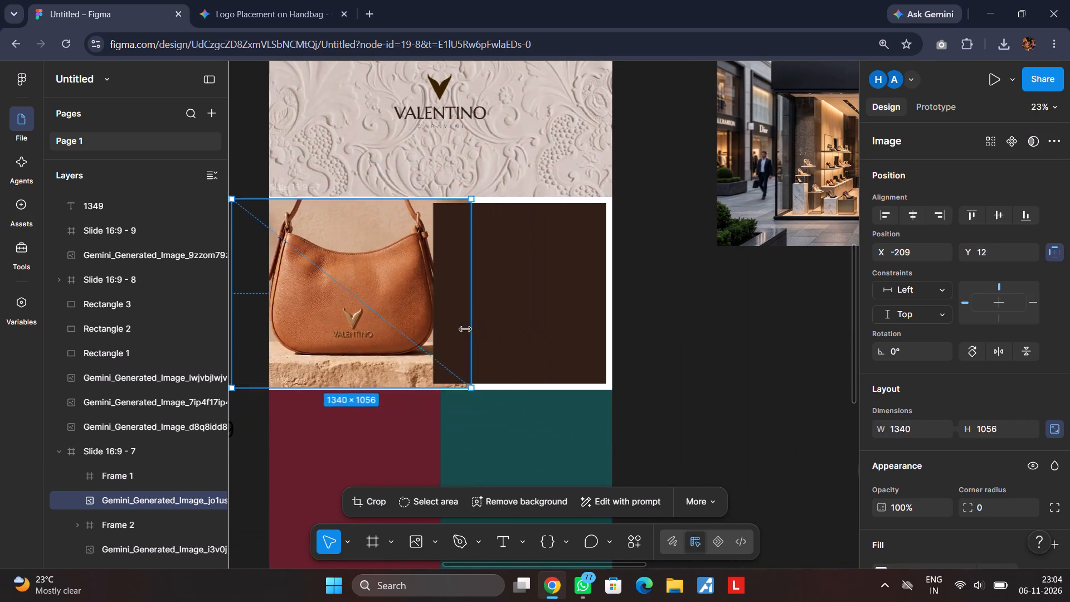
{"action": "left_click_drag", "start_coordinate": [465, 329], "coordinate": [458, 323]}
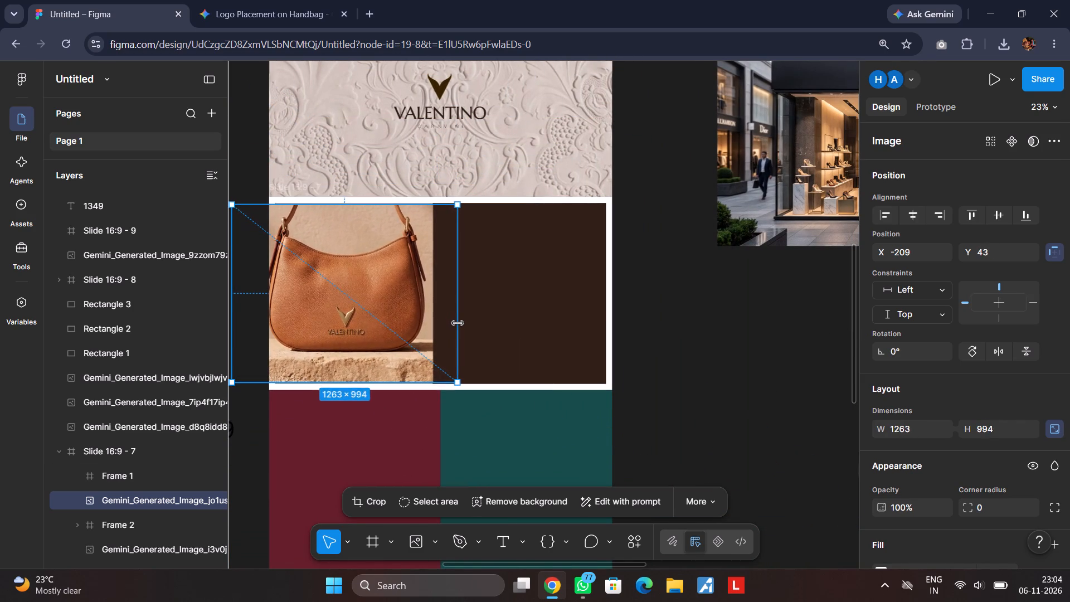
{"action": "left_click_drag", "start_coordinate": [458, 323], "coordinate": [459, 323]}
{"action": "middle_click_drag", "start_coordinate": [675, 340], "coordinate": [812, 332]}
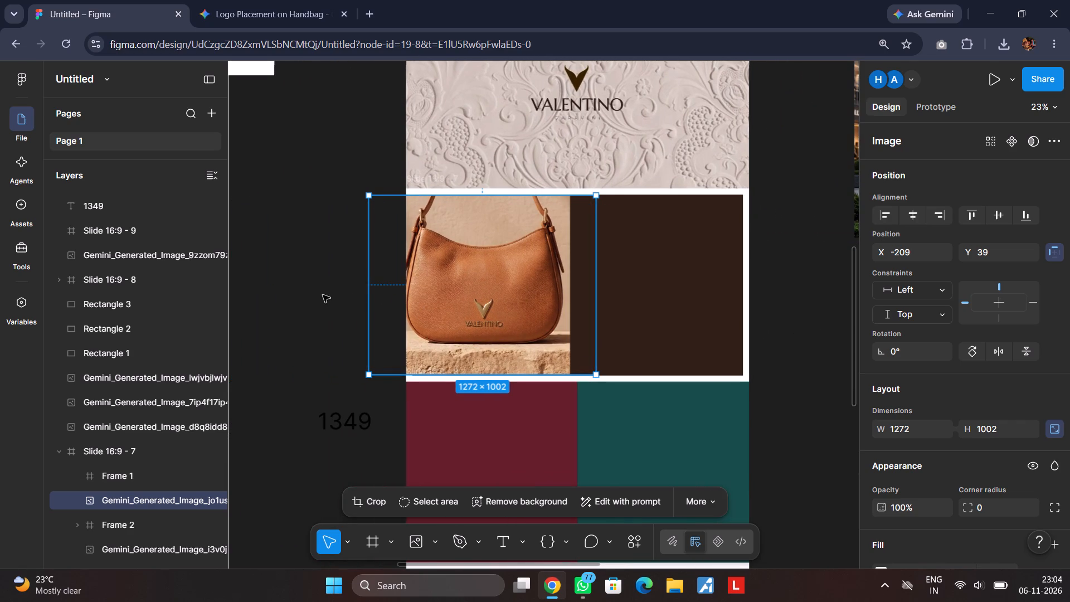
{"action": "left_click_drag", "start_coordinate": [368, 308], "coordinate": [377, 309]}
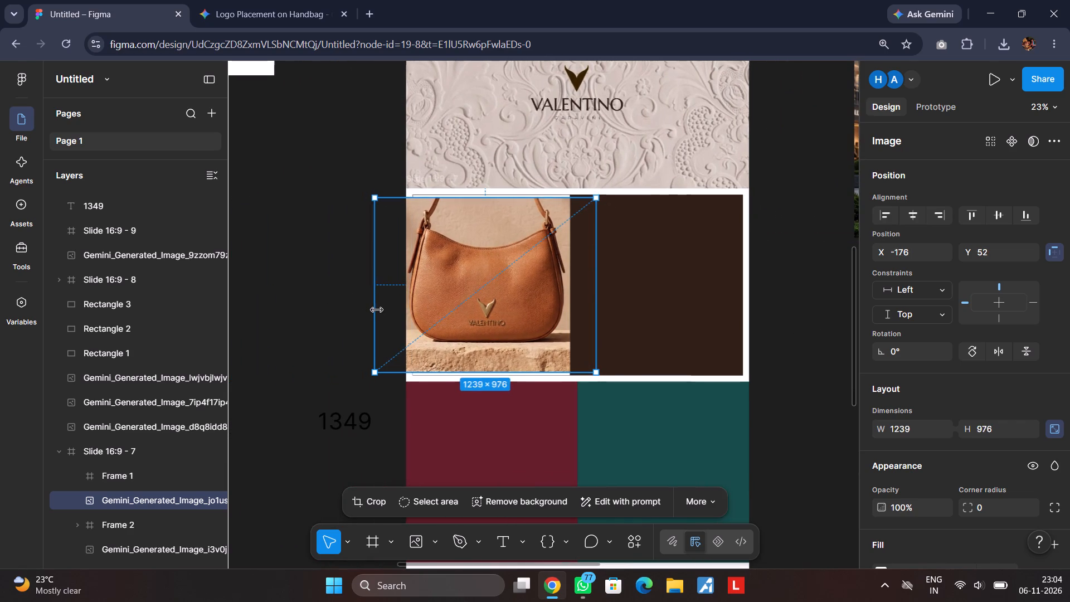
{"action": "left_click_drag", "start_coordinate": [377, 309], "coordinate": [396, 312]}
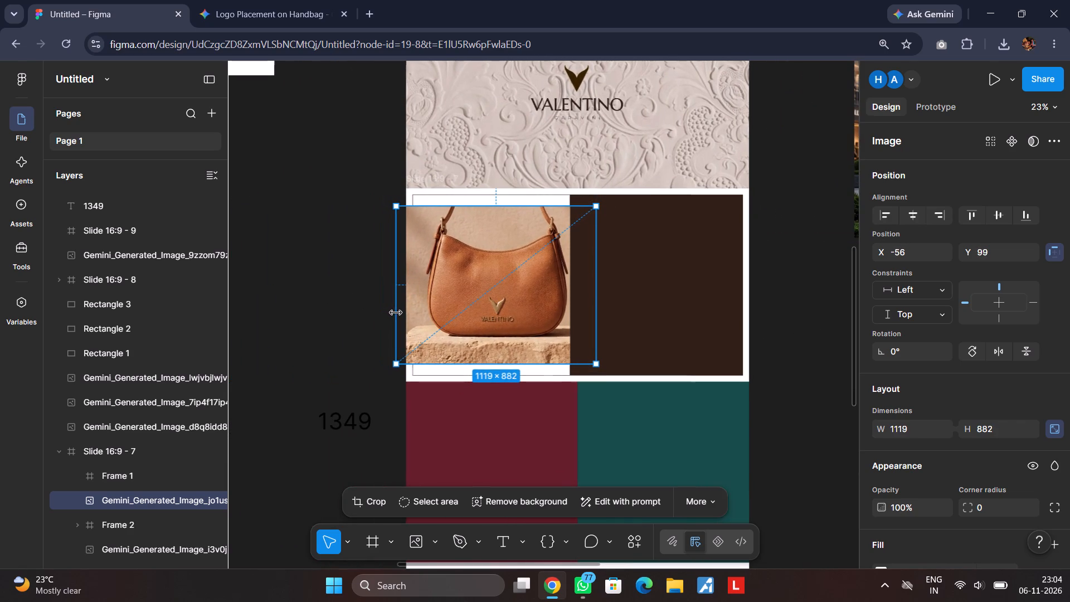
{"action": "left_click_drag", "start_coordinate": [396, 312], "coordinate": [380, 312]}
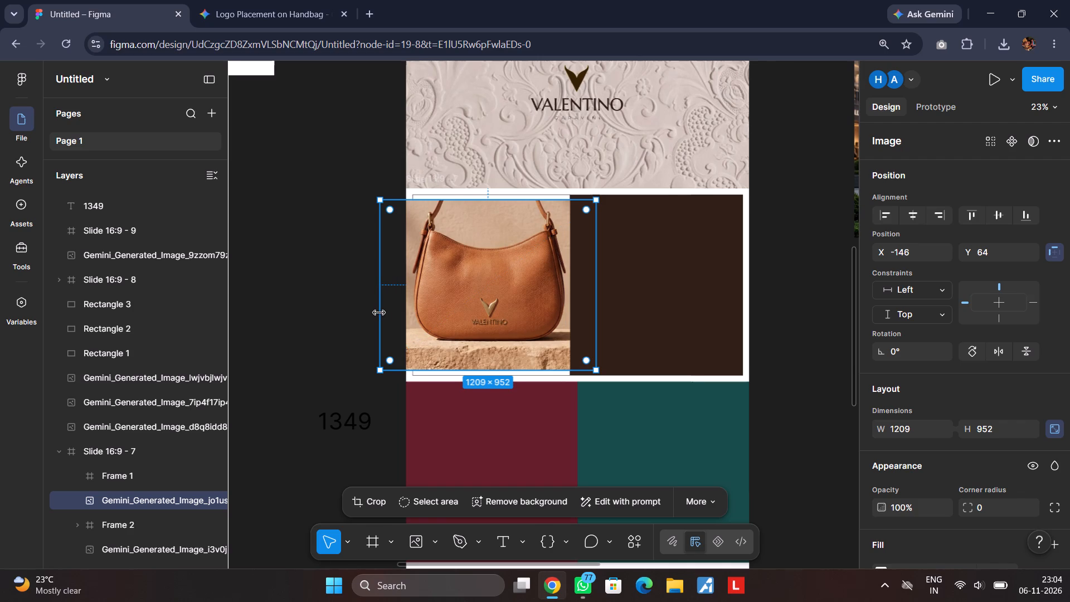
Undo the handbag image's resizing and placement back to where the black handbag and 1349 text sit in Slide 16:9 - 7.
{"action": "key", "text": "ctrl+z"}
{"action": "key", "text": "ctrl+z"}
{"action": "key", "text": "ctrl+z"}
{"action": "key", "text": "ctrl+z"}
{"action": "key", "text": "ctrl+z"}
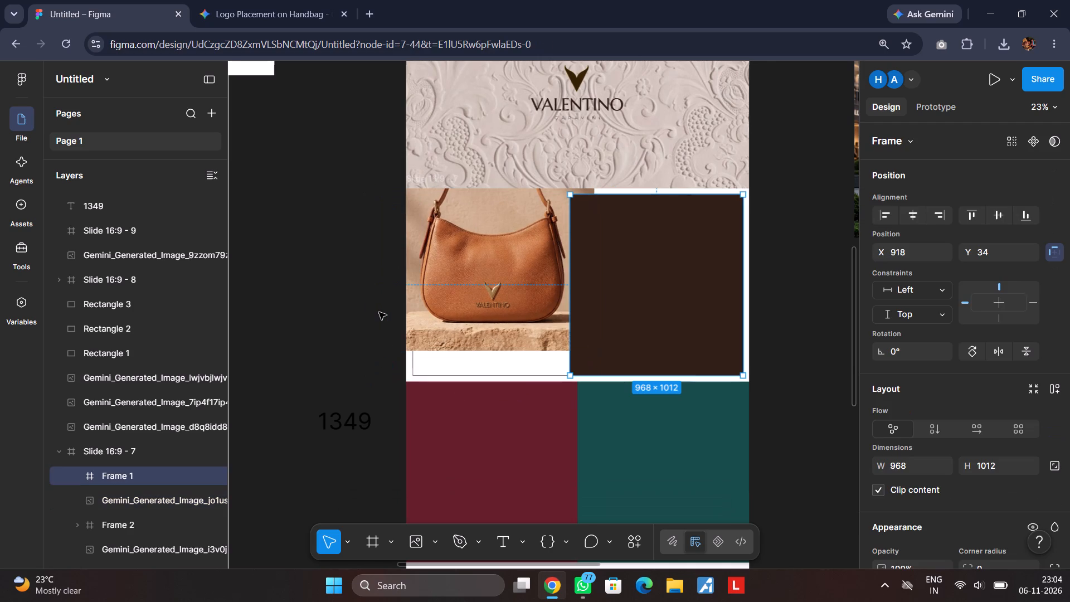
{"action": "key", "text": "ctrl+z"}
{"action": "key", "text": "ctrl+z"}
{"action": "key", "text": "ctrl+z"}
{"action": "key", "text": "ctrl+z"}
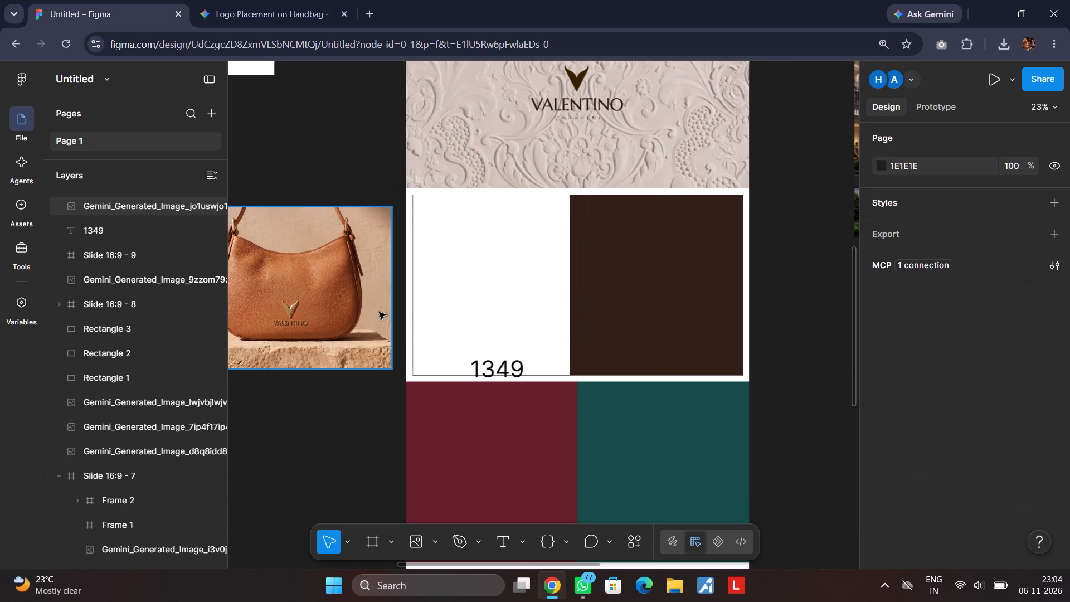
{"action": "key", "text": "ctrl+z"}
{"action": "key", "text": "ctrl+z"}
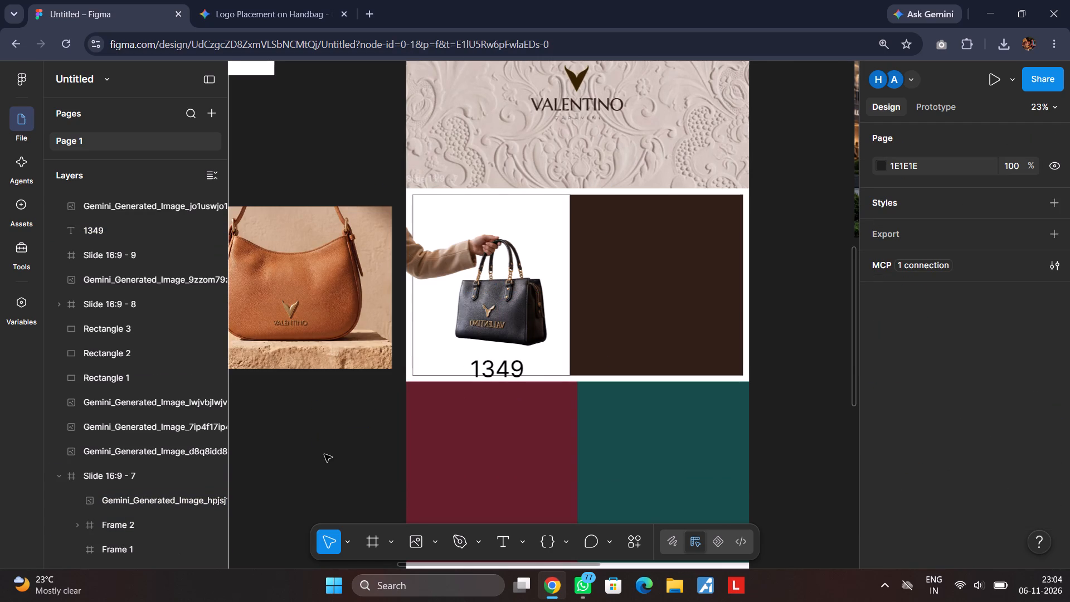
Move the brown handbag image onto empty canvas directly below the Valentino trunk box image.
{"action": "left_click", "coordinate": [324, 454]}
{"action": "scroll", "coordinate": [324, 454], "scroll_direction": "right", "scroll_amount": 1}
{"action": "scroll", "coordinate": [357, 397], "scroll_direction": "down", "scroll_amount": 1}
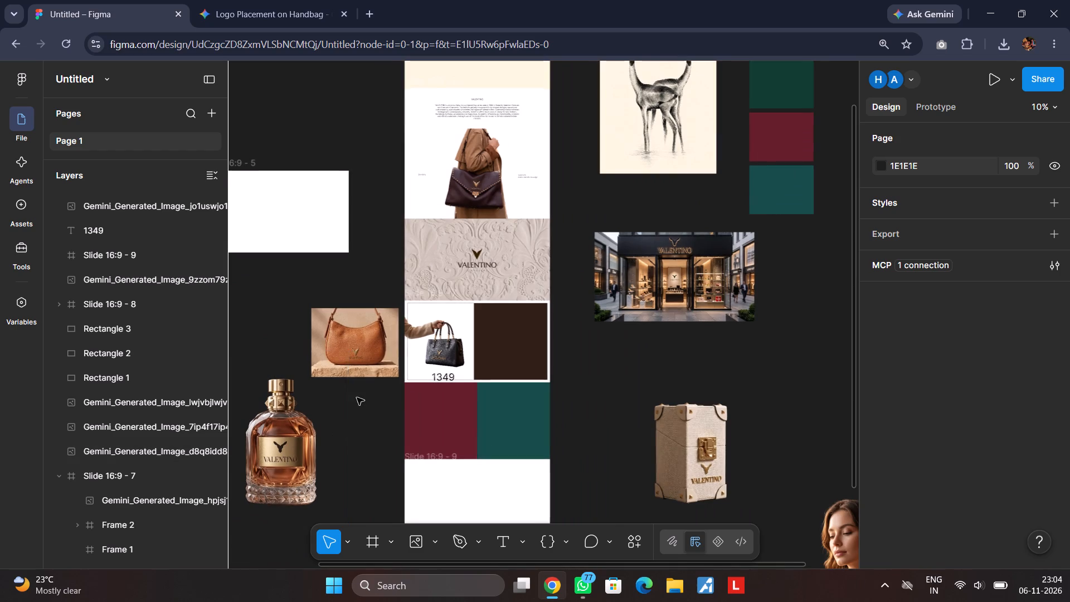
{"action": "scroll", "coordinate": [357, 397], "scroll_direction": "down", "scroll_amount": 1}
{"action": "left_click_drag", "start_coordinate": [464, 187], "coordinate": [781, 446]}
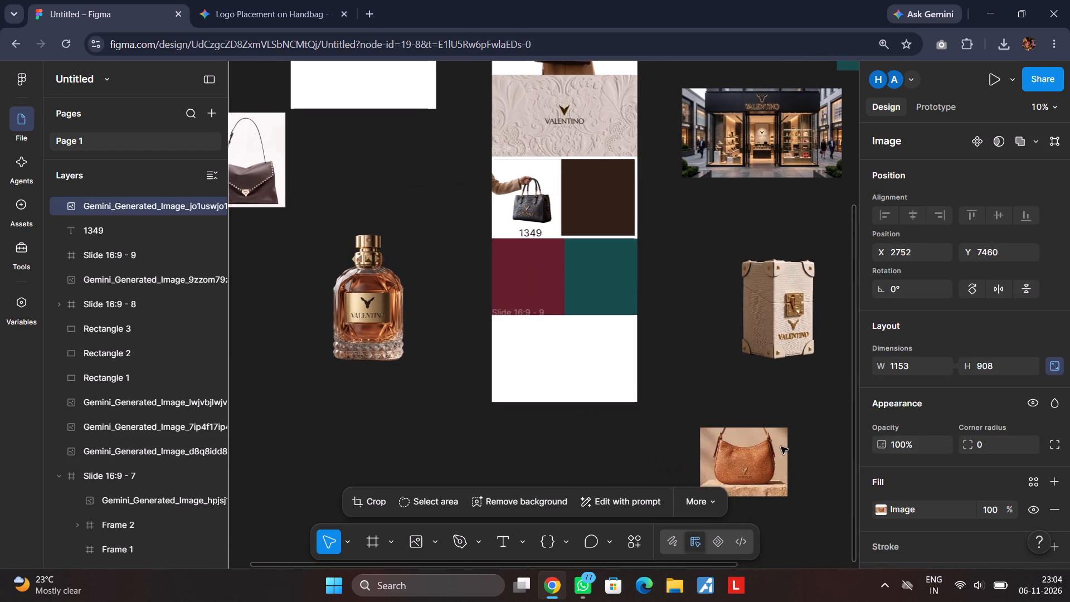
{"action": "left_click_drag", "start_coordinate": [781, 446], "coordinate": [811, 398]}
{"action": "left_click", "coordinate": [679, 323]}
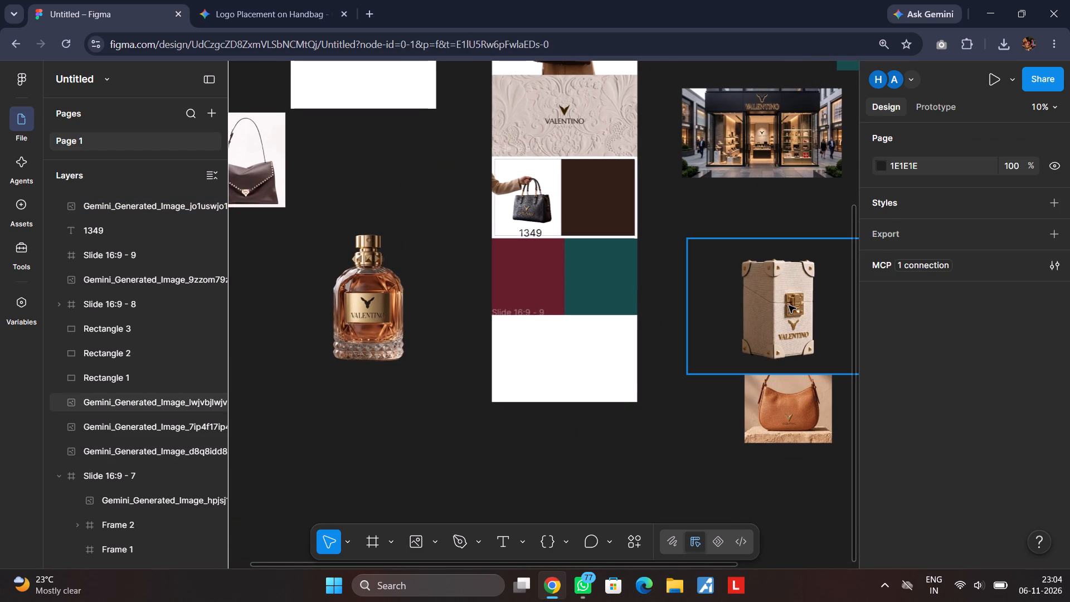
Export the Valentino trunk box image as a 1x PNG.
{"action": "left_click", "coordinate": [789, 305]}
{"action": "scroll", "coordinate": [916, 442], "scroll_direction": "down", "scroll_amount": 7}
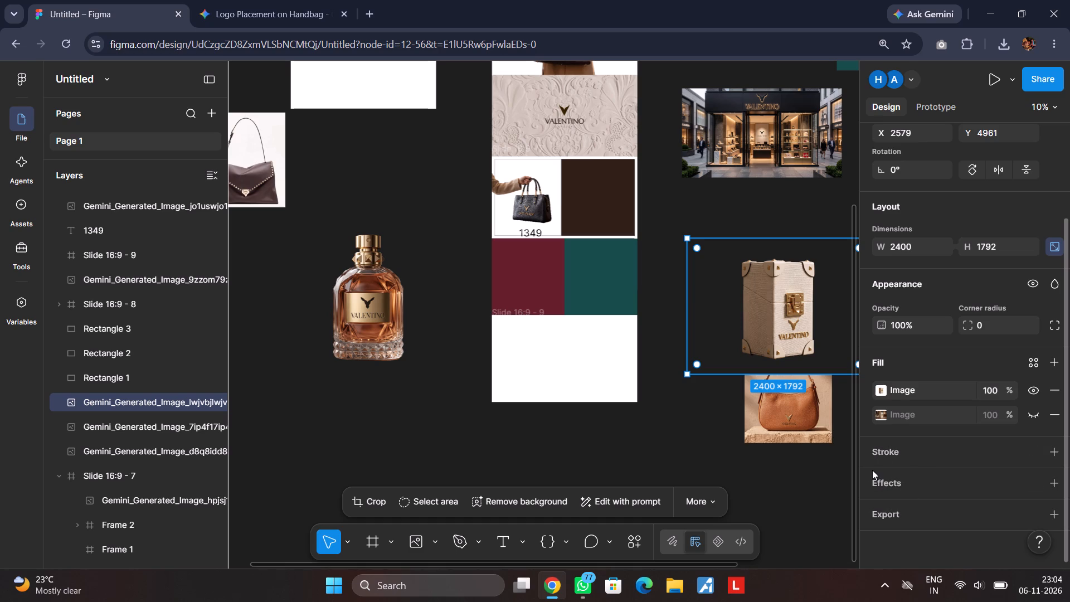
{"action": "left_click", "coordinate": [889, 512]}
{"action": "scroll", "coordinate": [965, 508], "scroll_direction": "down", "scroll_amount": 4}
{"action": "left_click", "coordinate": [967, 490]}
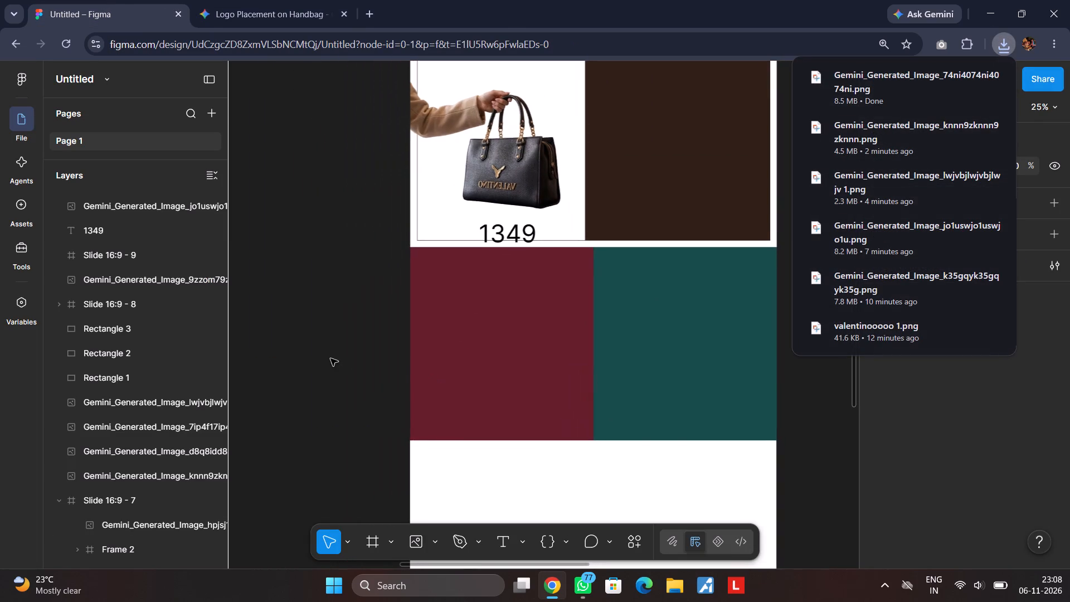
{"action": "scroll", "coordinate": [330, 358], "scroll_direction": "right", "scroll_amount": 3}
{"action": "scroll", "coordinate": [330, 358], "scroll_direction": "down", "scroll_amount": 1}
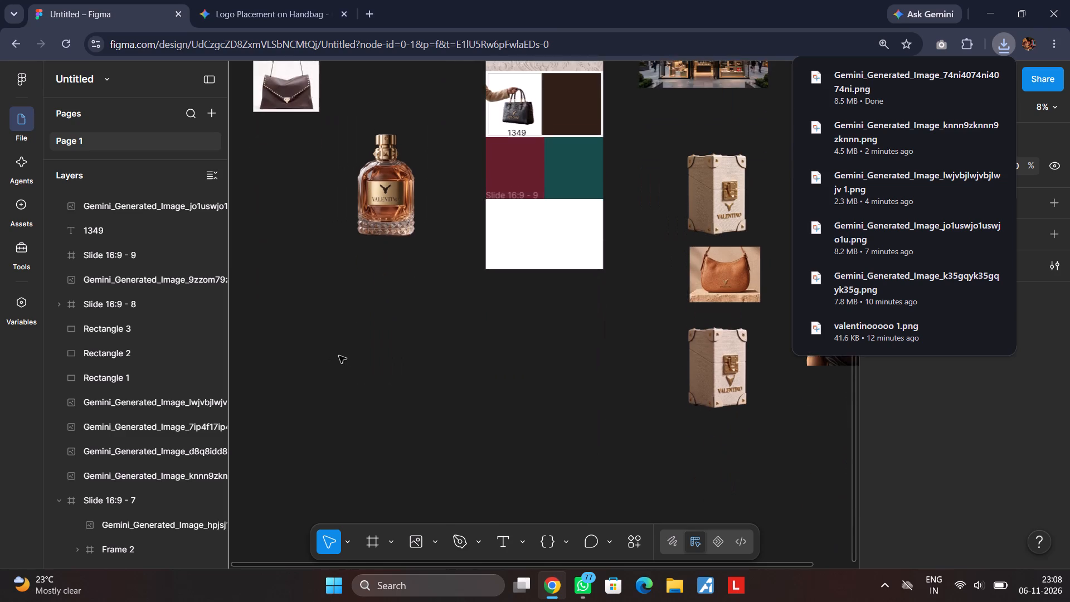
{"action": "scroll", "coordinate": [339, 356], "scroll_direction": "down", "scroll_amount": 2}
{"action": "left_click", "coordinate": [388, 349]}
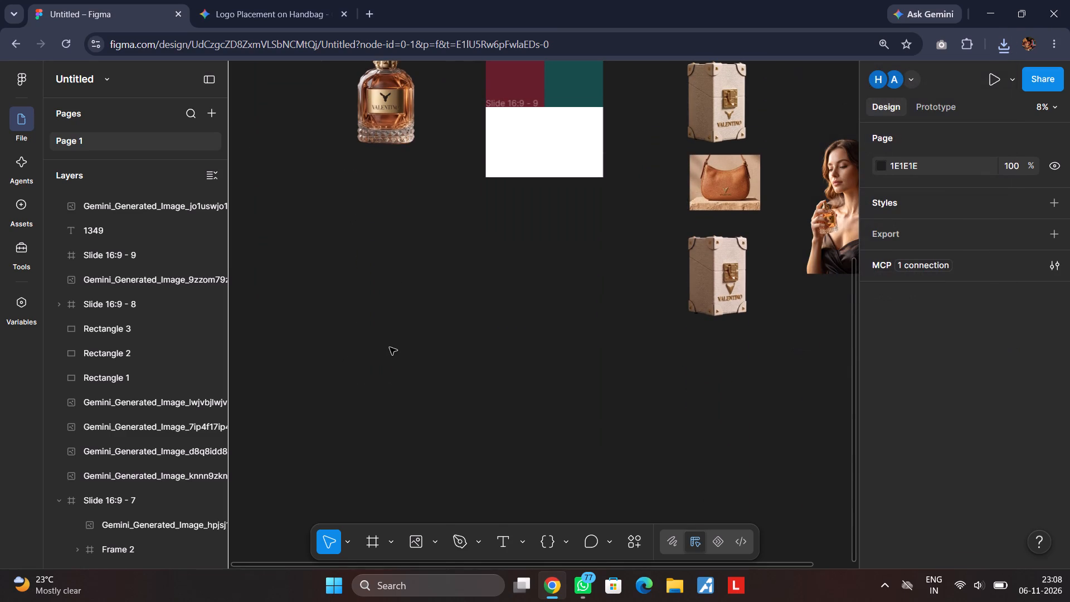
{"action": "key", "text": "ctrl+shift+k"}
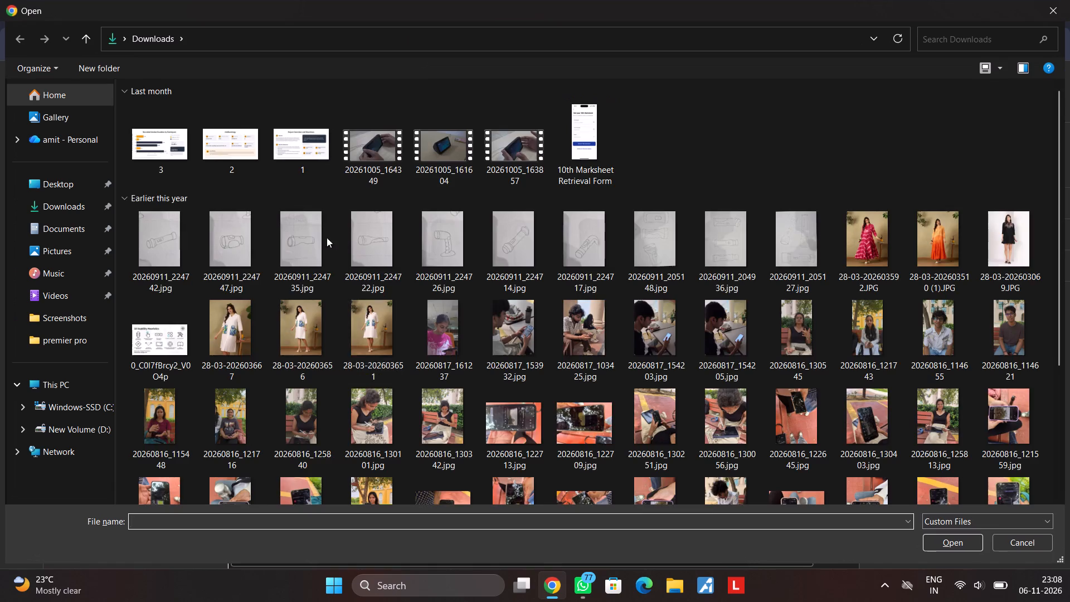
{"action": "left_click", "coordinate": [174, 149]}
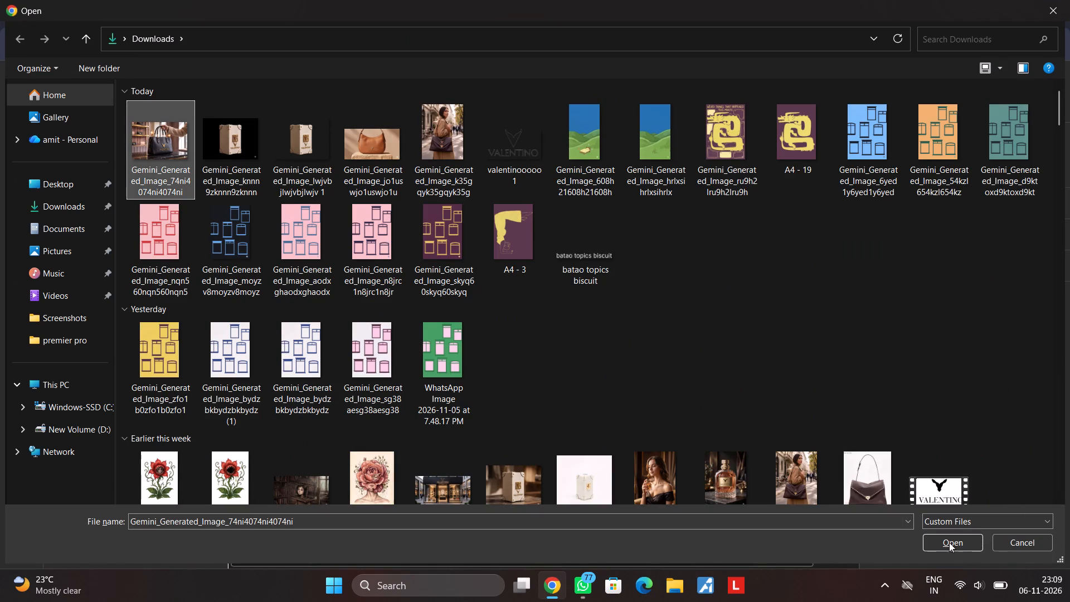
{"action": "left_click", "coordinate": [941, 538]}
{"action": "left_click", "coordinate": [386, 347]}
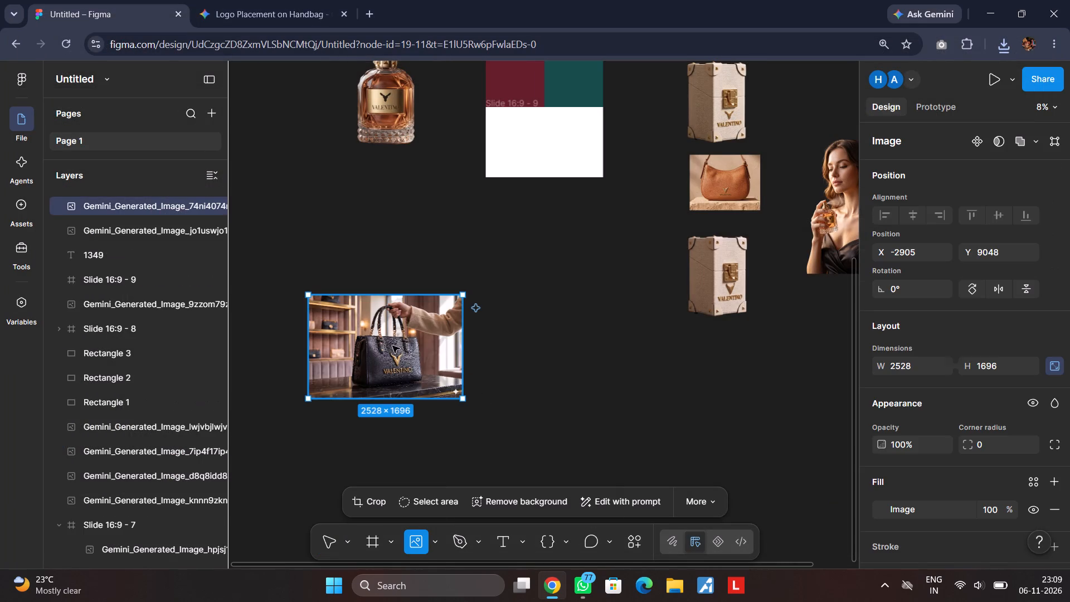
Remove the background of the newly placed black handbag image.
{"action": "left_click", "coordinate": [504, 500]}
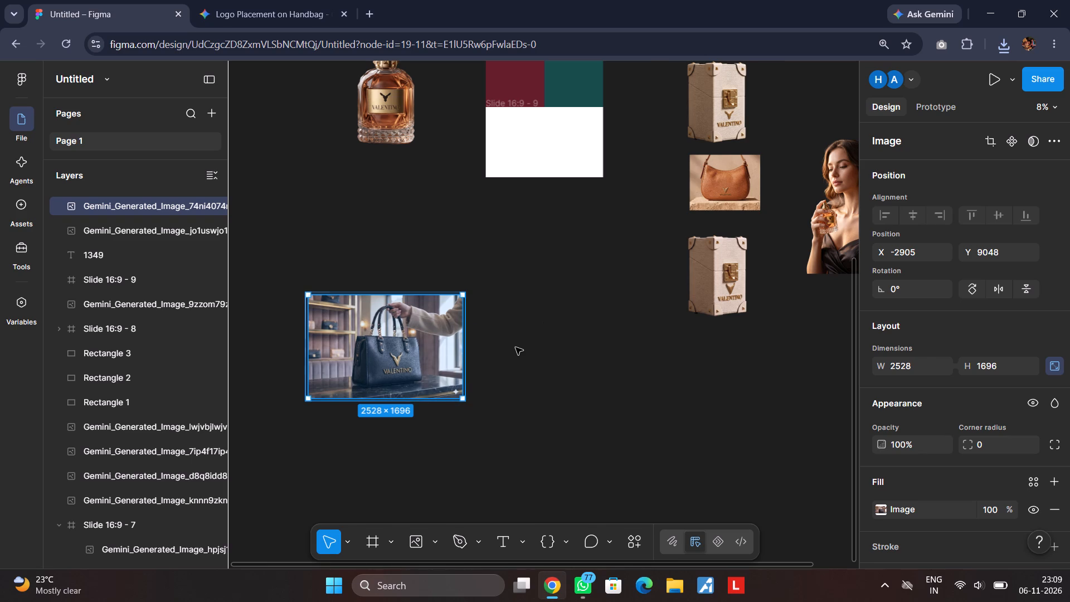
Move the new handbag cutout to just below the slides and flip it horizontally.
{"action": "scroll", "coordinate": [515, 347], "scroll_direction": "up", "scroll_amount": 1}
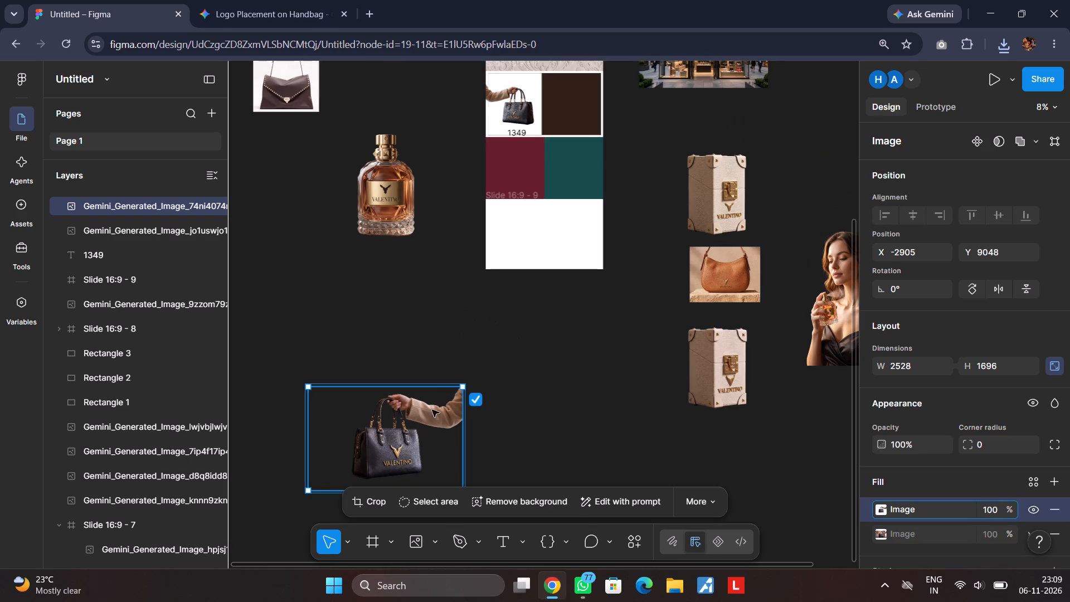
{"action": "left_click_drag", "start_coordinate": [417, 436], "coordinate": [499, 345]}
{"action": "right_click", "coordinate": [499, 345]}
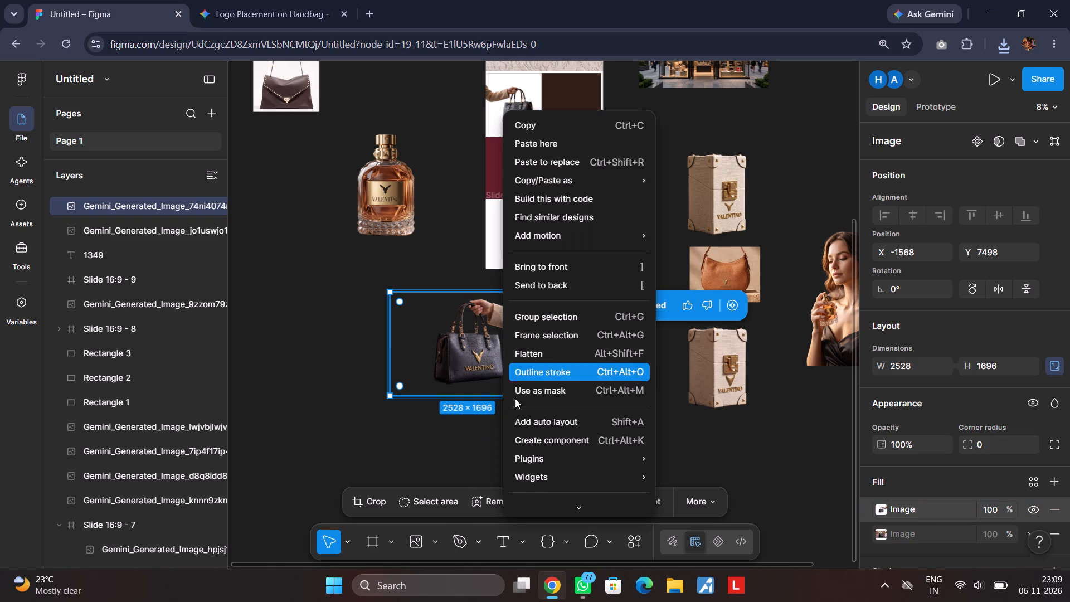
{"action": "scroll", "coordinate": [544, 459], "scroll_direction": "down", "scroll_amount": 4}
{"action": "left_click", "coordinate": [556, 487]}
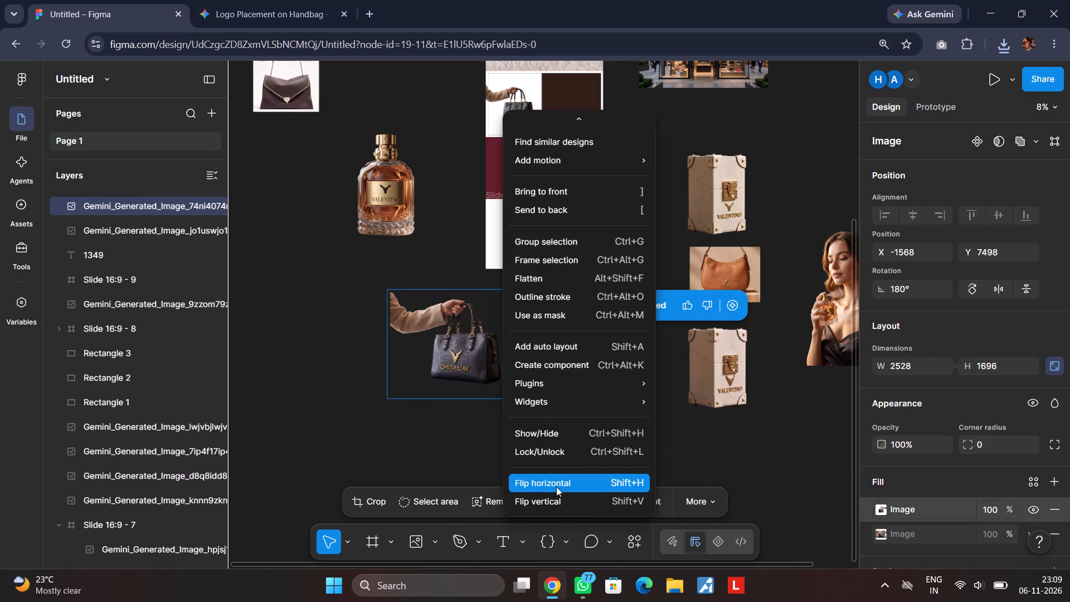
{"action": "left_click", "coordinate": [577, 366]}
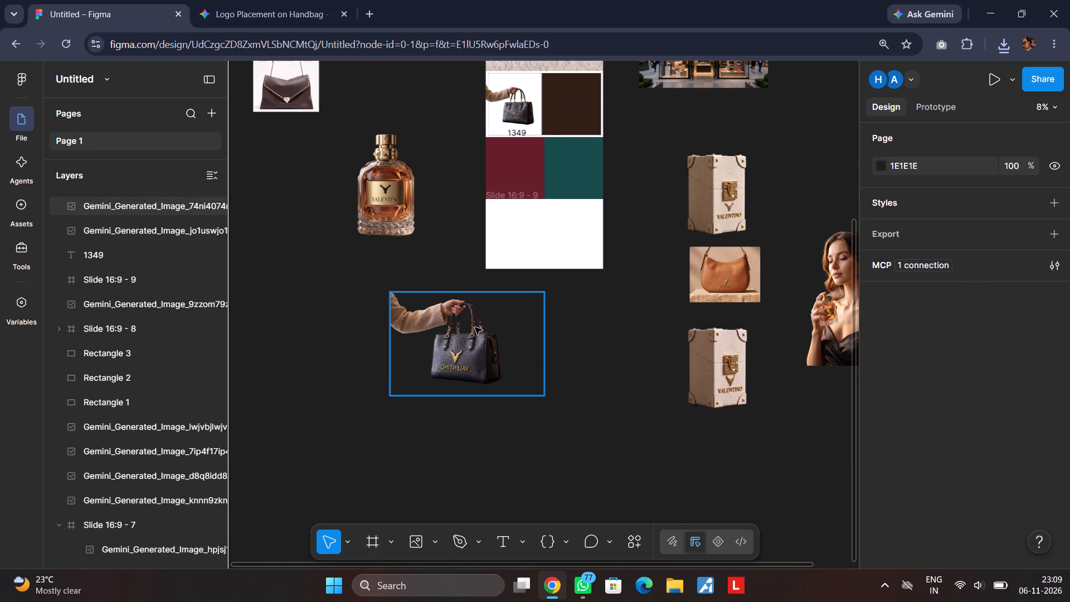
{"action": "left_click_drag", "start_coordinate": [475, 327], "coordinate": [475, 317]}
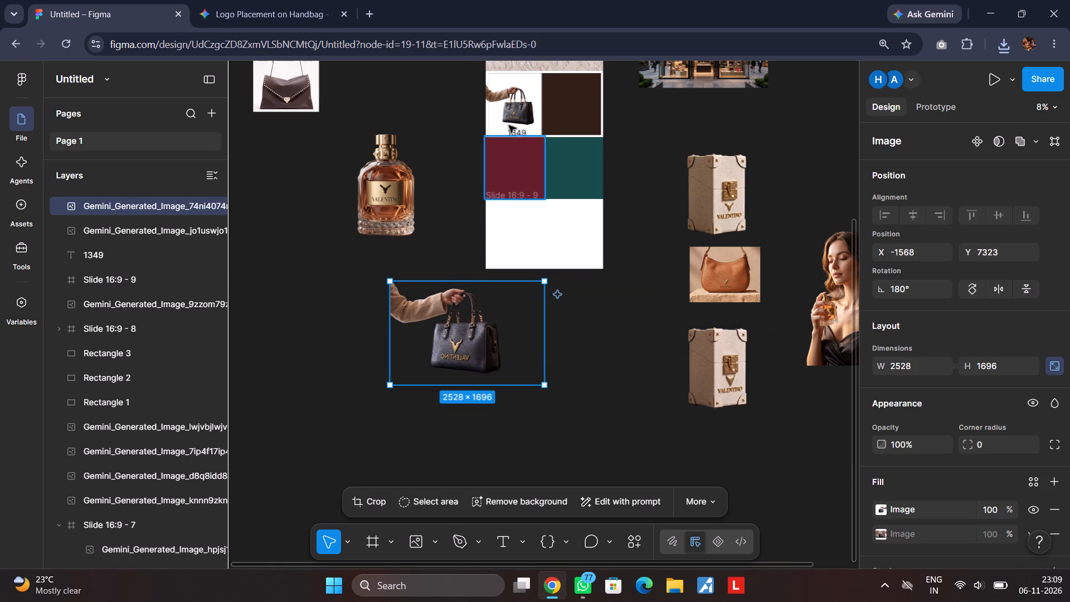
Copy the width of the slide's existing handbag image to the new cutout, setting its width to 1130.
{"action": "left_click", "coordinate": [509, 110]}
{"action": "scroll", "coordinate": [913, 375], "scroll_direction": "down", "scroll_amount": 6}
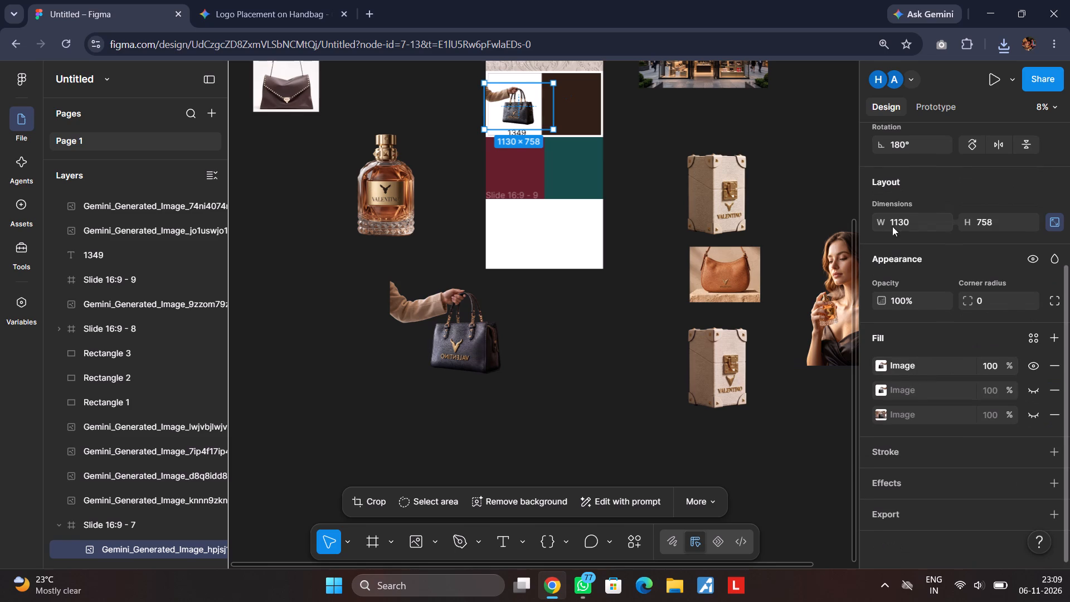
{"action": "left_click", "coordinate": [904, 218]}
{"action": "key", "text": "ctrl+c"}
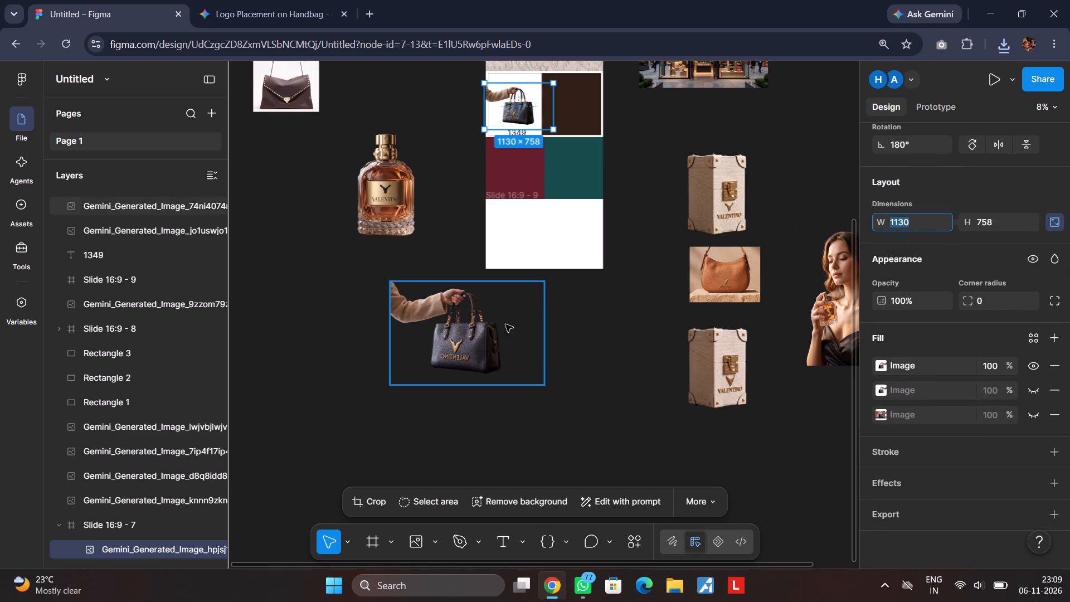
{"action": "left_click", "coordinate": [488, 329]}
{"action": "left_click", "coordinate": [908, 245]}
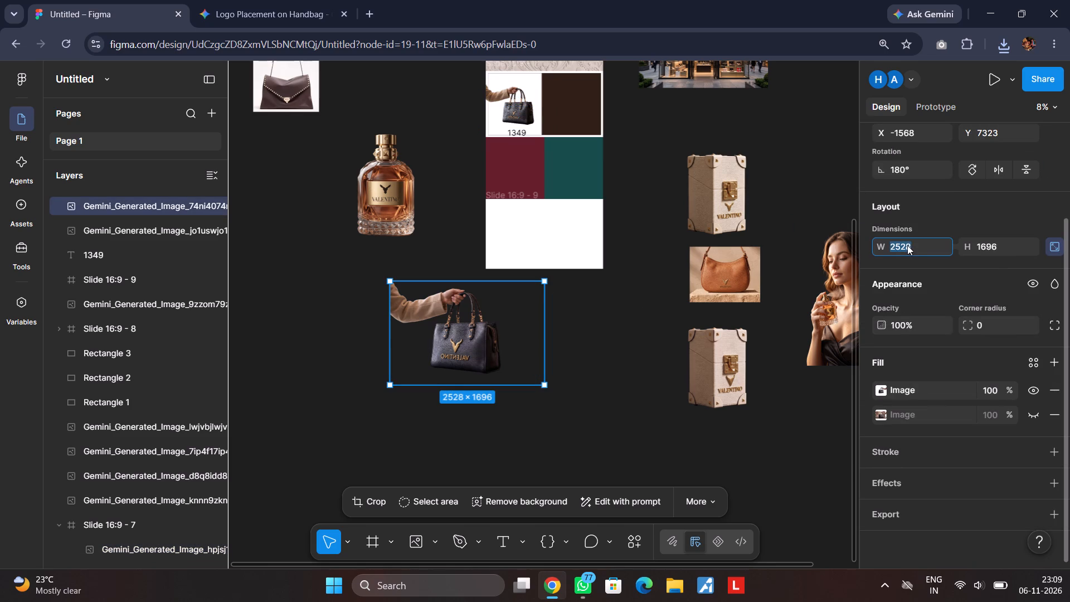
{"action": "key", "text": "ctrl+v"}
{"action": "left_click", "coordinate": [622, 308]}
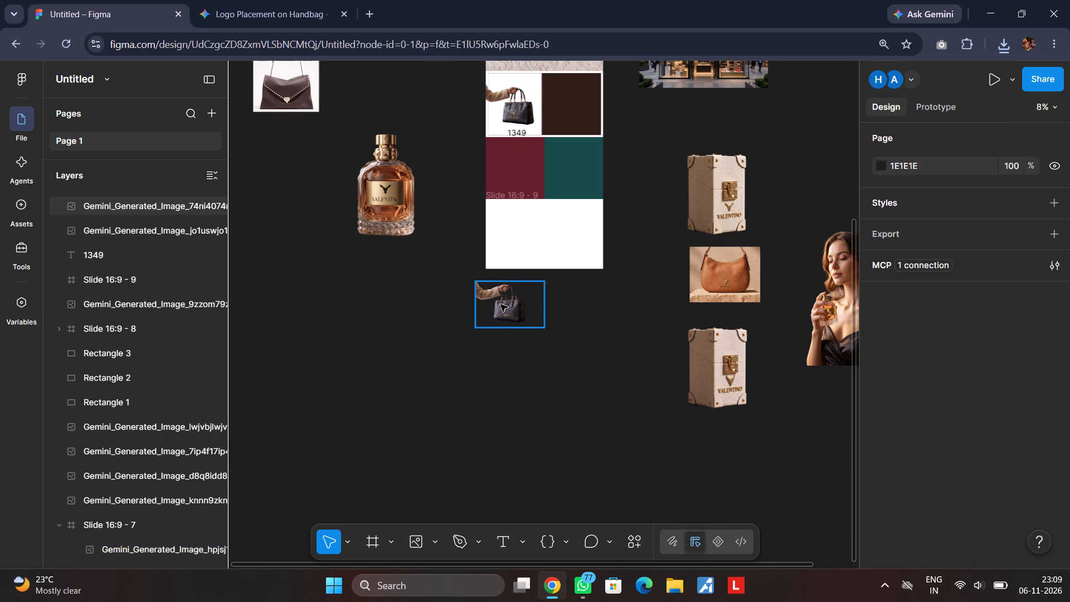
Move the resized handbag cutout onto Slide 16:9 - 7, directly over the old handbag above the 1349 text.
{"action": "left_click_drag", "start_coordinate": [500, 304], "coordinate": [510, 105]}
{"action": "left_click", "coordinate": [457, 125]}
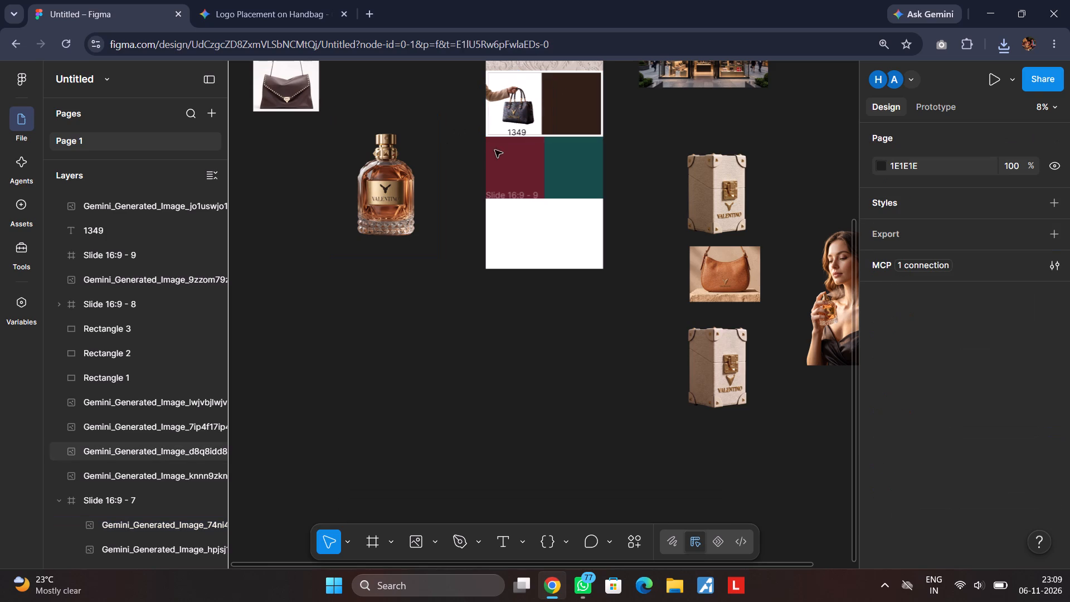
Delete the old "Gemini_Generated_Image_hpjsj1hpjsj1hpjs" handbag image from Slide 16:9 - 7.
{"action": "left_click", "coordinate": [510, 67]}
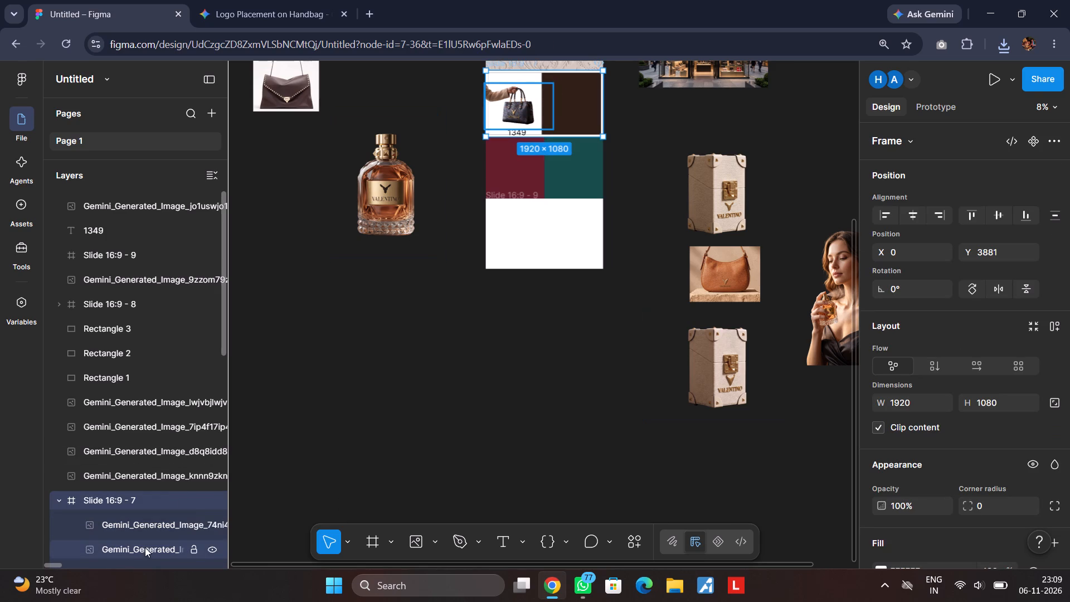
{"action": "left_click", "coordinate": [145, 546]}
{"action": "key", "text": "BackSpace"}
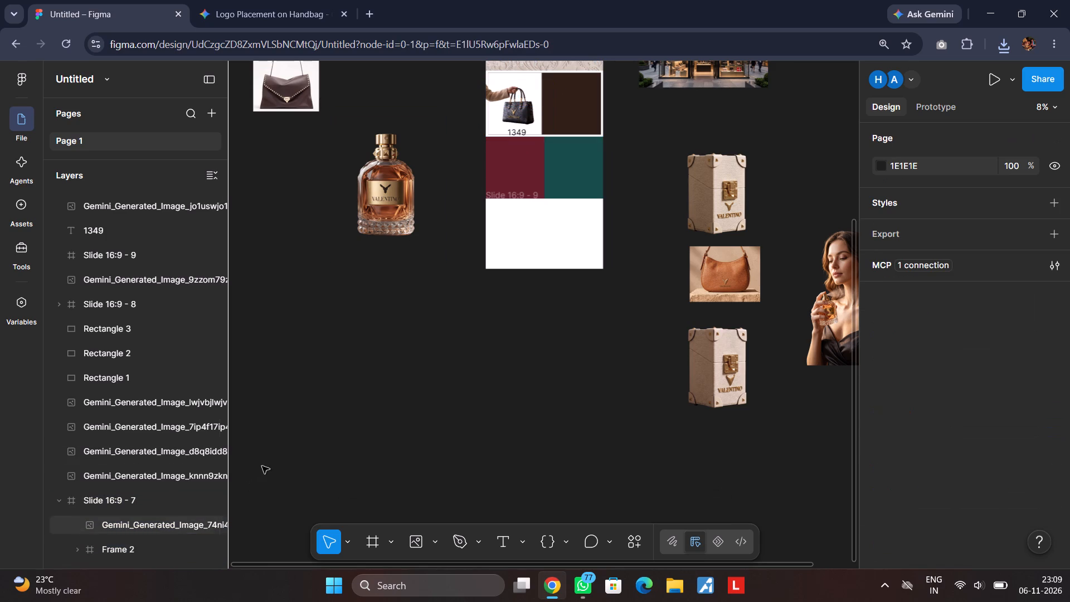
Widen the crop of the tan handbag image between the two boxes to 1463 × 908, revealing more background on both sides.
{"action": "left_click", "coordinate": [432, 161]}
{"action": "left_click", "coordinate": [453, 176]}
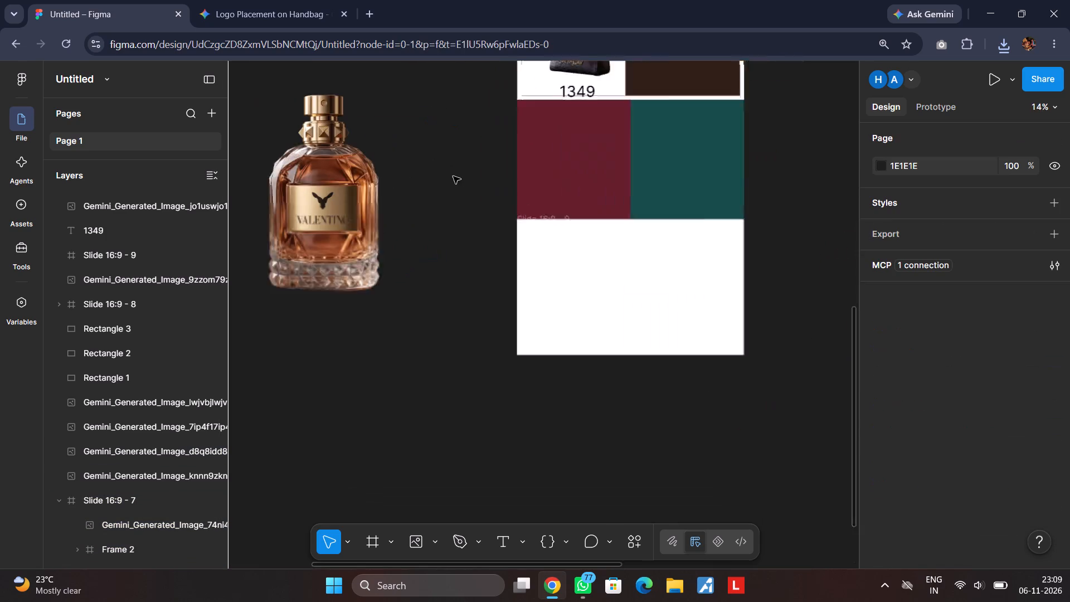
{"action": "scroll", "coordinate": [453, 176], "scroll_direction": "left", "scroll_amount": 1}
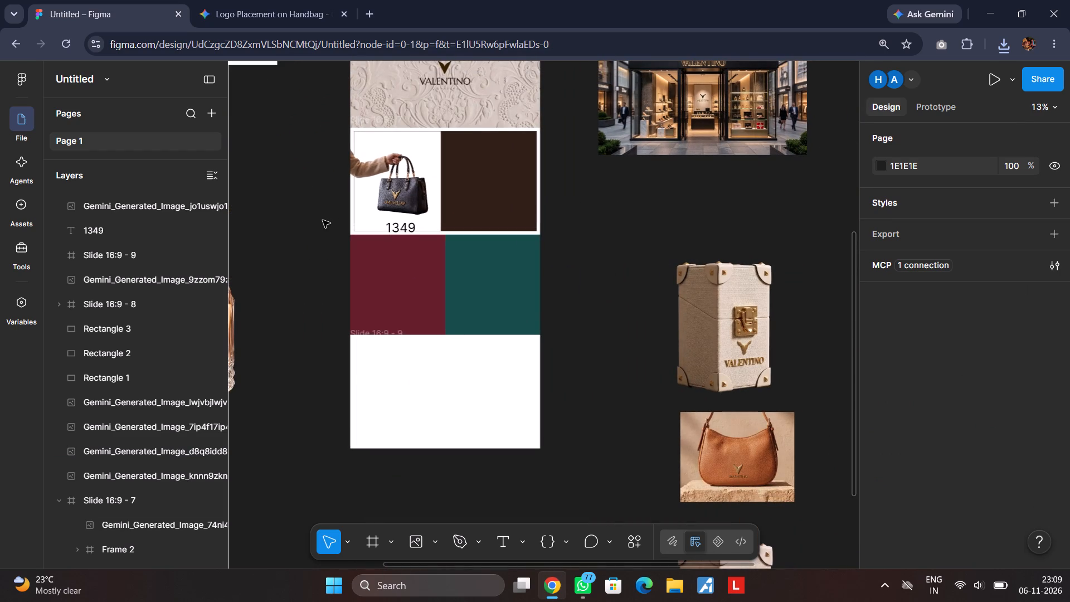
{"action": "scroll", "coordinate": [323, 220], "scroll_direction": "right", "scroll_amount": 2}
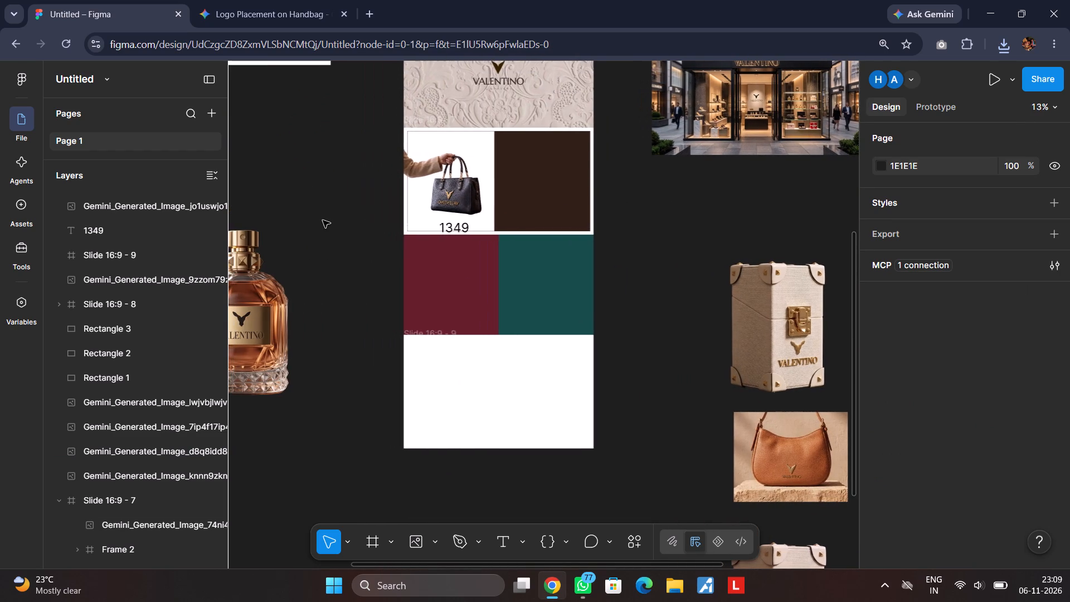
{"action": "scroll", "coordinate": [323, 220], "scroll_direction": "down", "scroll_amount": 1}
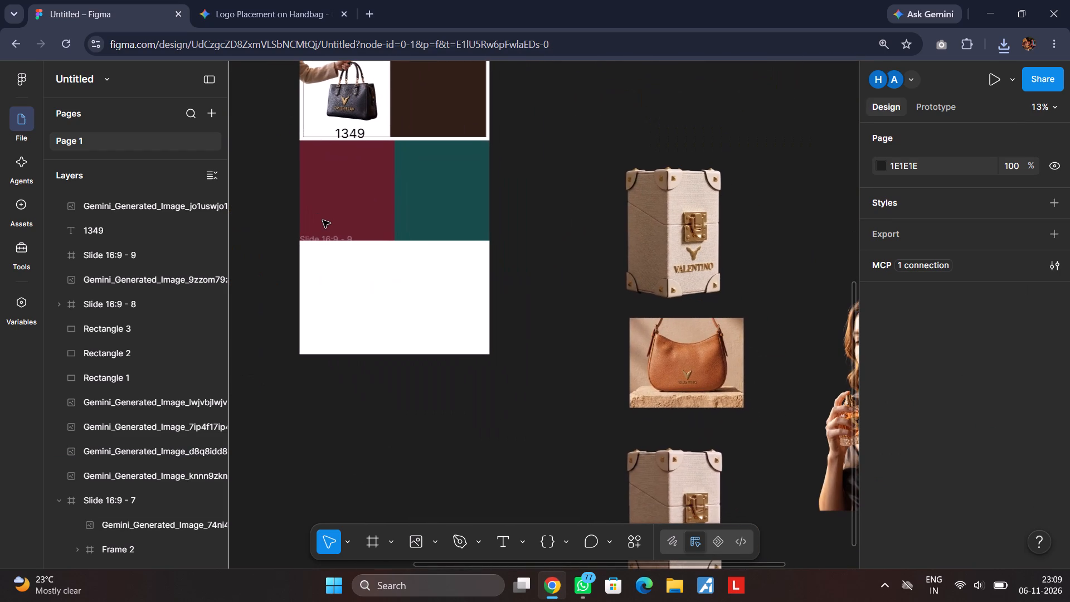
{"action": "scroll", "coordinate": [323, 220], "scroll_direction": "down", "scroll_amount": 2}
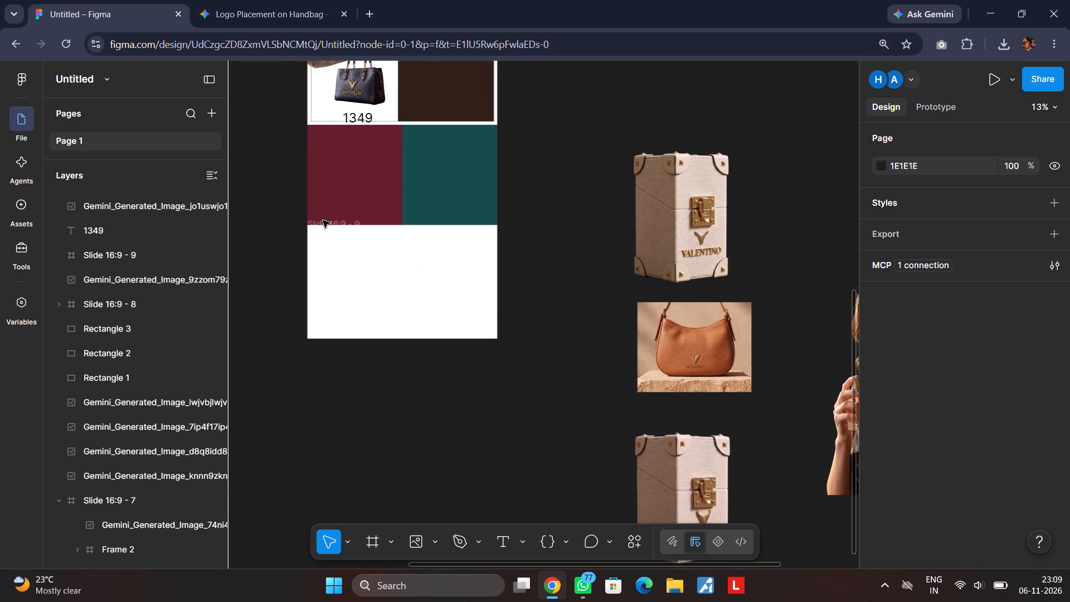
{"action": "scroll", "coordinate": [323, 220], "scroll_direction": "down", "scroll_amount": 1}
{"action": "left_click", "coordinate": [693, 350]}
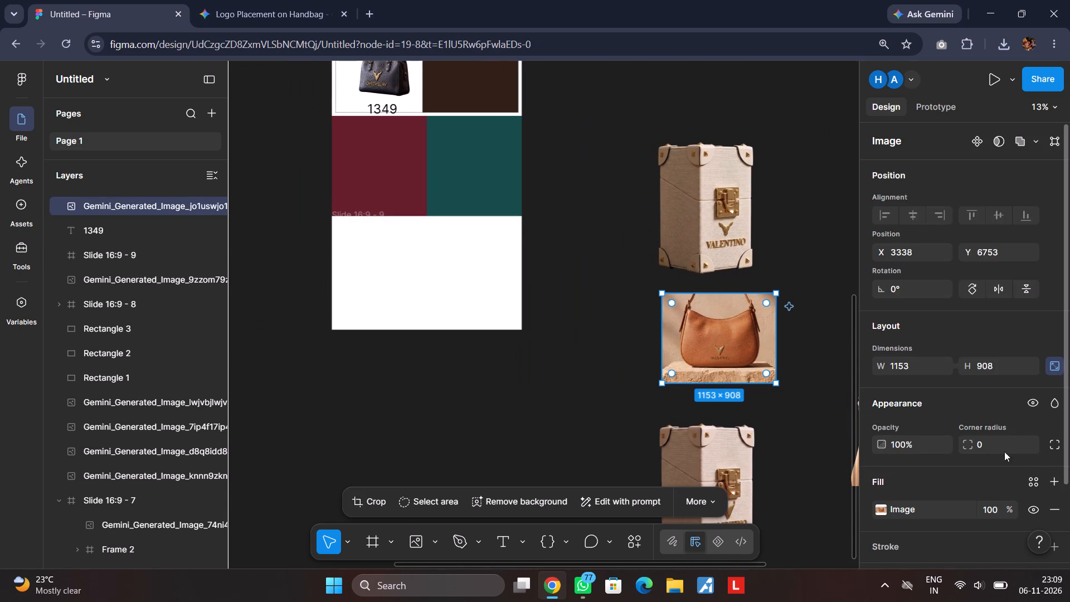
{"action": "scroll", "coordinate": [990, 448], "scroll_direction": "down", "scroll_amount": 5}
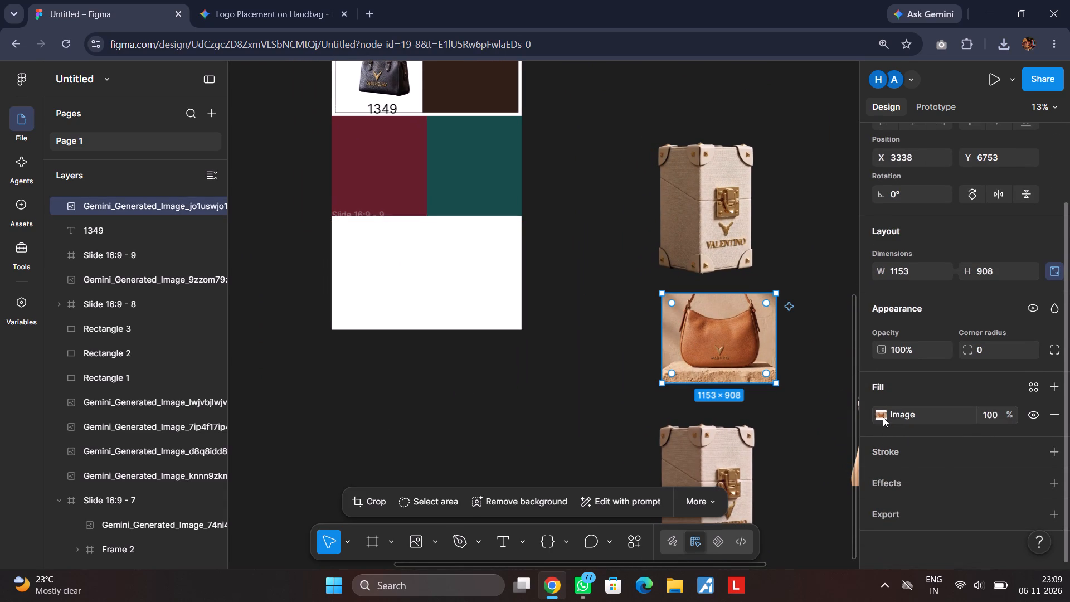
{"action": "left_click", "coordinate": [883, 417]}
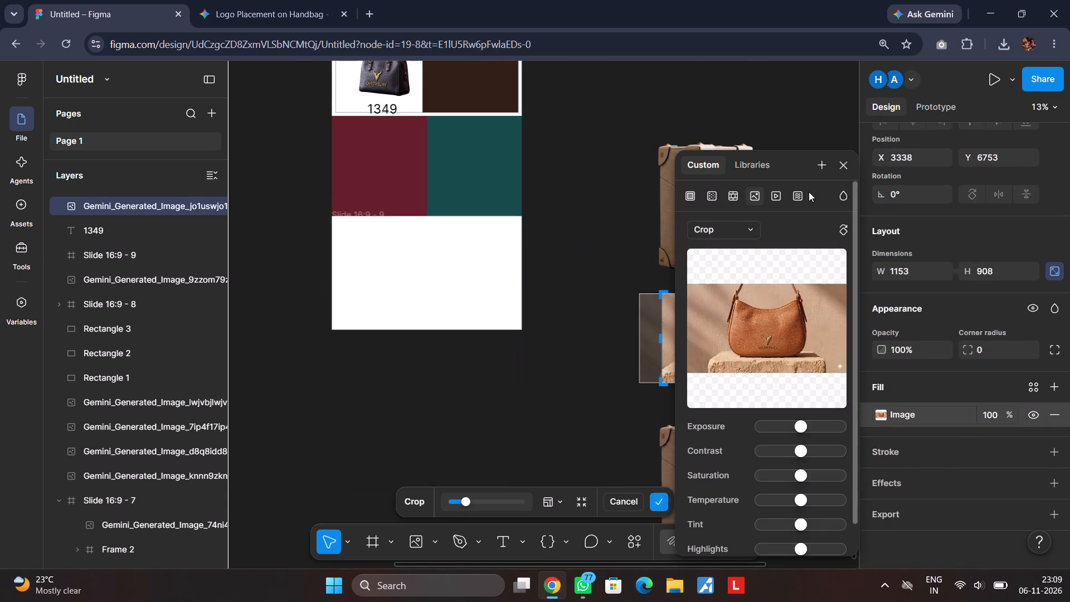
{"action": "left_click_drag", "start_coordinate": [801, 163], "coordinate": [955, 169]}
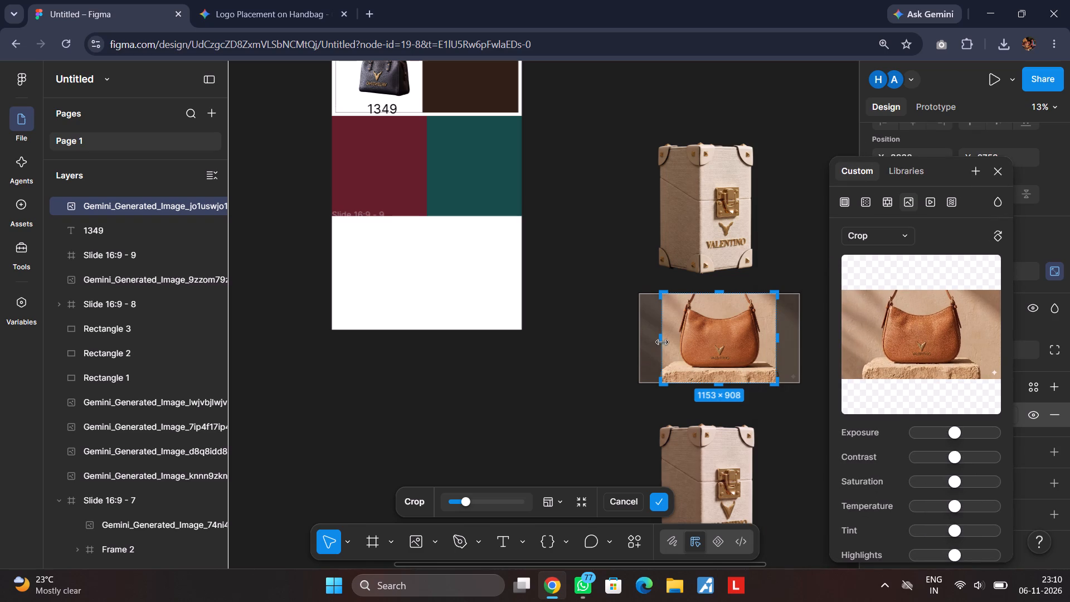
{"action": "left_click_drag", "start_coordinate": [662, 341], "coordinate": [641, 344]}
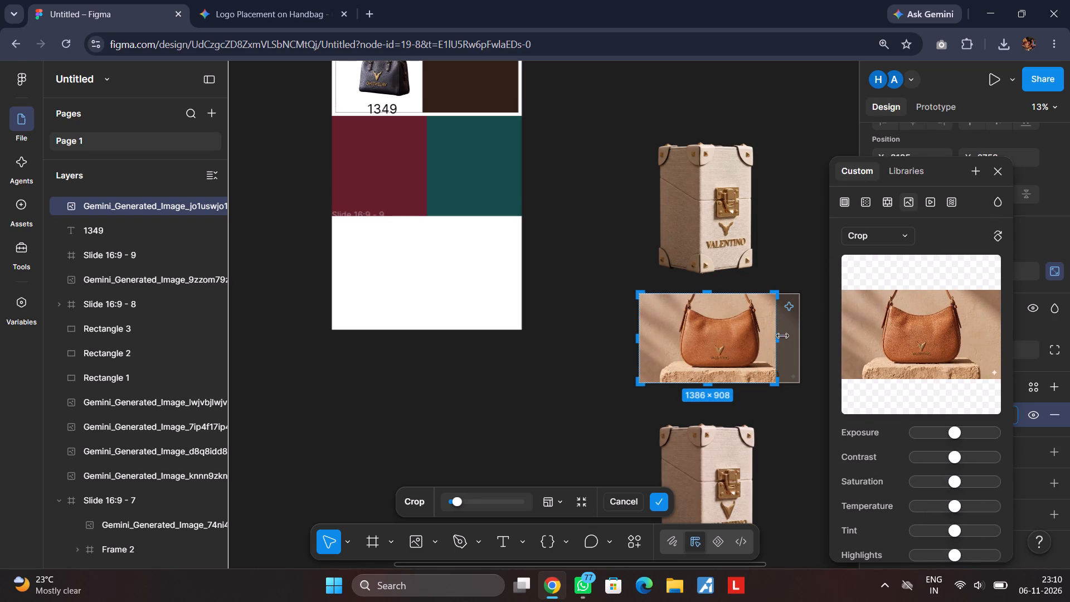
{"action": "left_click", "coordinate": [783, 336]}
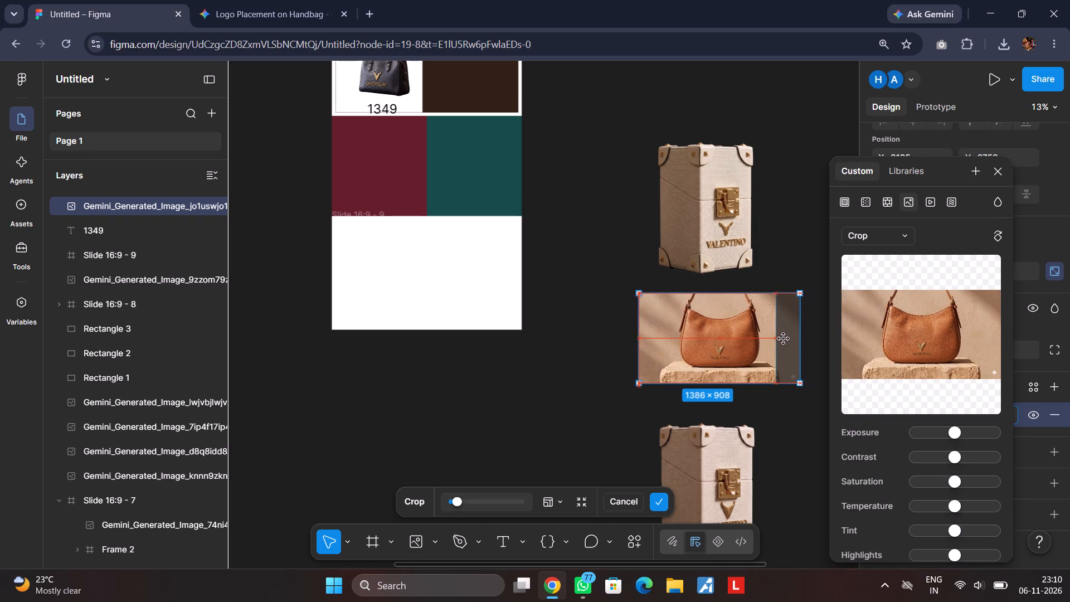
{"action": "left_click_drag", "start_coordinate": [776, 341], "coordinate": [782, 341]}
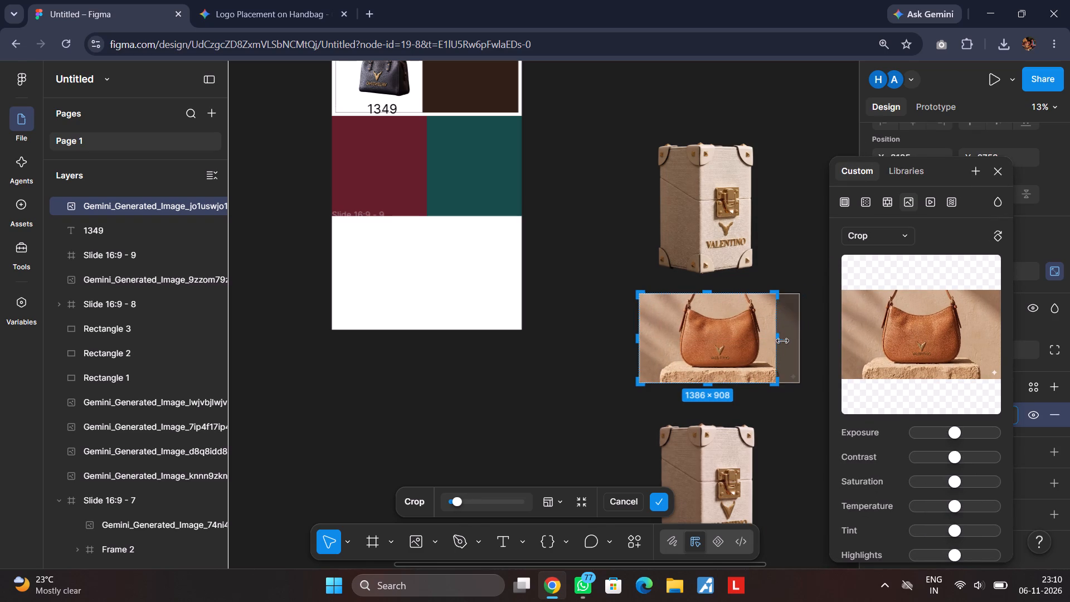
{"action": "left_click_drag", "start_coordinate": [782, 341], "coordinate": [791, 341]}
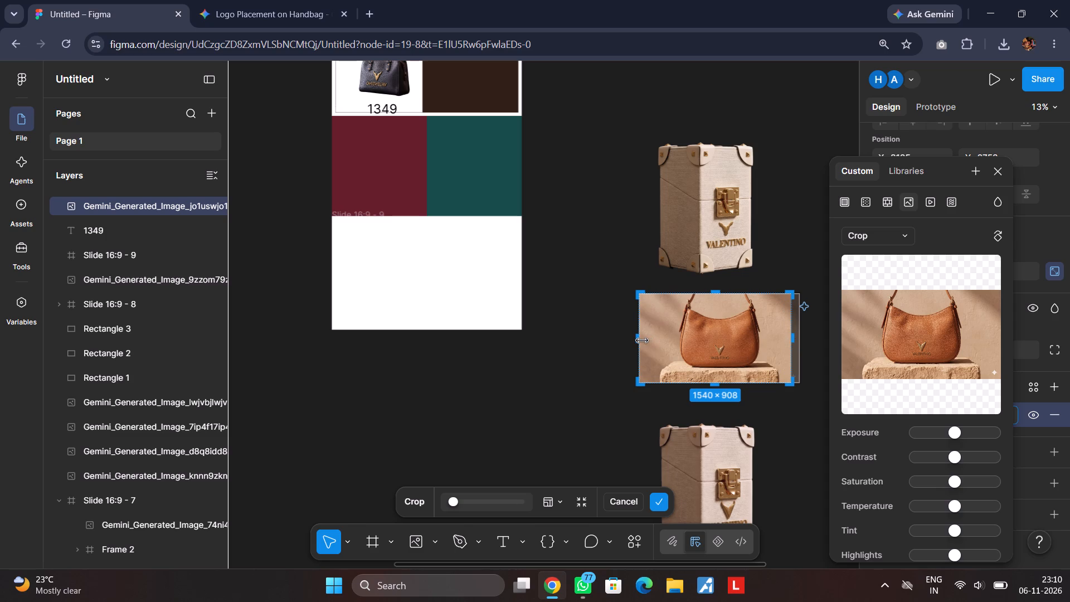
{"action": "left_click", "coordinate": [642, 340]}
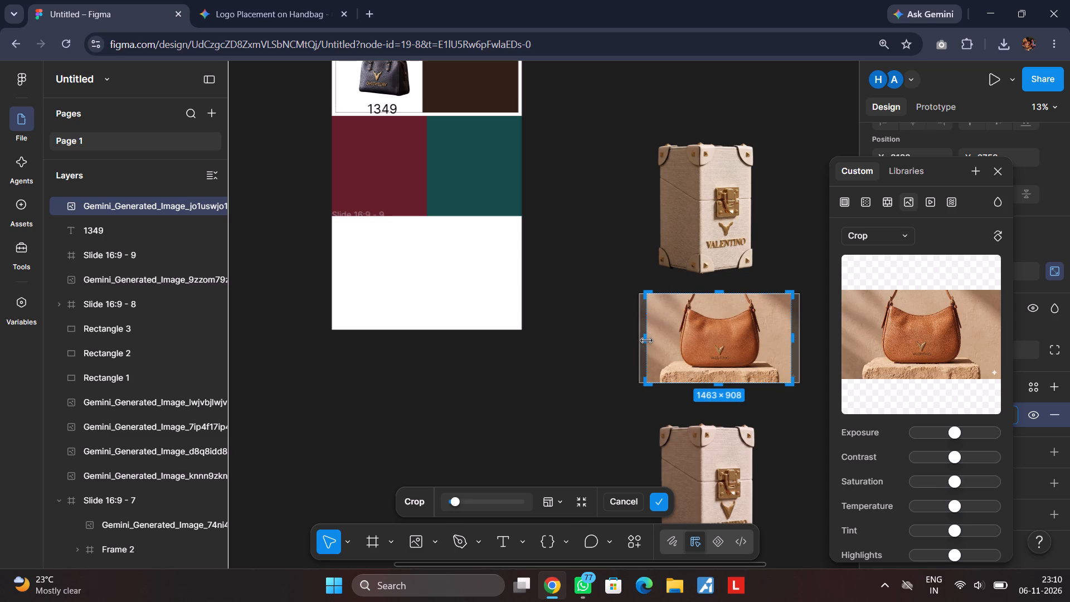
{"action": "left_click", "coordinate": [580, 386]}
{"action": "left_click", "coordinate": [578, 386]}
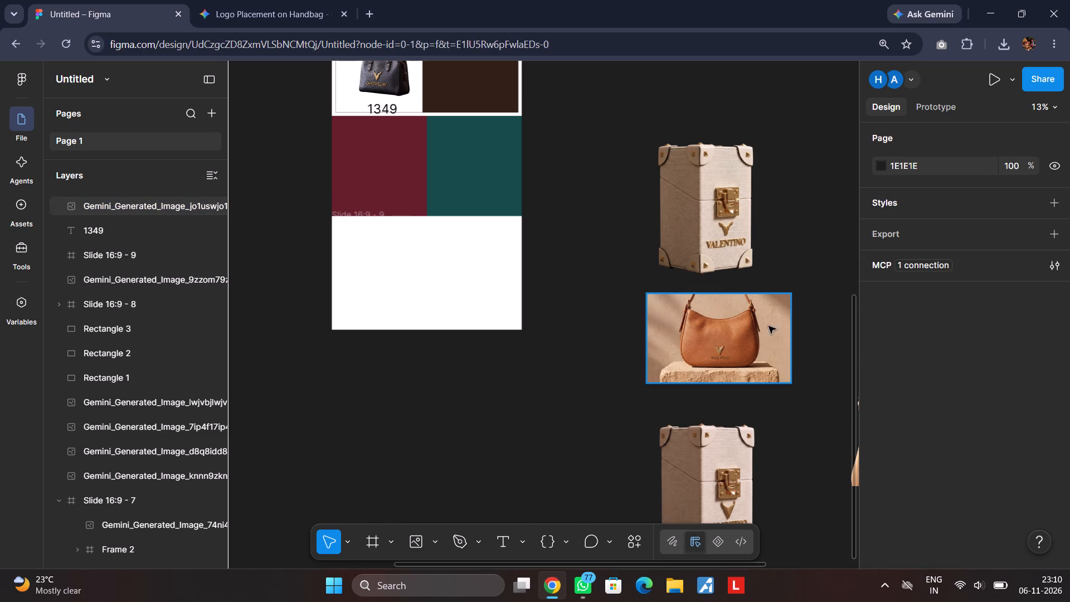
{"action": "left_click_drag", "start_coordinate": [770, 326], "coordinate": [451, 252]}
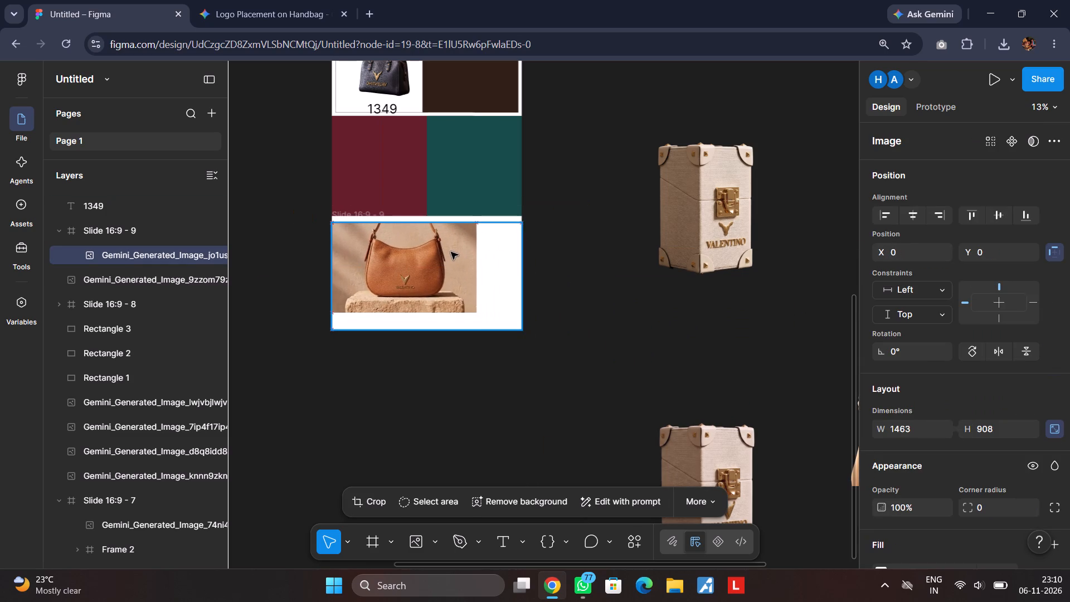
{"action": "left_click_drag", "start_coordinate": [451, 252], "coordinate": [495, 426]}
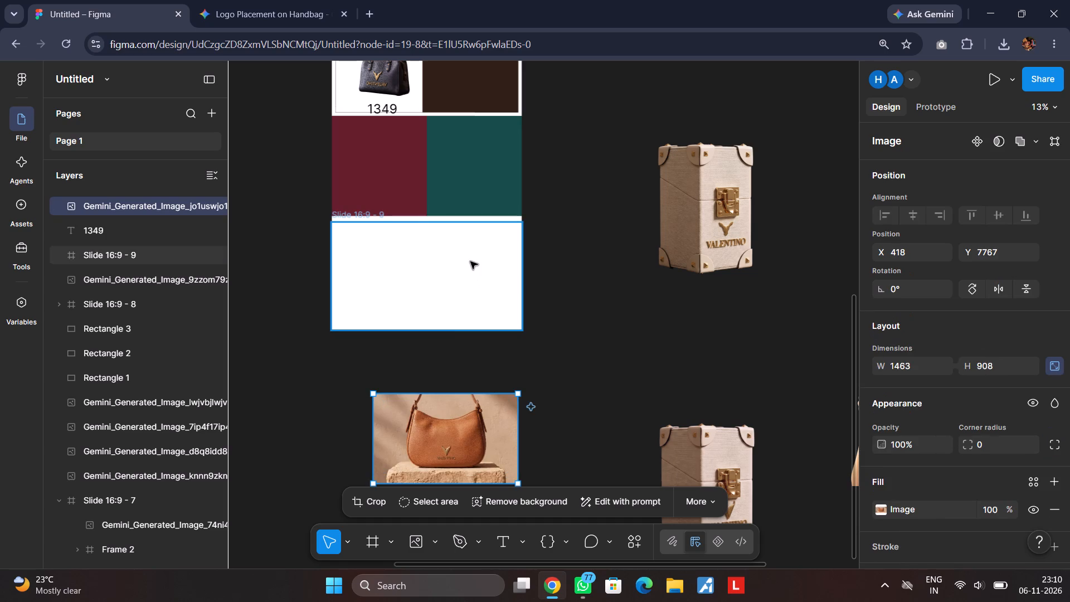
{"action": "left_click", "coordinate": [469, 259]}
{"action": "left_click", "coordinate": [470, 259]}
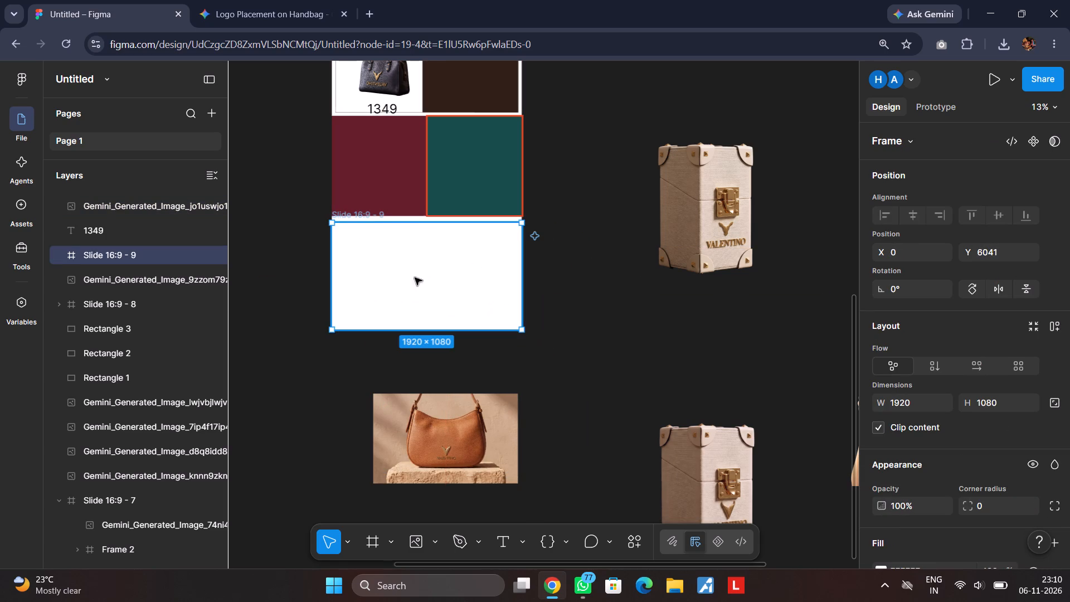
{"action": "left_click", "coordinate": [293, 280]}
Place the tan handbag image at the top-left corner of Slide 16:9 - 9 and scale it proportionally to 1920 × 1192.
{"action": "left_click_drag", "start_coordinate": [466, 431], "coordinate": [449, 280]}
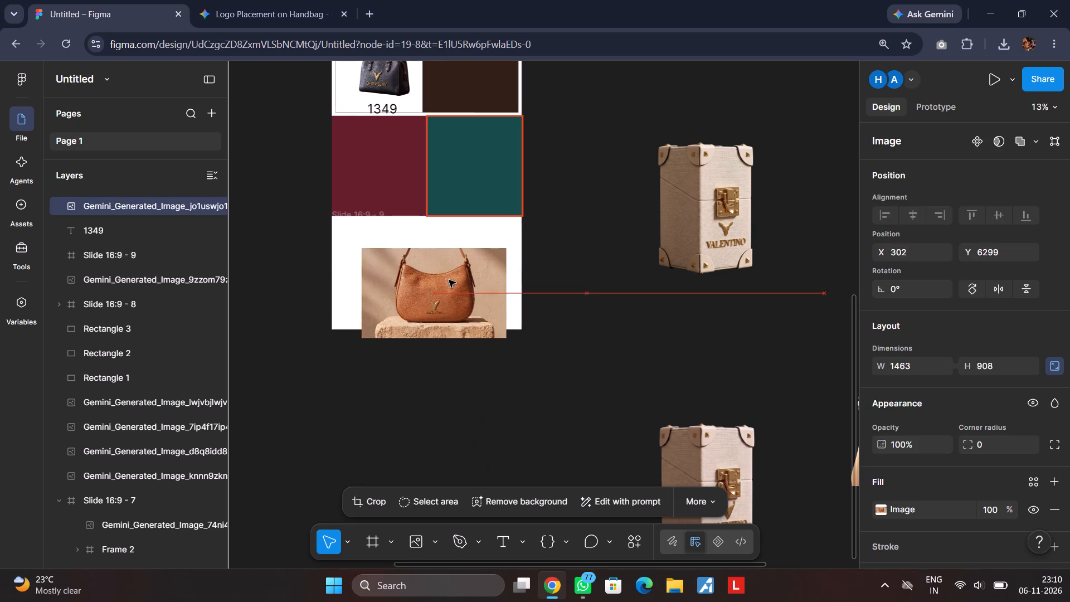
{"action": "left_click_drag", "start_coordinate": [449, 280], "coordinate": [425, 258]}
{"action": "left_click_drag", "start_coordinate": [474, 313], "coordinate": [476, 314]}
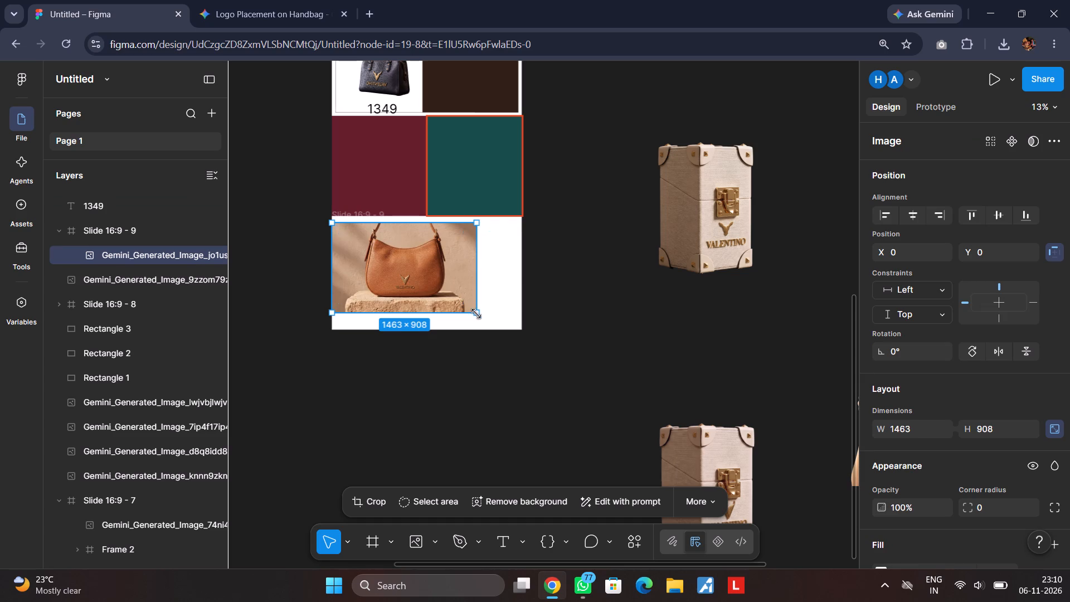
{"action": "left_click_drag", "start_coordinate": [476, 314], "coordinate": [521, 327]}
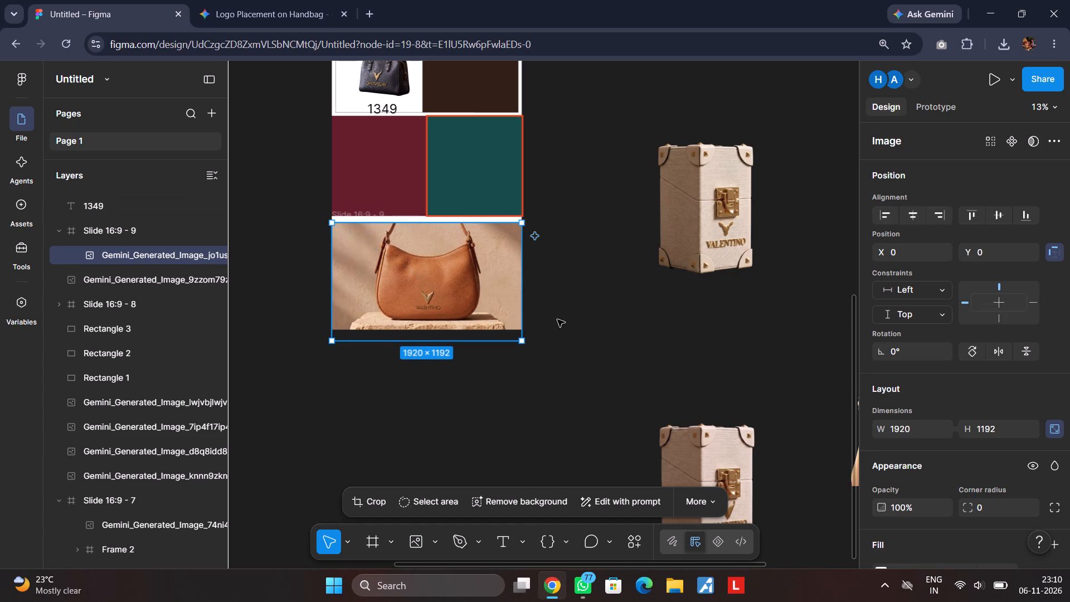
{"action": "left_click", "coordinate": [559, 319]}
Duplicate Slide 16:9 - 9 with its handbag image, placing the copy below the original.
{"action": "scroll", "coordinate": [559, 315], "scroll_direction": "up", "scroll_amount": 1}
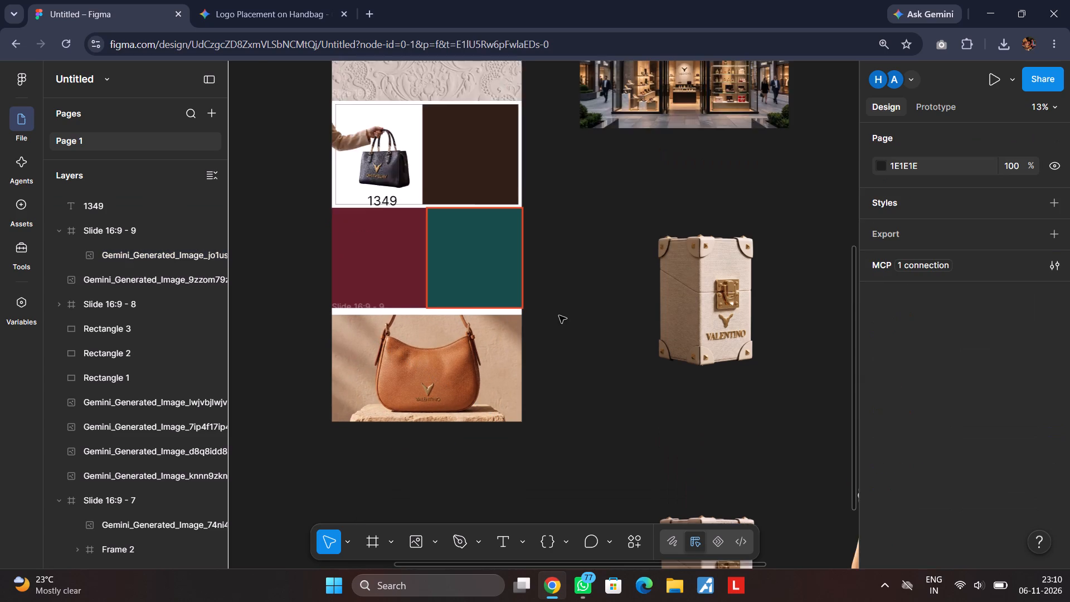
{"action": "scroll", "coordinate": [559, 315], "scroll_direction": "up", "scroll_amount": 1}
{"action": "scroll", "coordinate": [559, 315], "scroll_direction": "down", "scroll_amount": 2}
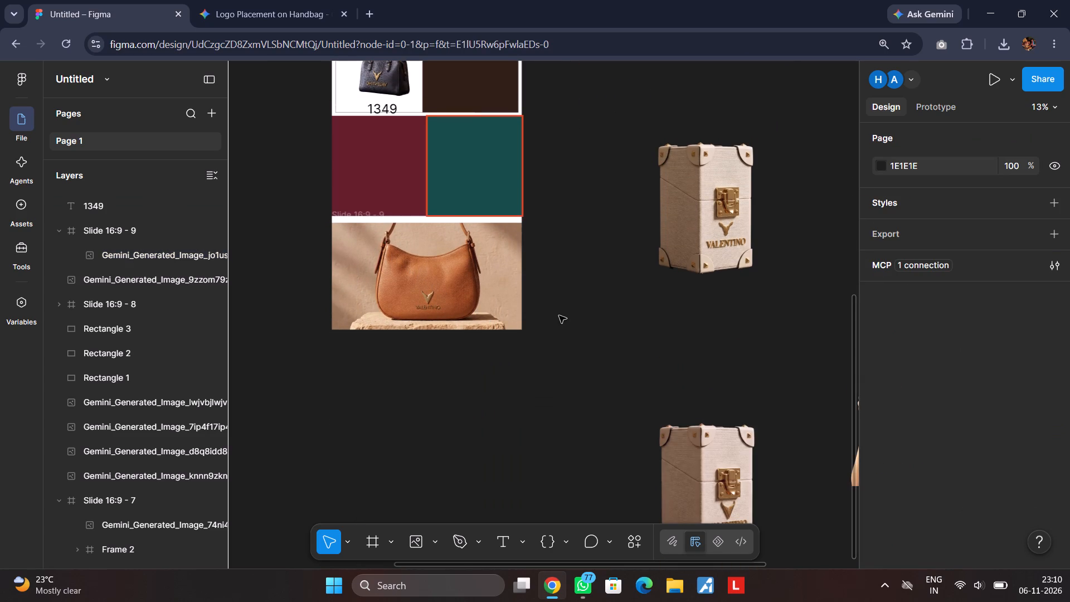
{"action": "left_click_drag", "start_coordinate": [358, 219], "coordinate": [360, 239], "text": "alt"}
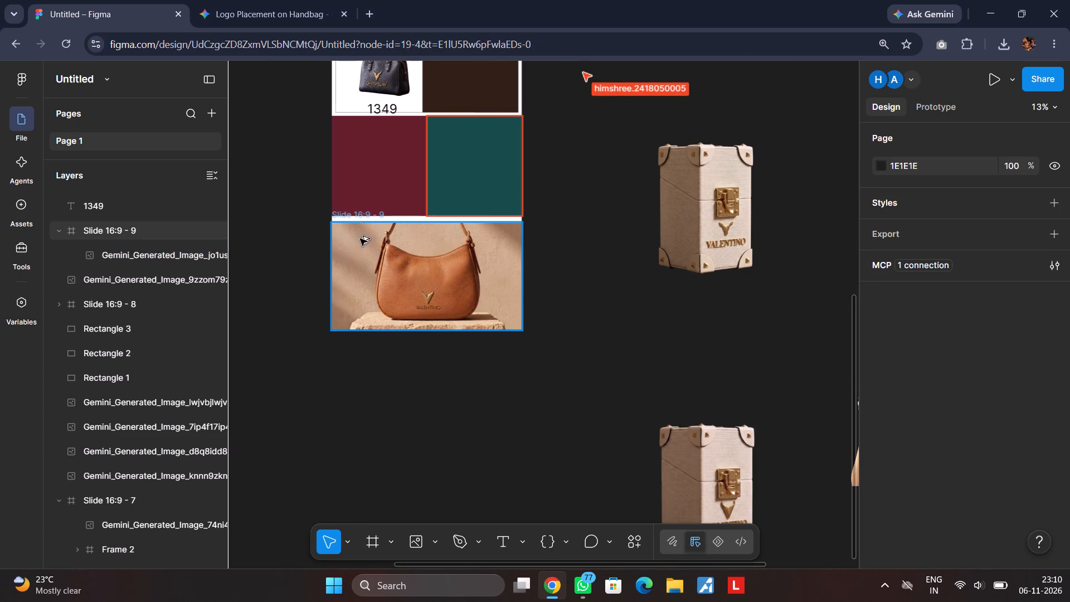
{"action": "left_click_drag", "start_coordinate": [360, 239], "coordinate": [359, 360], "text": "alt"}
Move Slide 16:9 - 9 and its copy out of the slide column, stacking them below the perfume bottle image.
{"action": "left_click_drag", "start_coordinate": [364, 219], "coordinate": [143, 256]}
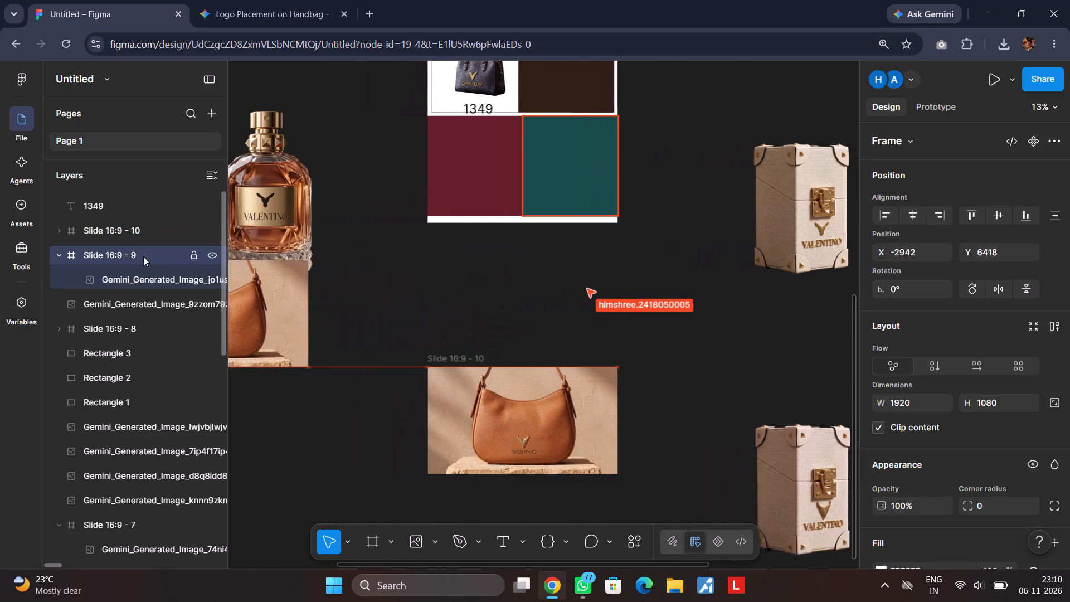
{"action": "left_click_drag", "start_coordinate": [143, 256], "coordinate": [359, 331]}
{"action": "left_click_drag", "start_coordinate": [622, 362], "coordinate": [599, 366]}
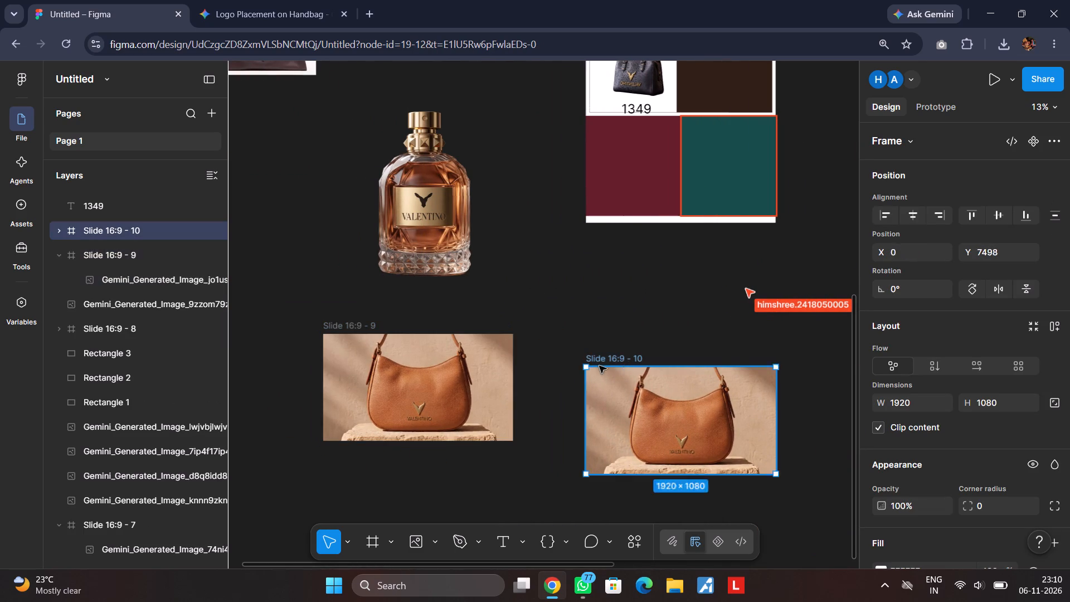
{"action": "left_click_drag", "start_coordinate": [599, 366], "coordinate": [397, 460]}
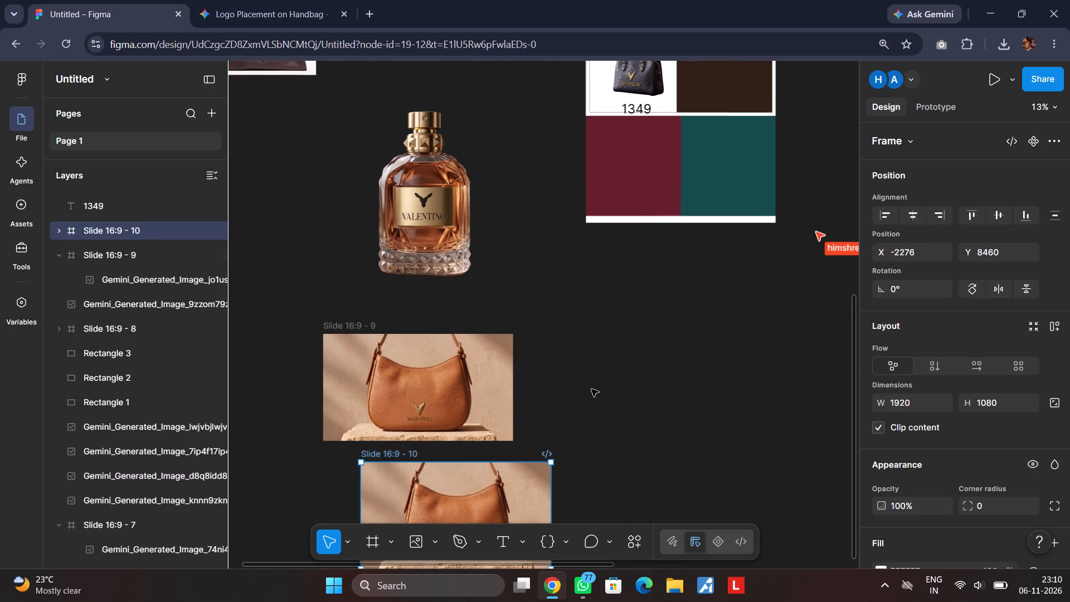
{"action": "left_click", "coordinate": [625, 372]}
Move the upper beige Valentino box image beside the duplicated slide, on its left.
{"action": "middle_click_drag", "start_coordinate": [698, 360], "coordinate": [469, 359]}
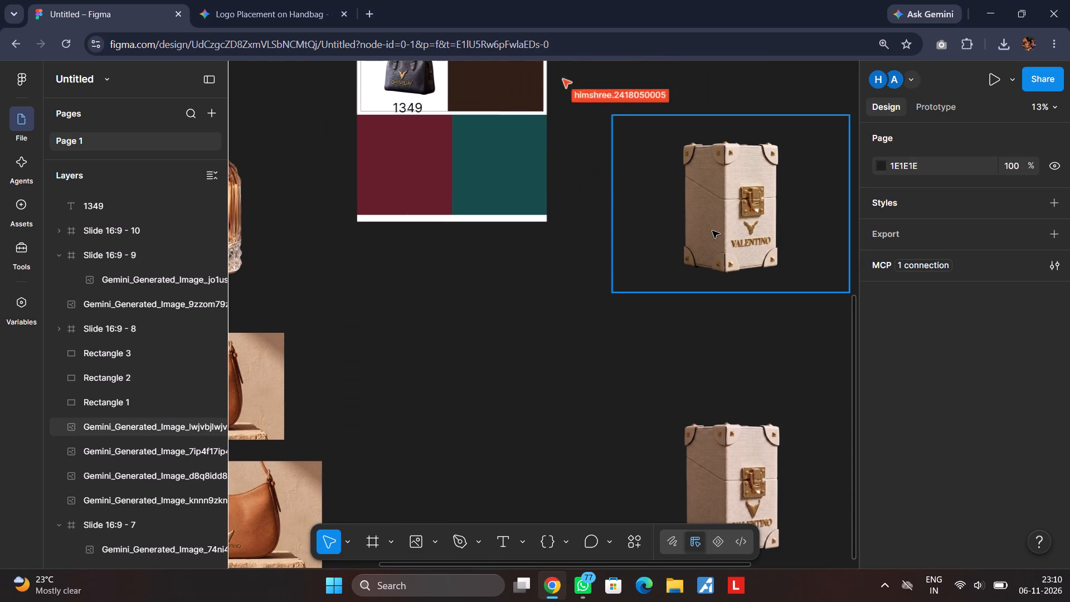
{"action": "left_click_drag", "start_coordinate": [712, 231], "coordinate": [357, 382]}
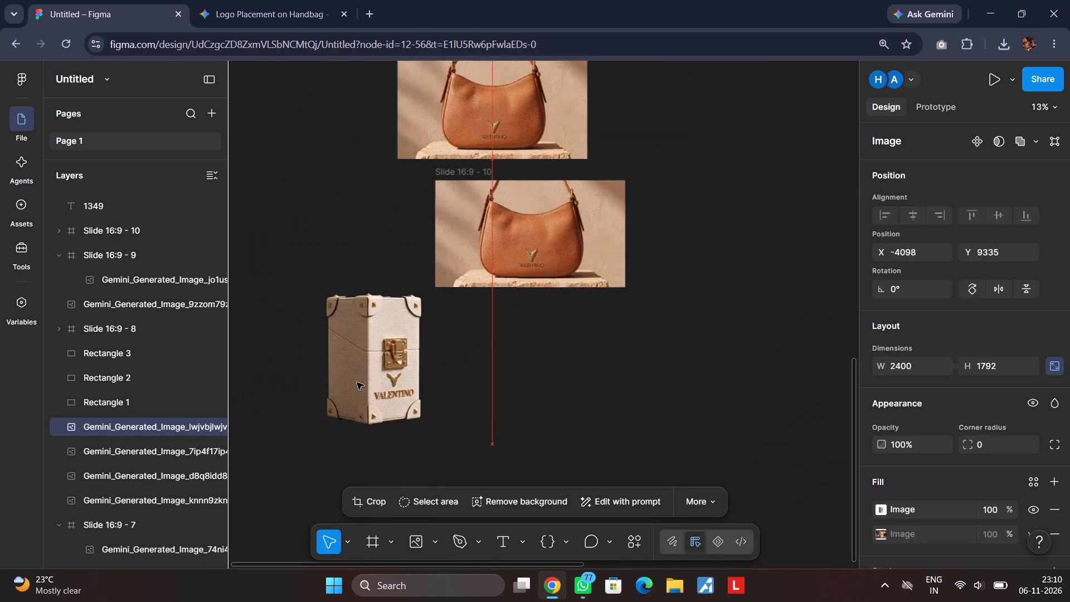
{"action": "left_click_drag", "start_coordinate": [357, 382], "coordinate": [344, 341]}
Empty Slide 16:9 - 10 by moving its tan handbag image out onto the canvas, below and to the right of the slide.
{"action": "left_click", "coordinate": [533, 259]}
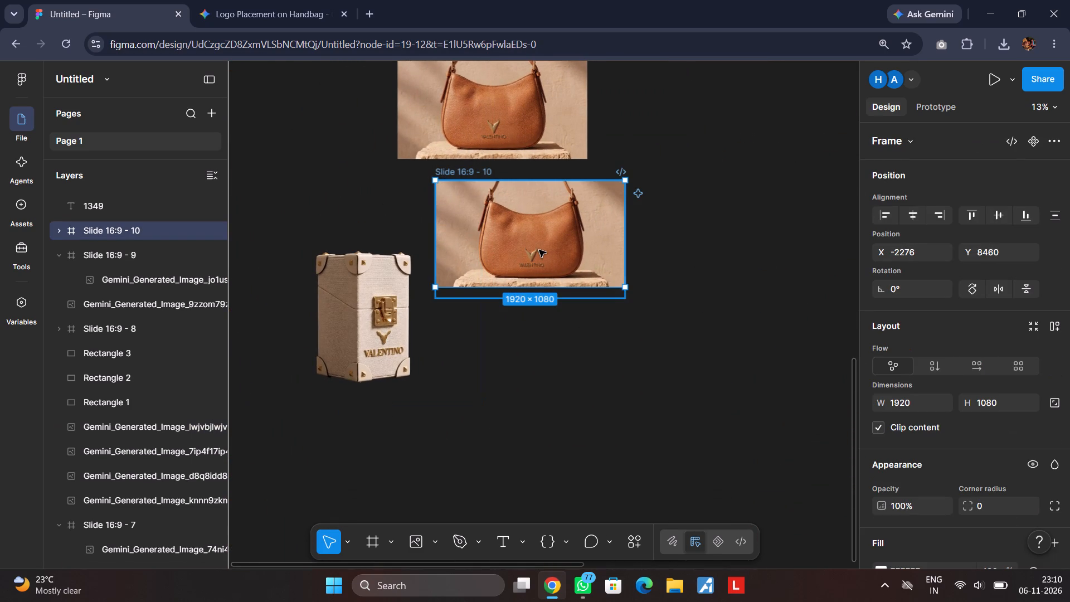
{"action": "left_click_drag", "start_coordinate": [539, 250], "coordinate": [552, 265]}
{"action": "left_click", "coordinate": [564, 263]}
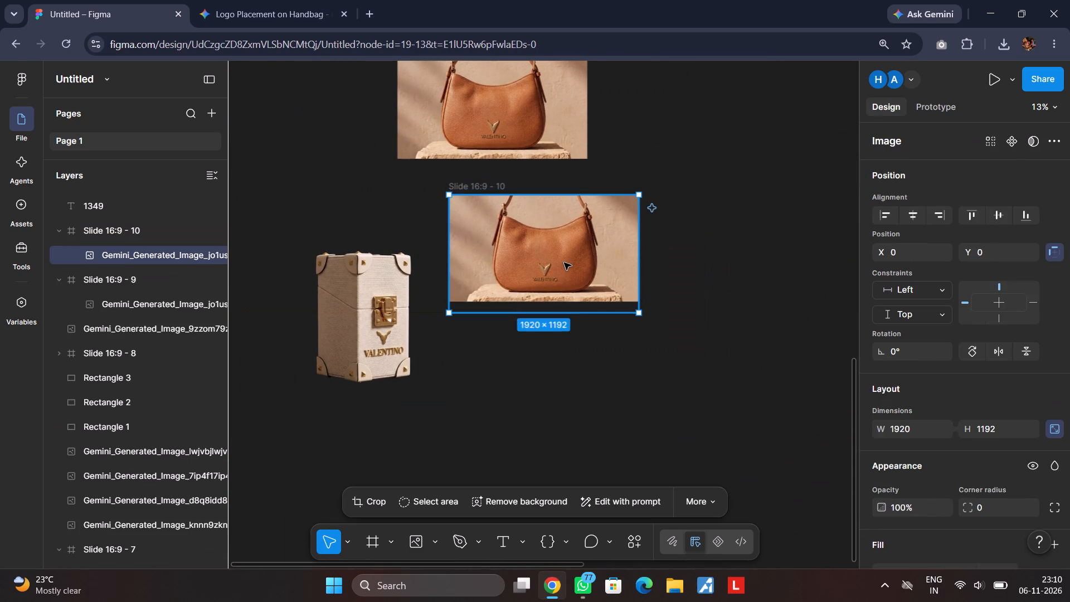
{"action": "left_click_drag", "start_coordinate": [564, 259], "coordinate": [781, 396]}
Scale the beige Valentino box image down to about 1771 × 1322 and place it on the empty Slide 16:9 - 10.
{"action": "left_click_drag", "start_coordinate": [369, 346], "coordinate": [373, 342]}
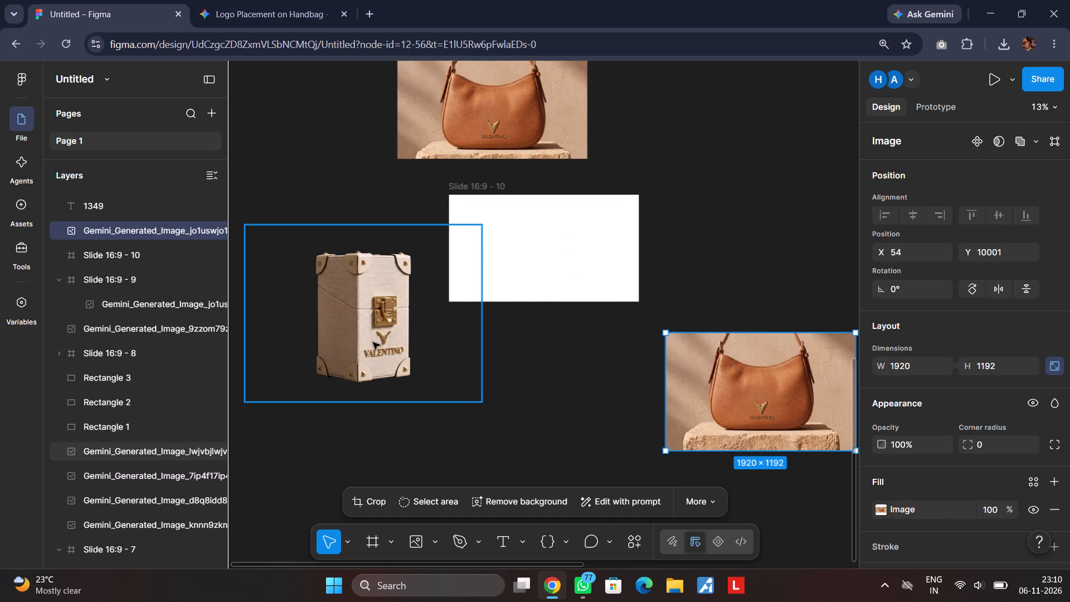
{"action": "left_click_drag", "start_coordinate": [373, 342], "coordinate": [503, 421]}
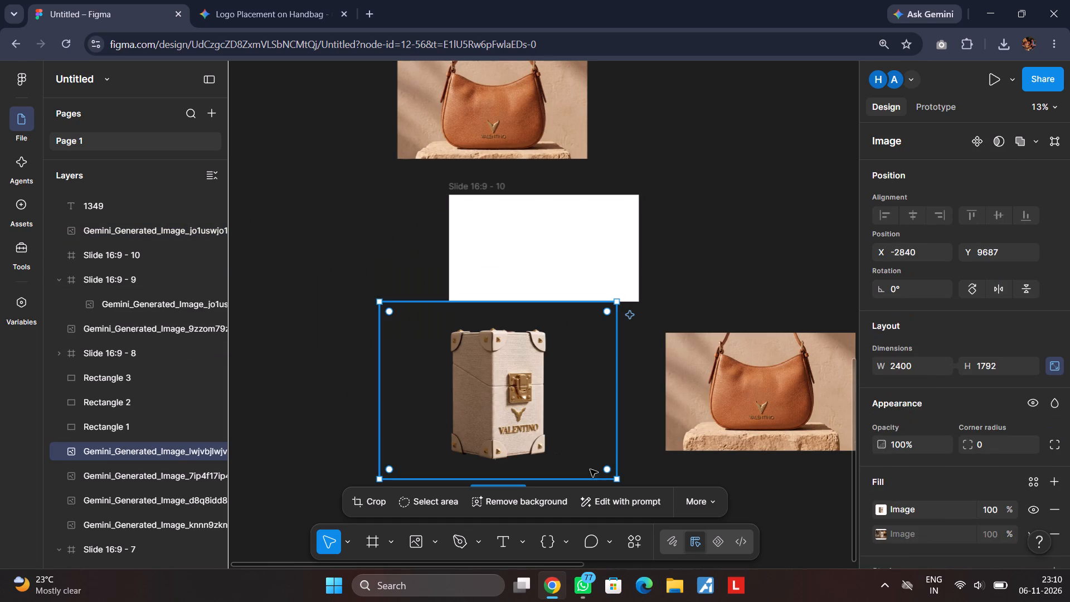
{"action": "left_click_drag", "start_coordinate": [617, 477], "coordinate": [529, 432]}
{"action": "left_click_drag", "start_coordinate": [495, 400], "coordinate": [530, 357]}
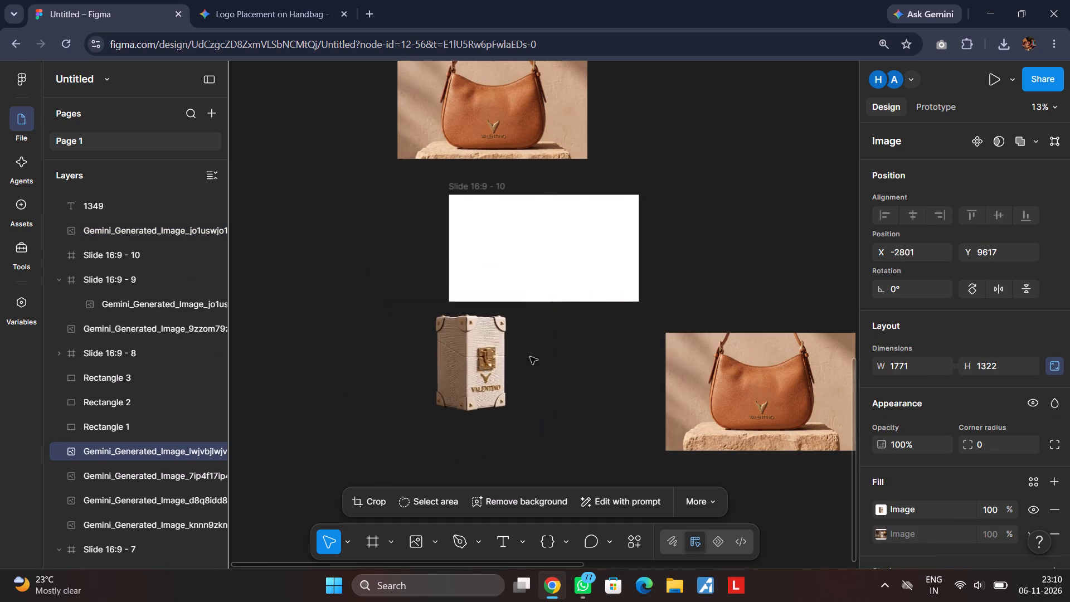
{"action": "left_click_drag", "start_coordinate": [530, 357], "coordinate": [565, 277]}
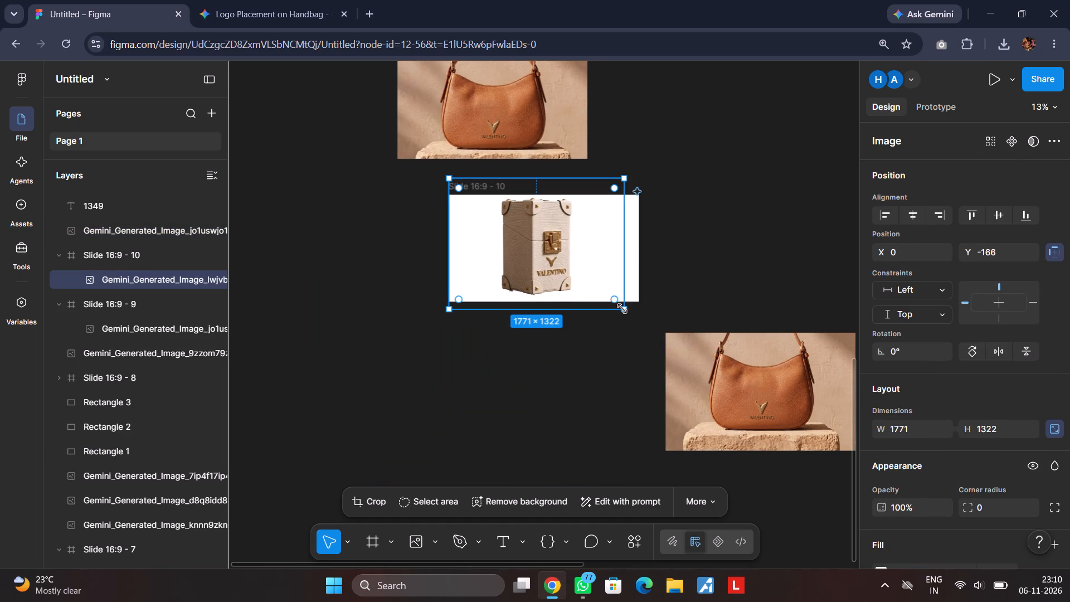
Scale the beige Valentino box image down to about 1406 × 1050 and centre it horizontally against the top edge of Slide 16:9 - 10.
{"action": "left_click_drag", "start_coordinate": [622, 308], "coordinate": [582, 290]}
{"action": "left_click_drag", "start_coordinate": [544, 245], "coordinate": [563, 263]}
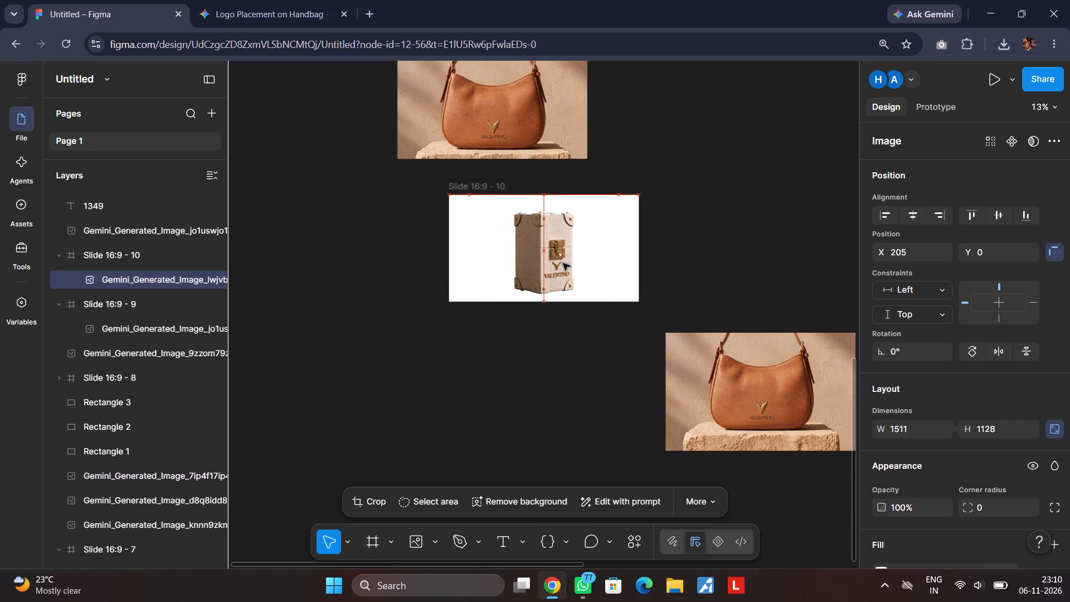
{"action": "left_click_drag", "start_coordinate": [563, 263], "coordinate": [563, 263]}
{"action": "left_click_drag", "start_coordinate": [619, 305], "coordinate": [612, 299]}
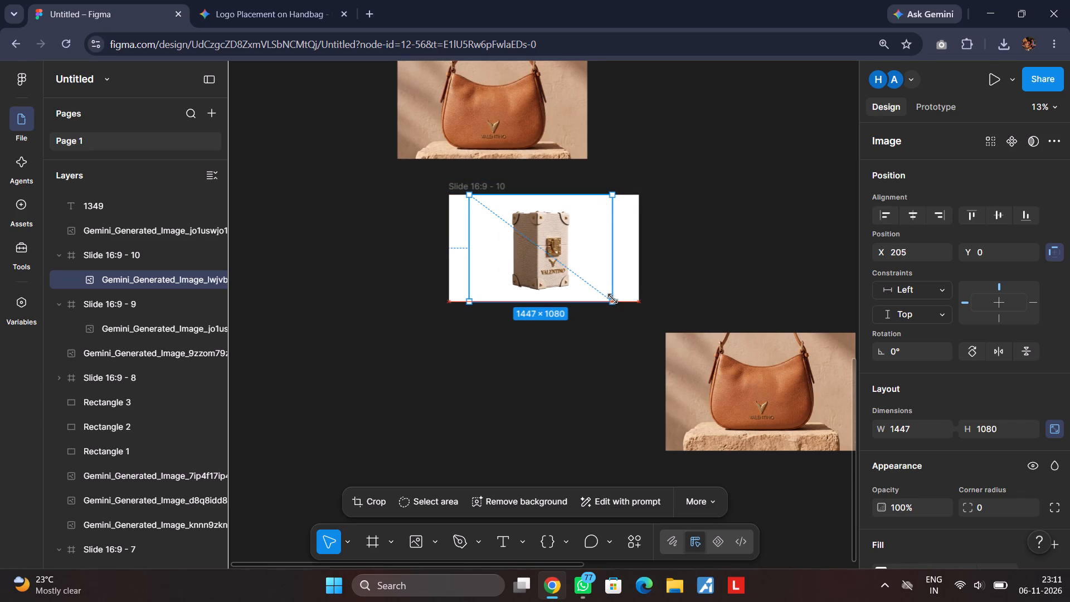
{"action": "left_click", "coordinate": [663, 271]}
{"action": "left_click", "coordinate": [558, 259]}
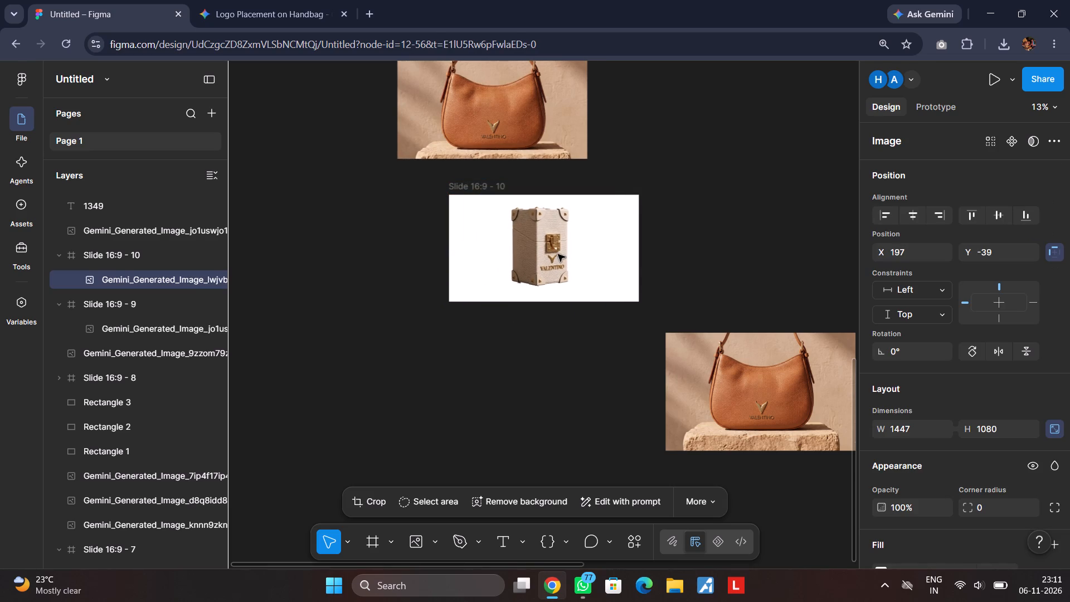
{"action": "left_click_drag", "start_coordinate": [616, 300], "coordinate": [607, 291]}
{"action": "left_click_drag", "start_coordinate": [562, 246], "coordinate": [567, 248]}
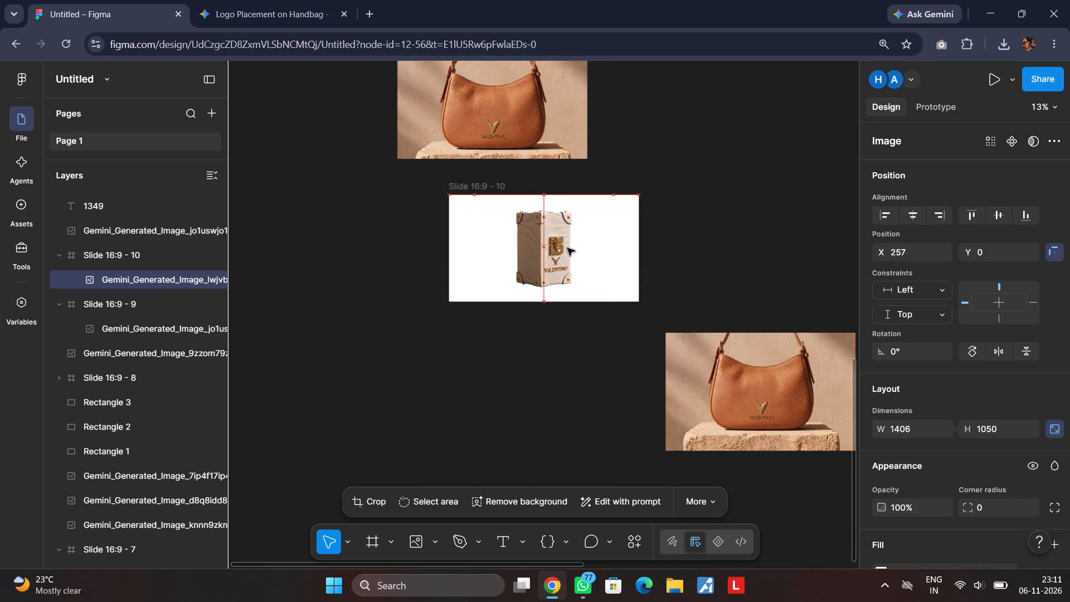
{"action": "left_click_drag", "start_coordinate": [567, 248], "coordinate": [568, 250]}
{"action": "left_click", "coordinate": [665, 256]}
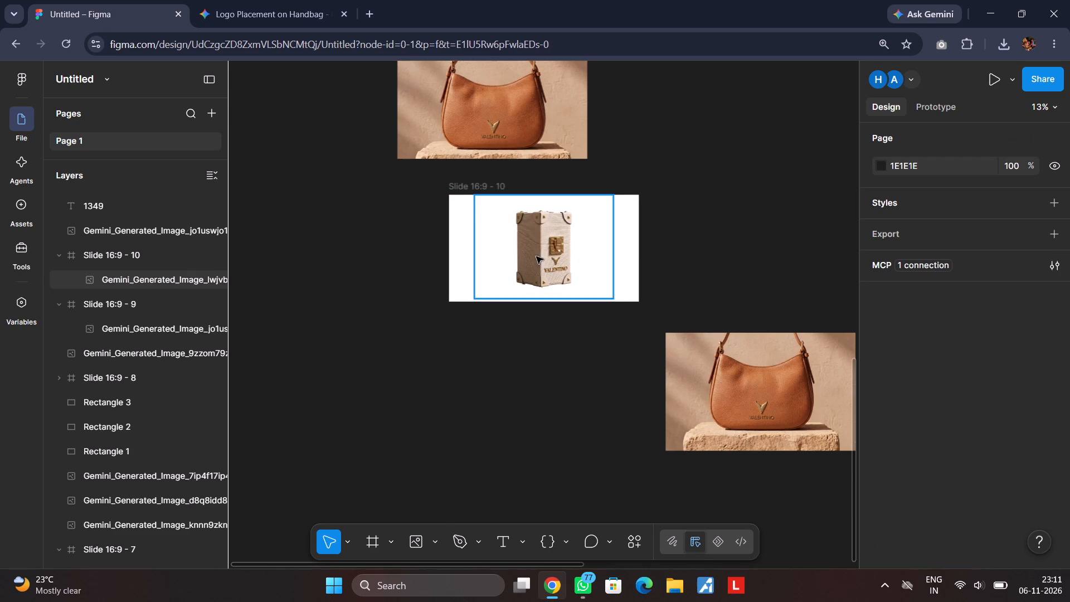
Fill Slide 16:9 - 10 with the beige C8AA8D sampled from the tan handbag image's background.
{"action": "left_click", "coordinate": [460, 183]}
{"action": "scroll", "coordinate": [911, 406], "scroll_direction": "down", "scroll_amount": 6}
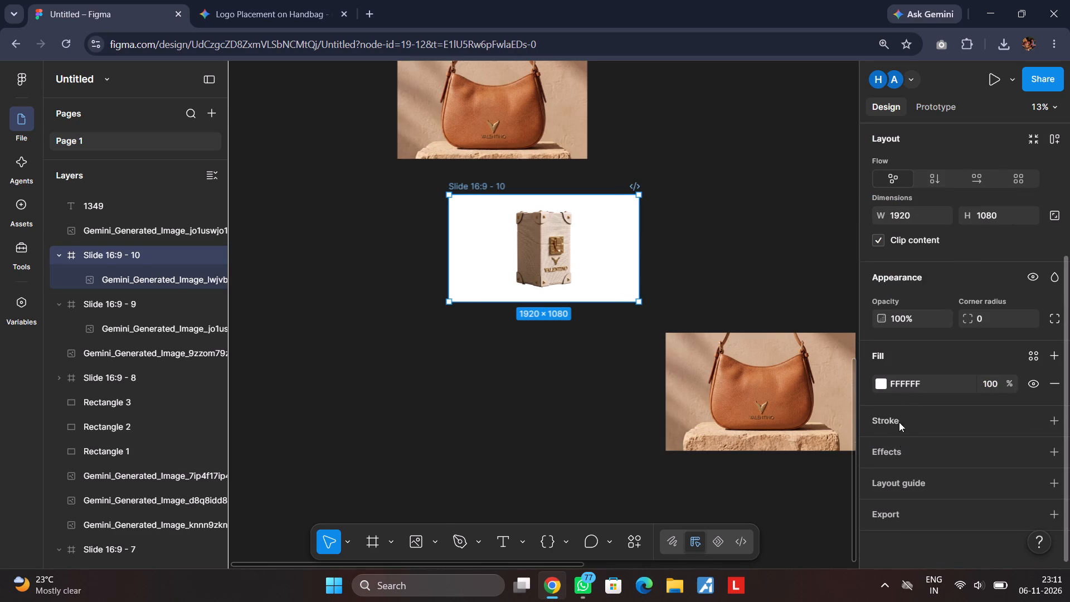
{"action": "left_click", "coordinate": [879, 380]}
{"action": "left_click_drag", "start_coordinate": [786, 186], "coordinate": [790, 186]}
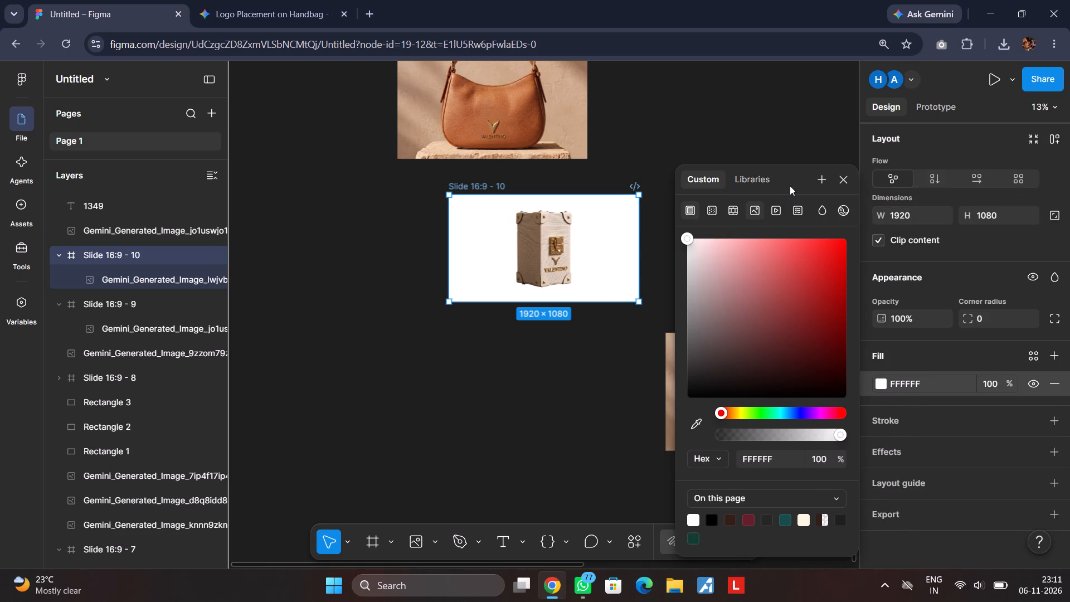
{"action": "left_click_drag", "start_coordinate": [790, 186], "coordinate": [951, 186]}
{"action": "left_click", "coordinate": [854, 423]}
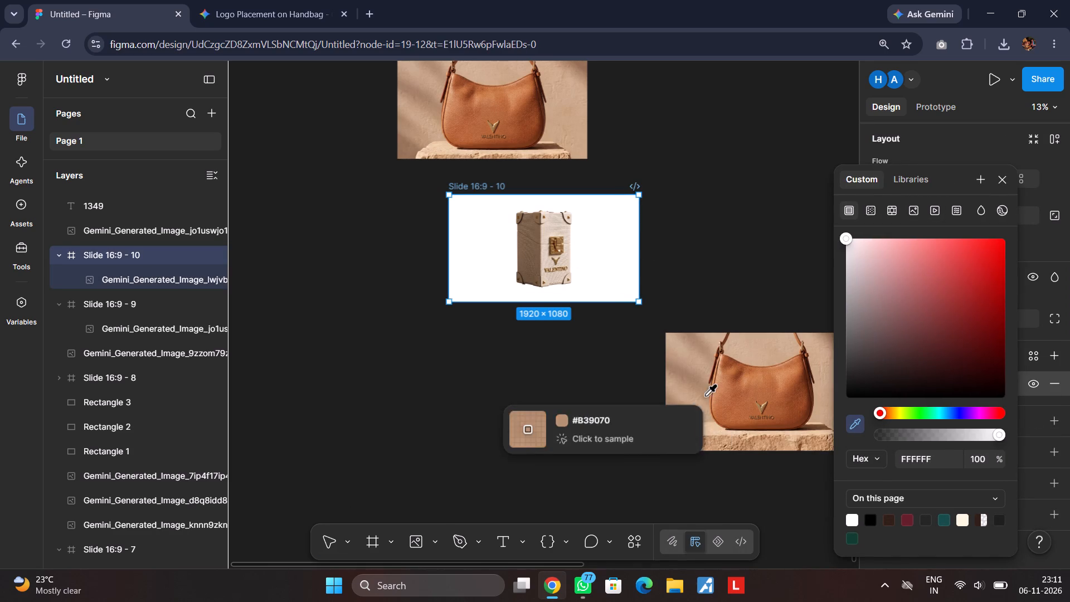
{"action": "left_click", "coordinate": [683, 351]}
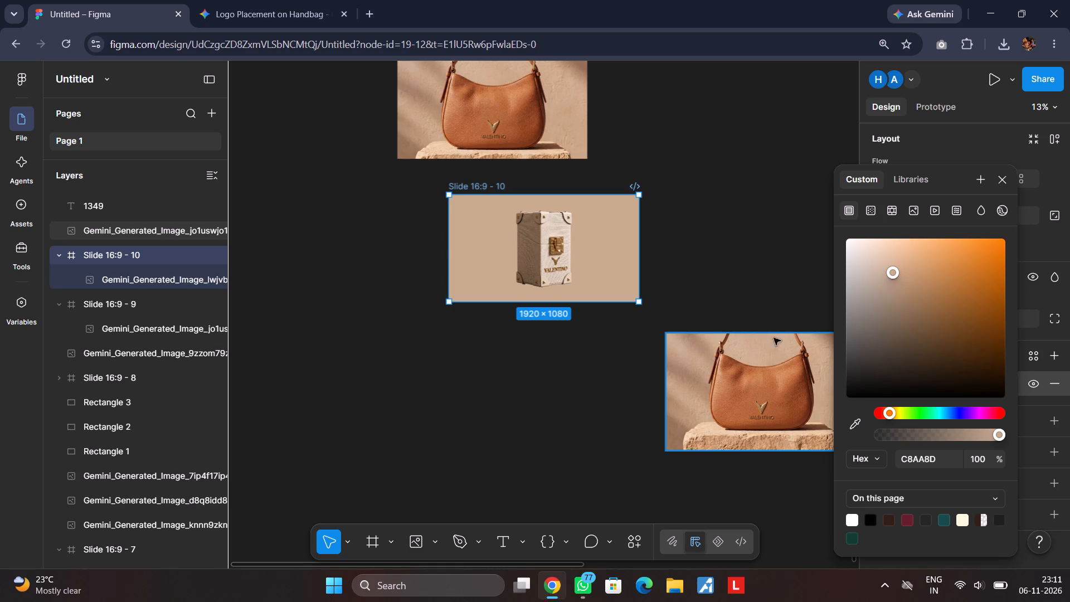
{"action": "left_click", "coordinate": [997, 183]}
{"action": "left_click", "coordinate": [718, 270]}
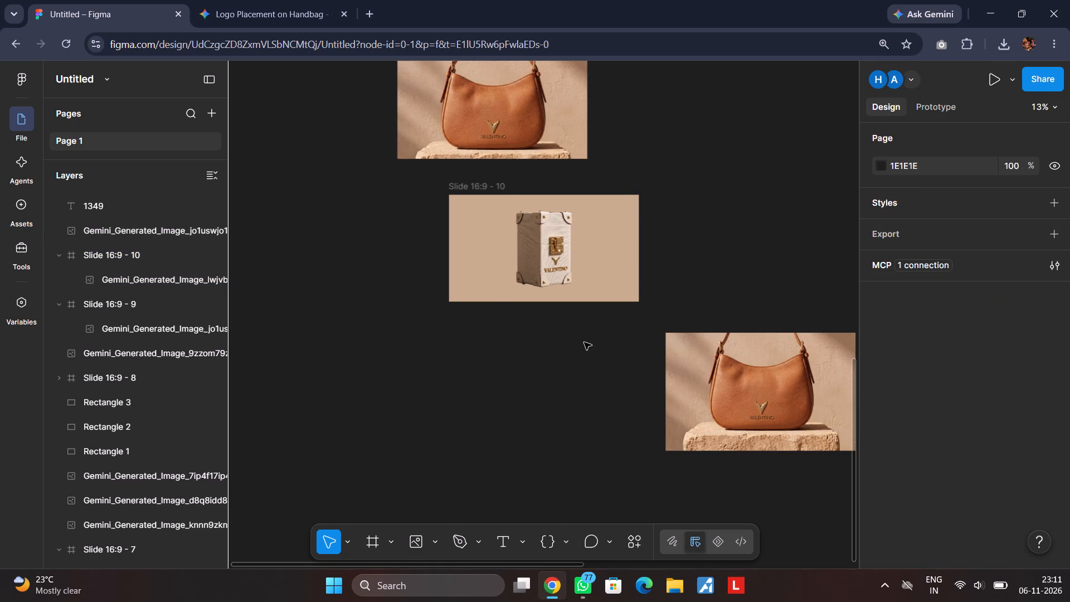
Draw a flat ellipse about 529 × 32 along the bottom edge of the Valentino box as its shadow.
{"action": "scroll", "coordinate": [584, 342], "scroll_direction": "right", "scroll_amount": 1}
{"action": "scroll", "coordinate": [584, 342], "scroll_direction": "up", "scroll_amount": 1}
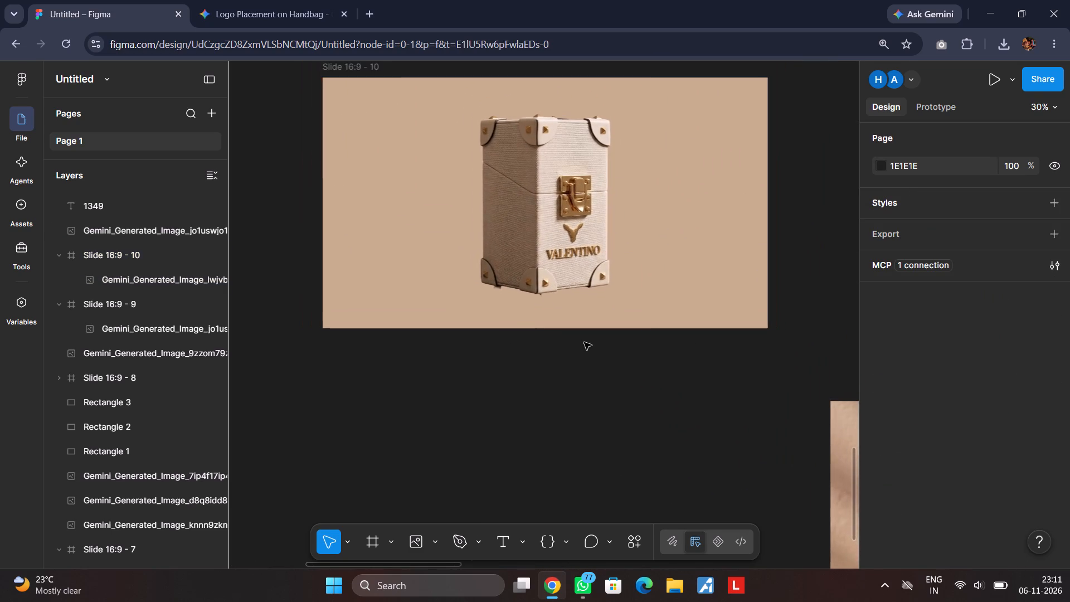
{"action": "scroll", "coordinate": [584, 342], "scroll_direction": "up", "scroll_amount": 2}
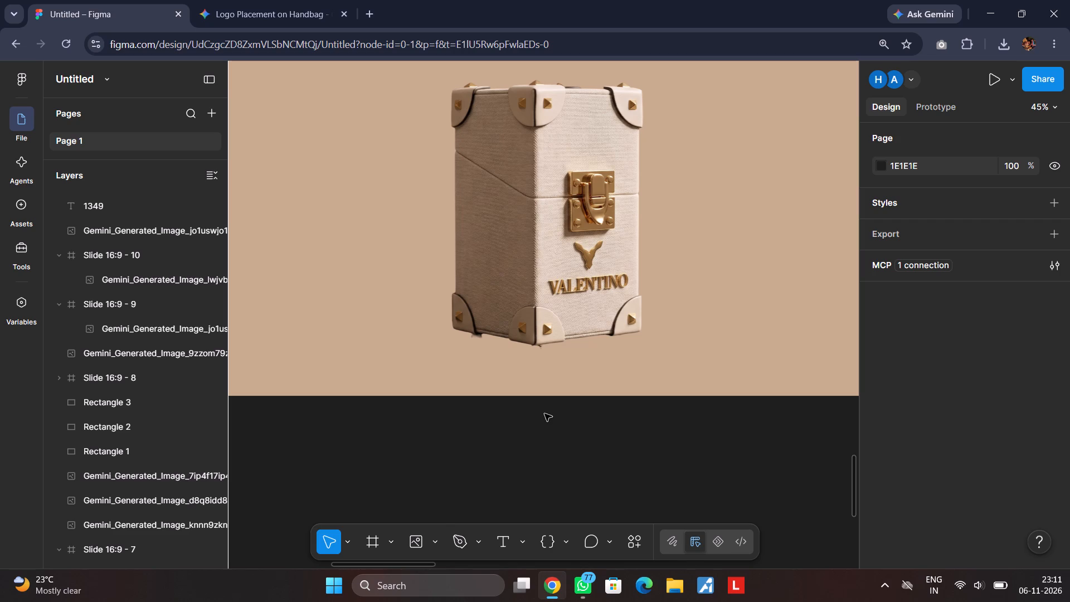
{"action": "key", "text": "o"}
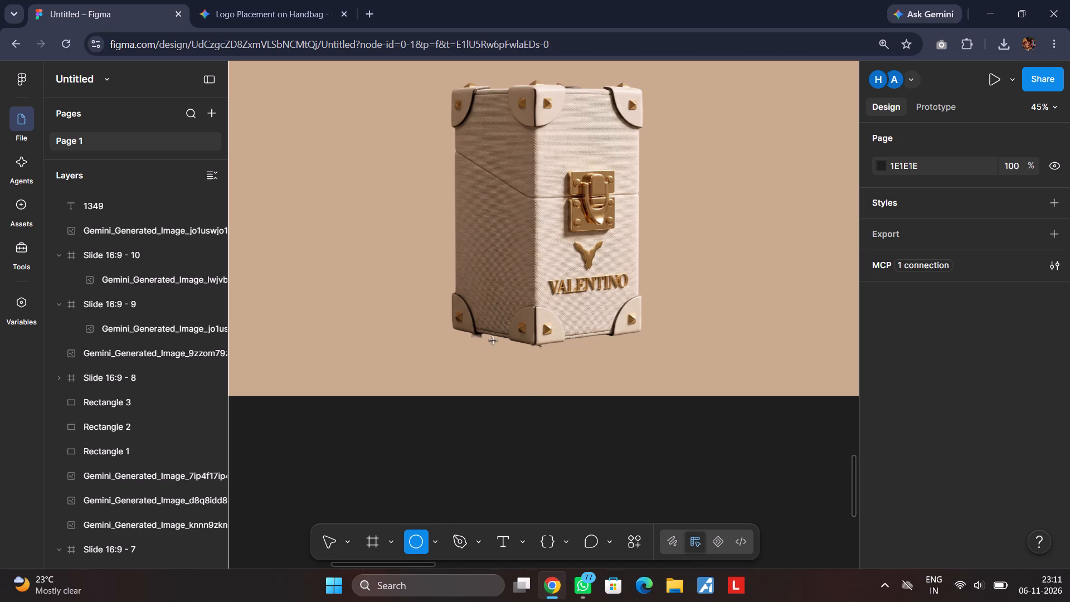
{"action": "left_click_drag", "start_coordinate": [468, 334], "coordinate": [635, 352]}
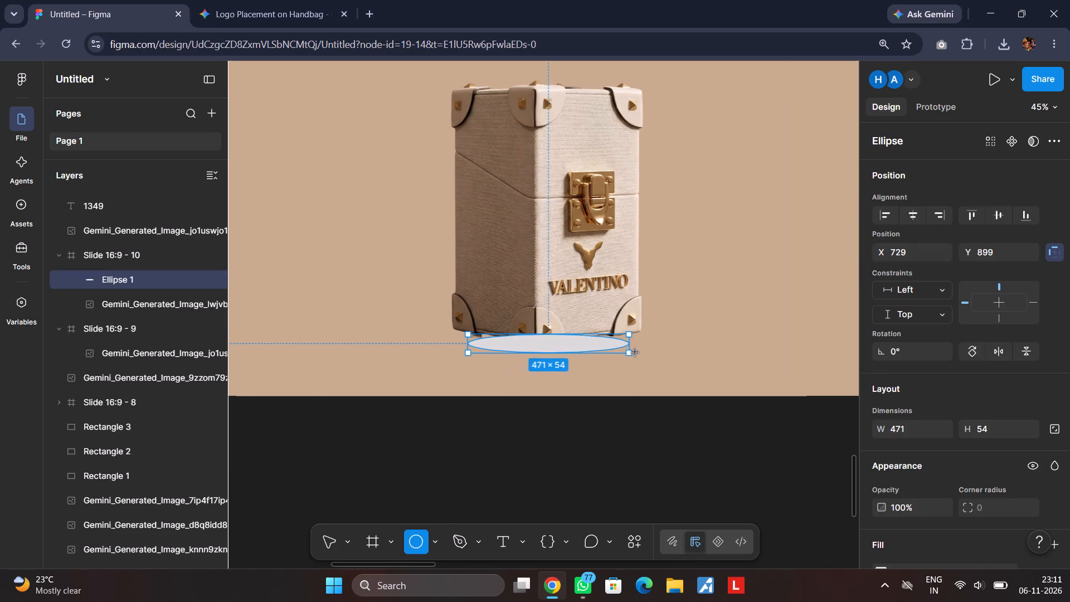
{"action": "left_click_drag", "start_coordinate": [635, 352], "coordinate": [649, 345]}
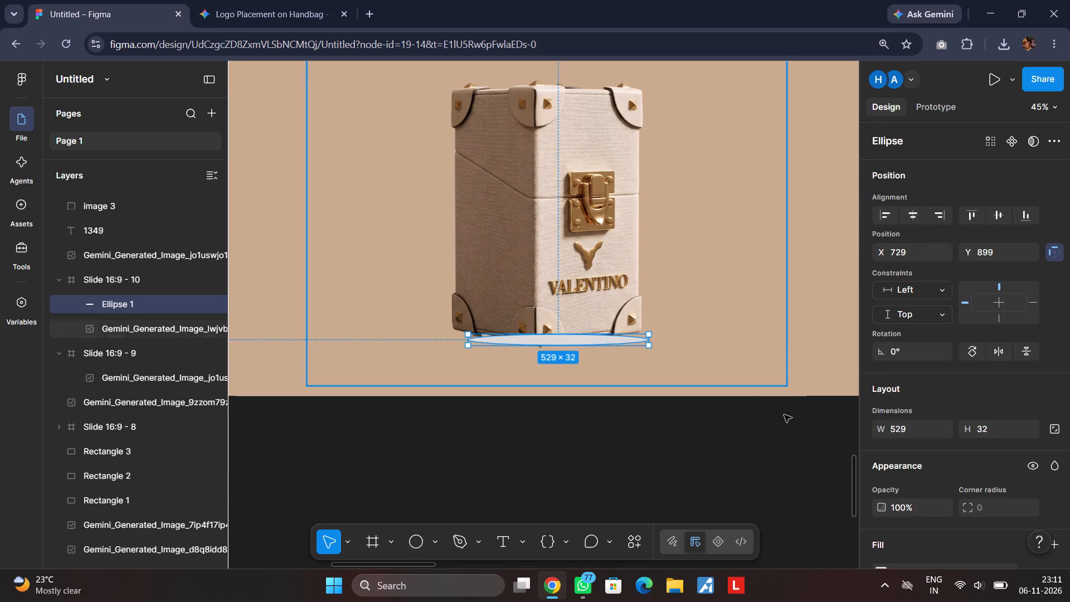
Change the shadow ellipse's fill to dark grey 373737.
{"action": "scroll", "coordinate": [938, 439], "scroll_direction": "down", "scroll_amount": 6}
{"action": "left_click", "coordinate": [881, 414]}
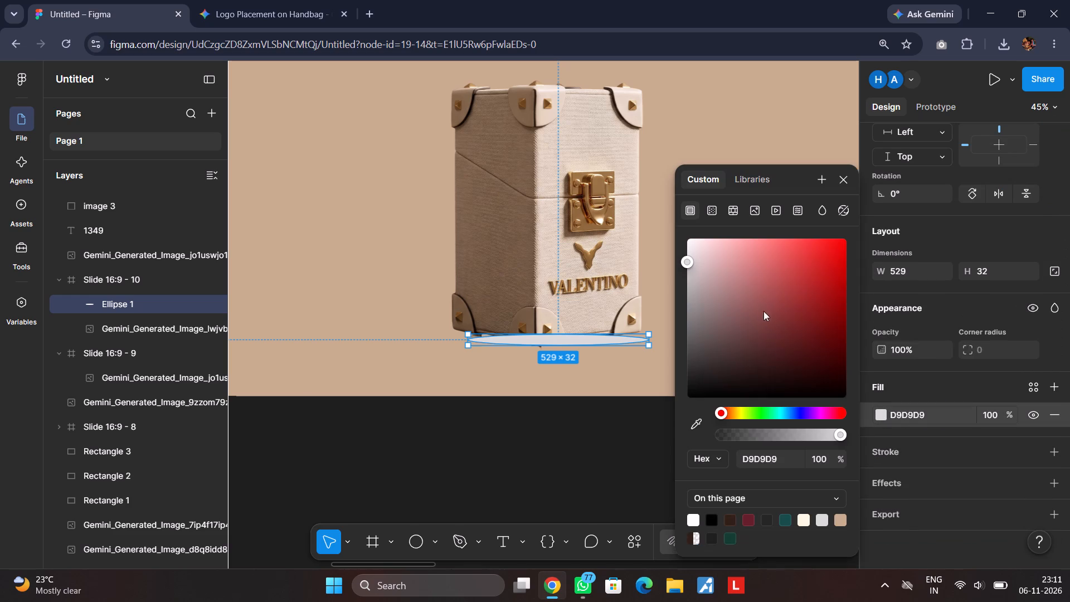
{"action": "left_click_drag", "start_coordinate": [694, 294], "coordinate": [664, 363]}
{"action": "left_click", "coordinate": [839, 177]}
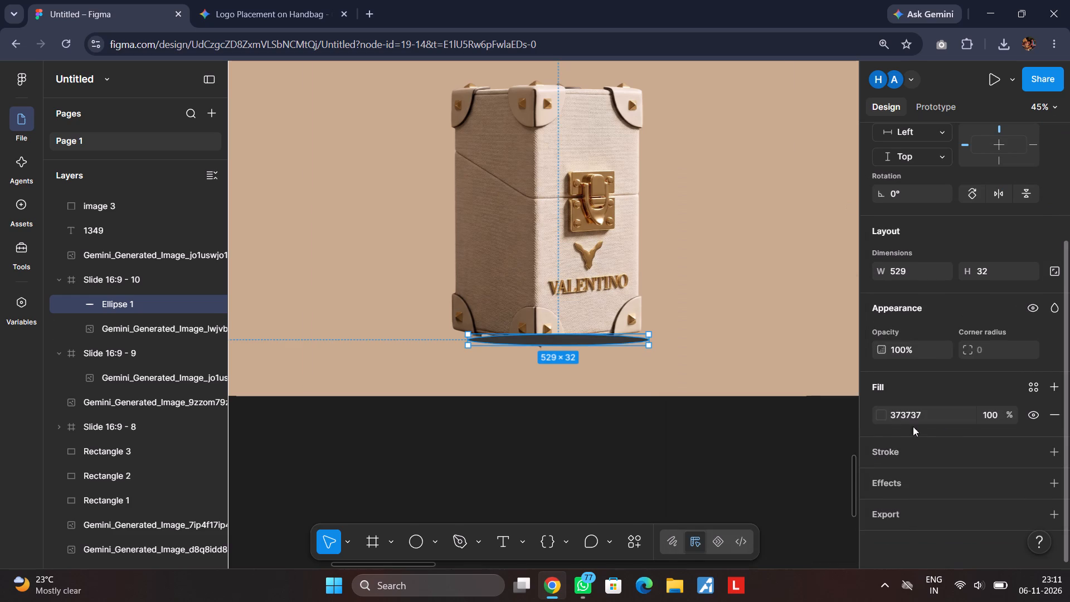
Add a uniform layer blur to the shadow ellipse to soften its edges.
{"action": "left_click", "coordinate": [896, 483]}
{"action": "left_click", "coordinate": [969, 368]}
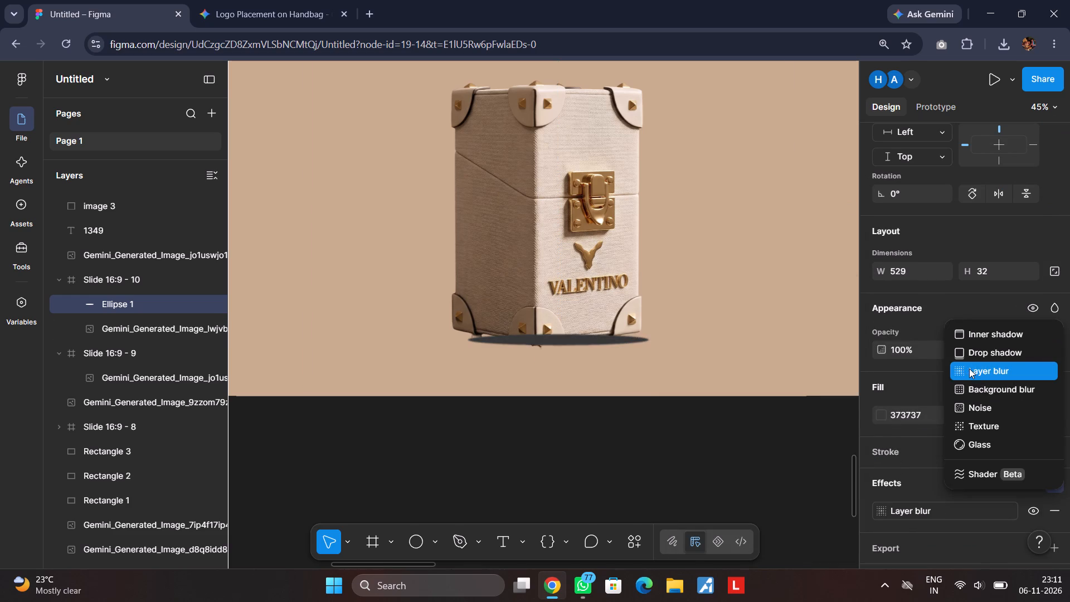
{"action": "left_click_drag", "start_coordinate": [753, 536], "coordinate": [792, 309]}
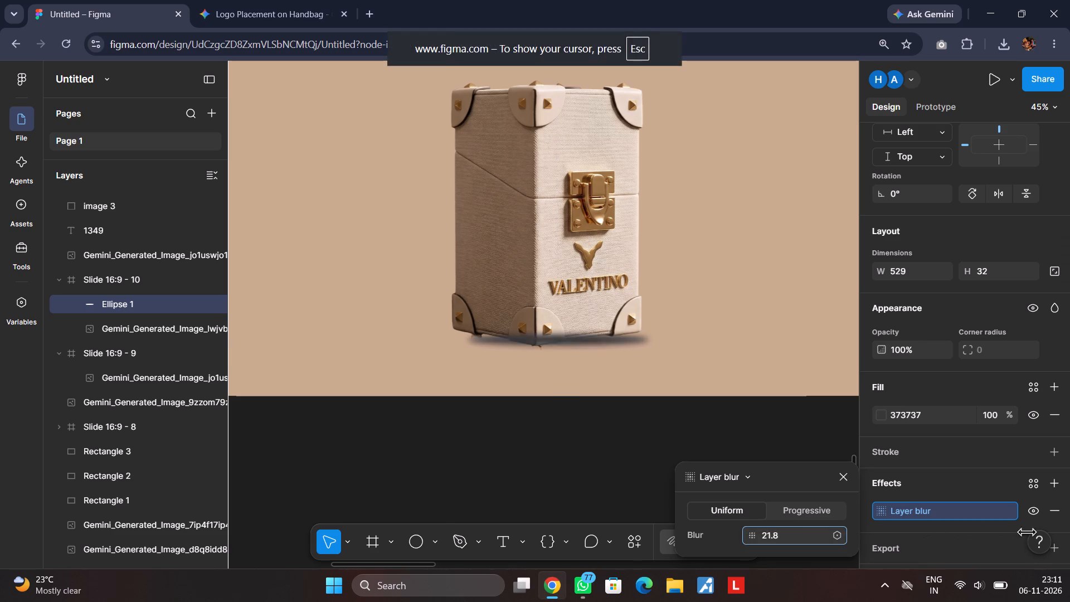
{"action": "left_click_drag", "start_coordinate": [792, 309], "coordinate": [814, 309]}
{"action": "left_click", "coordinate": [508, 484]}
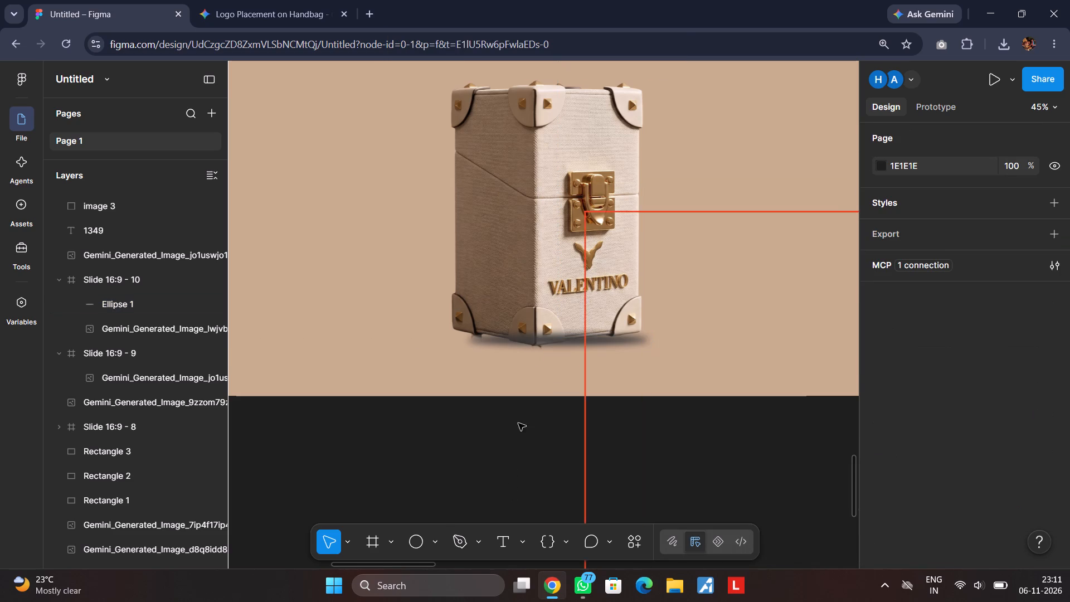
Shorten the blurred ellipse to about 398 × 32, rotate it to about -1.3° and place it under the box's lower-left base.
{"action": "left_click_drag", "start_coordinate": [577, 341], "coordinate": [579, 346]}
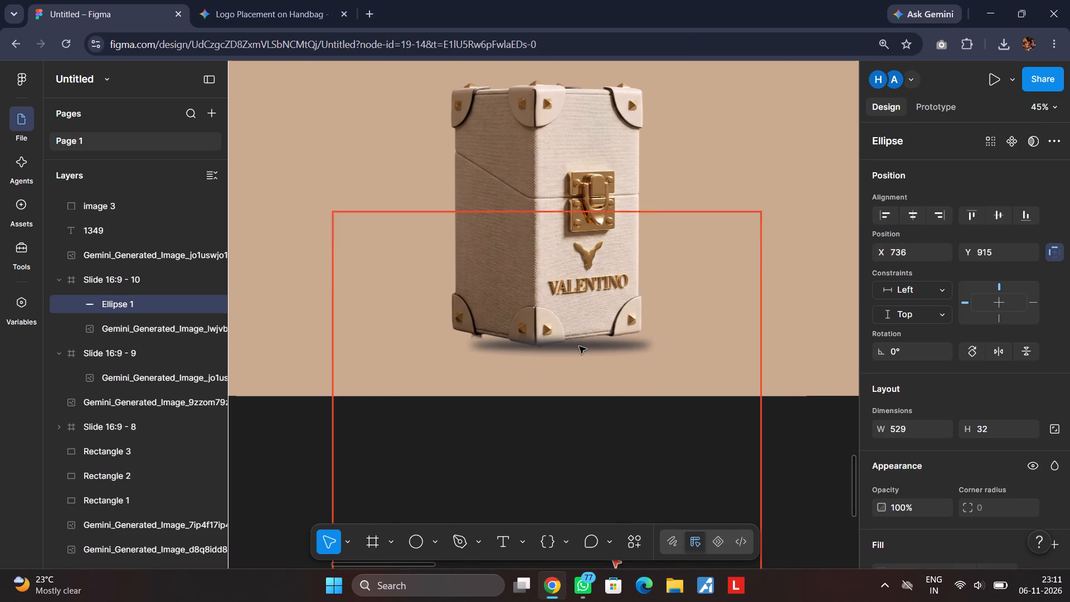
{"action": "left_click_drag", "start_coordinate": [579, 346], "coordinate": [579, 347]}
{"action": "left_click_drag", "start_coordinate": [580, 346], "coordinate": [590, 346]}
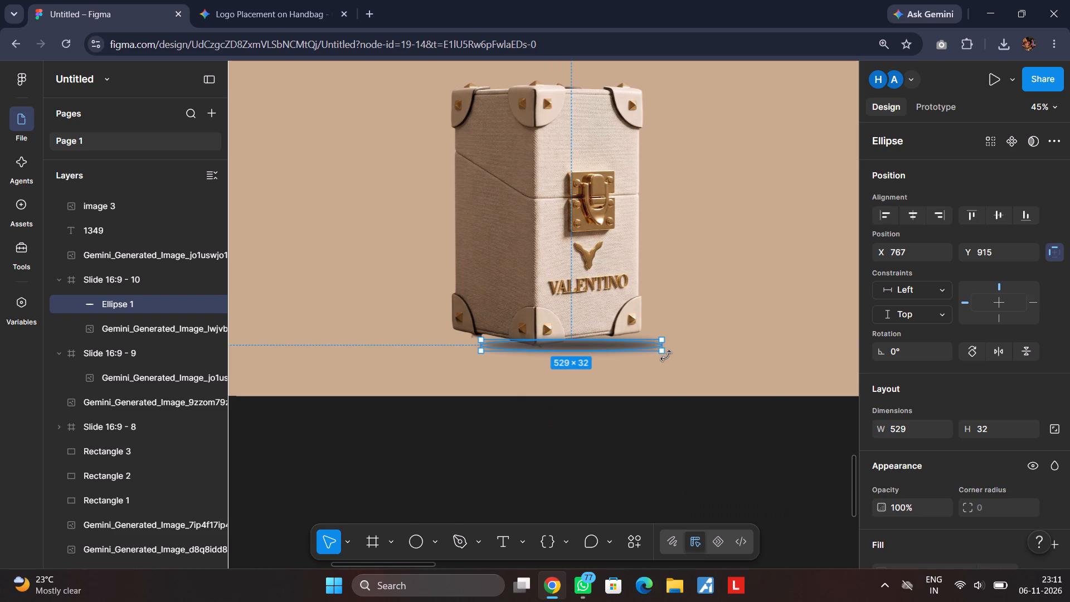
{"action": "left_click_drag", "start_coordinate": [667, 356], "coordinate": [668, 344]}
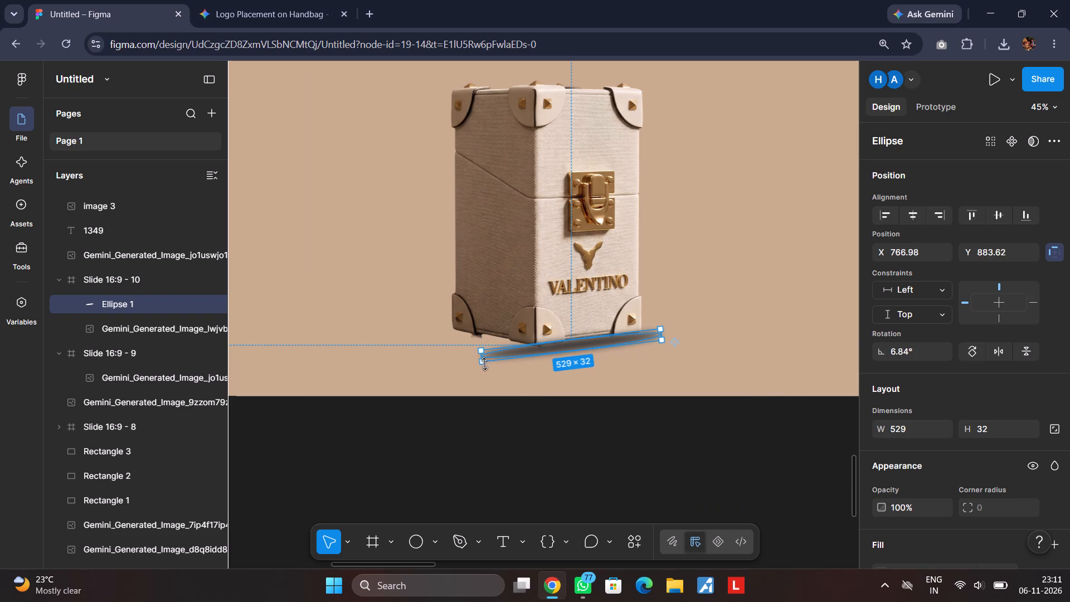
{"action": "left_click_drag", "start_coordinate": [481, 358], "coordinate": [526, 352]}
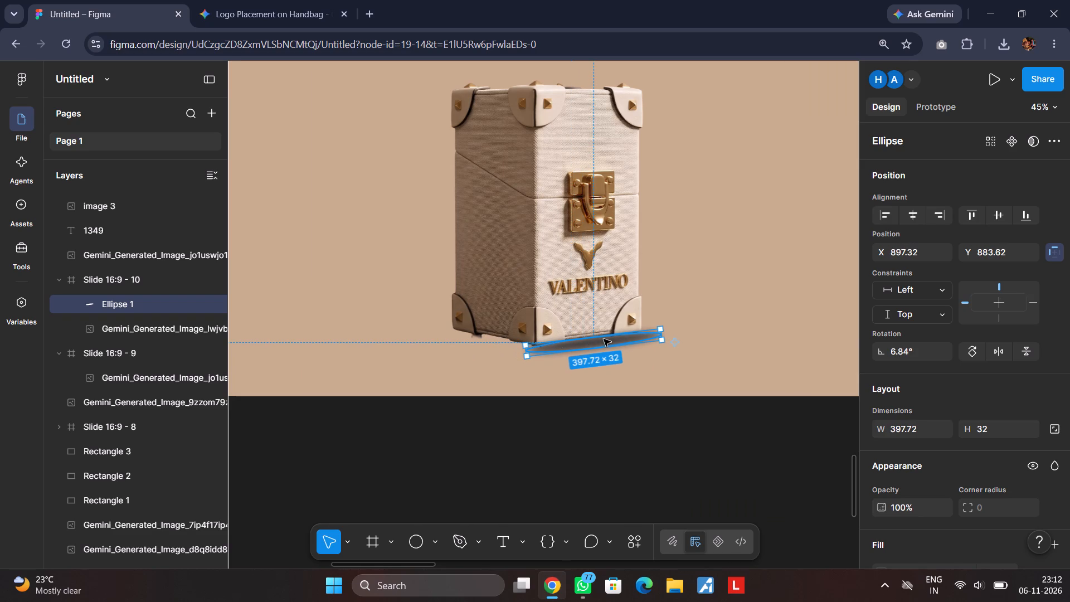
{"action": "left_click_drag", "start_coordinate": [605, 339], "coordinate": [523, 344]}
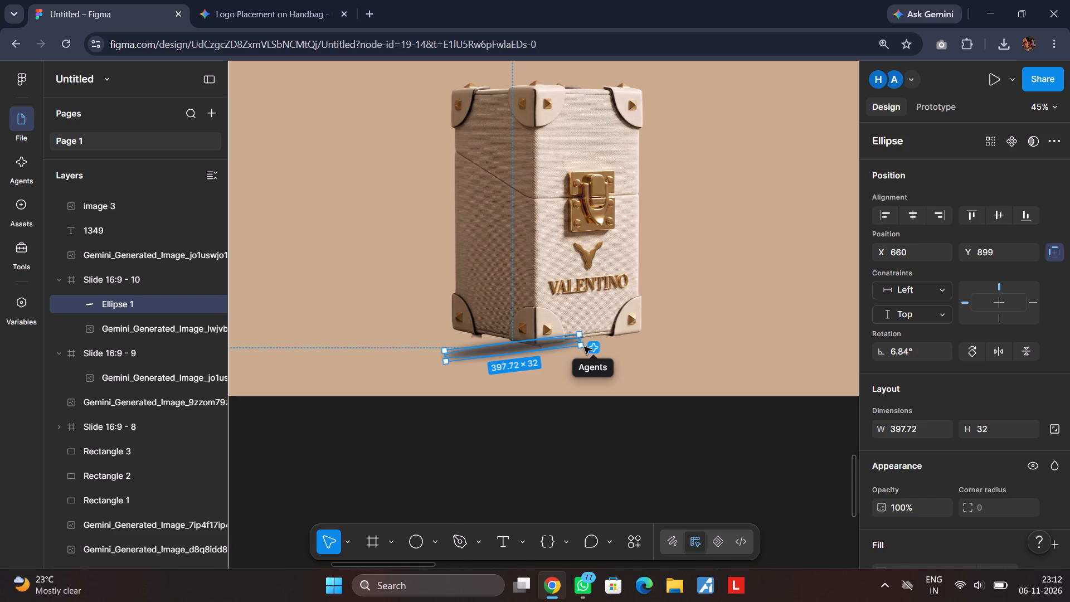
{"action": "left_click", "coordinate": [568, 438]}
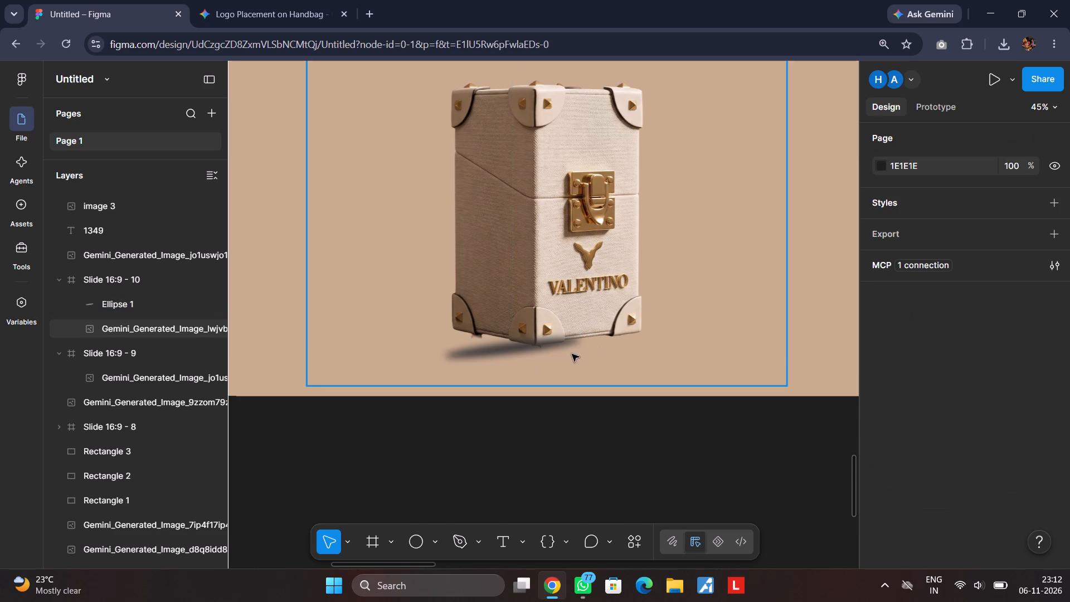
{"action": "left_click", "coordinate": [553, 346]}
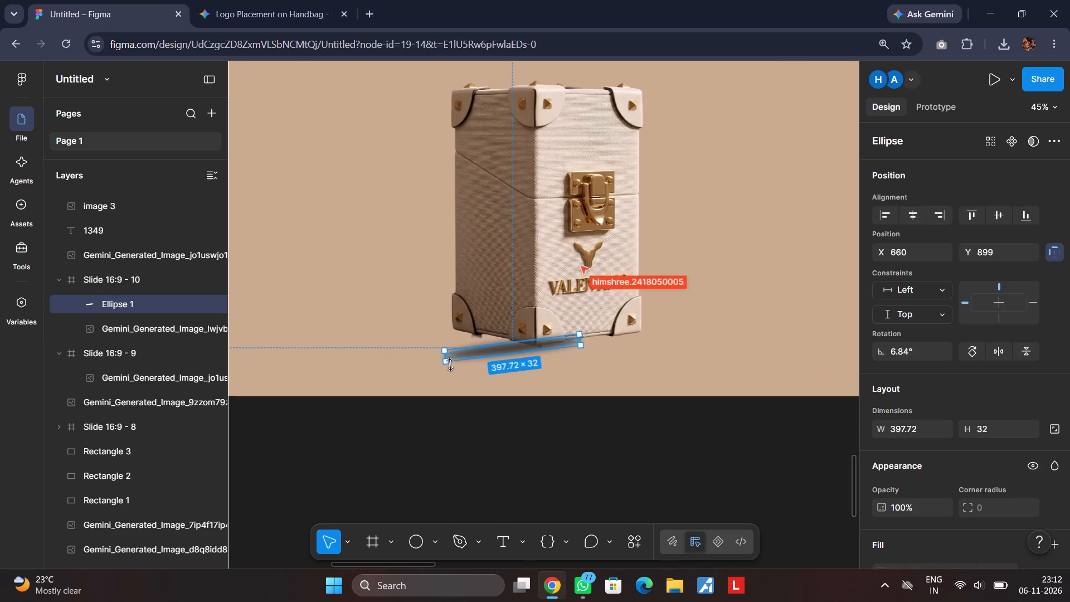
{"action": "left_click_drag", "start_coordinate": [439, 368], "coordinate": [432, 358]}
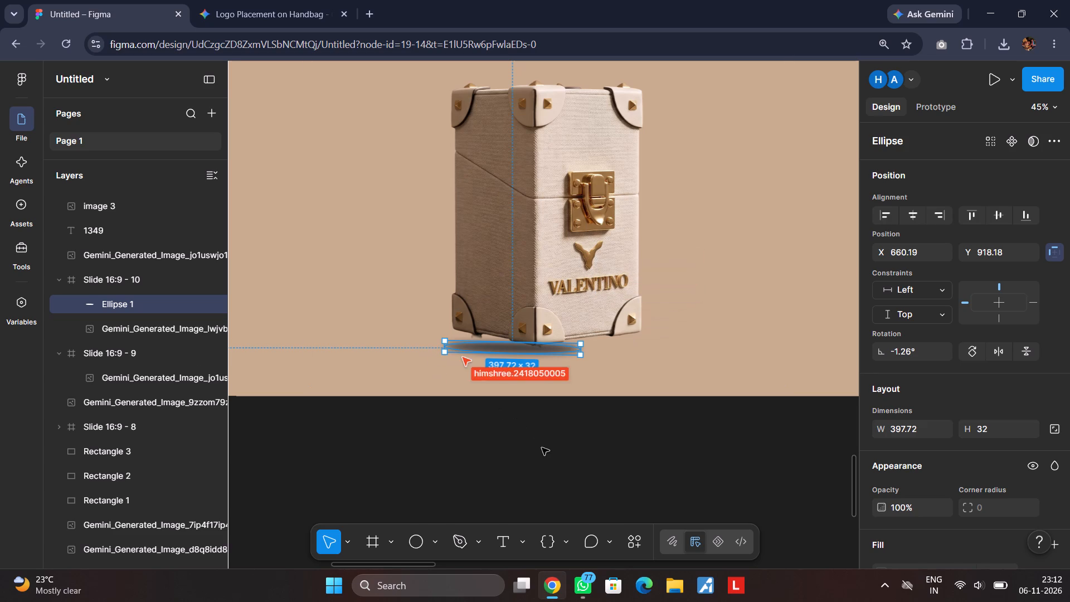
{"action": "left_click", "coordinate": [543, 448]}
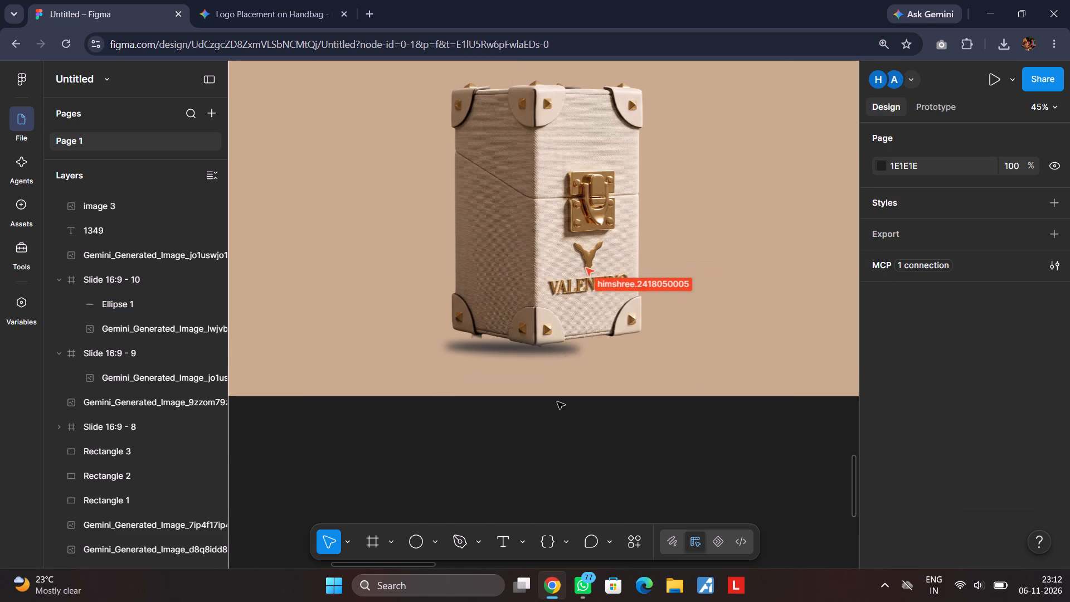
Delete the beige Valentino box image from Slide 16:9 - 10, keeping the shadow ellipse.
{"action": "left_click", "coordinate": [567, 317]}
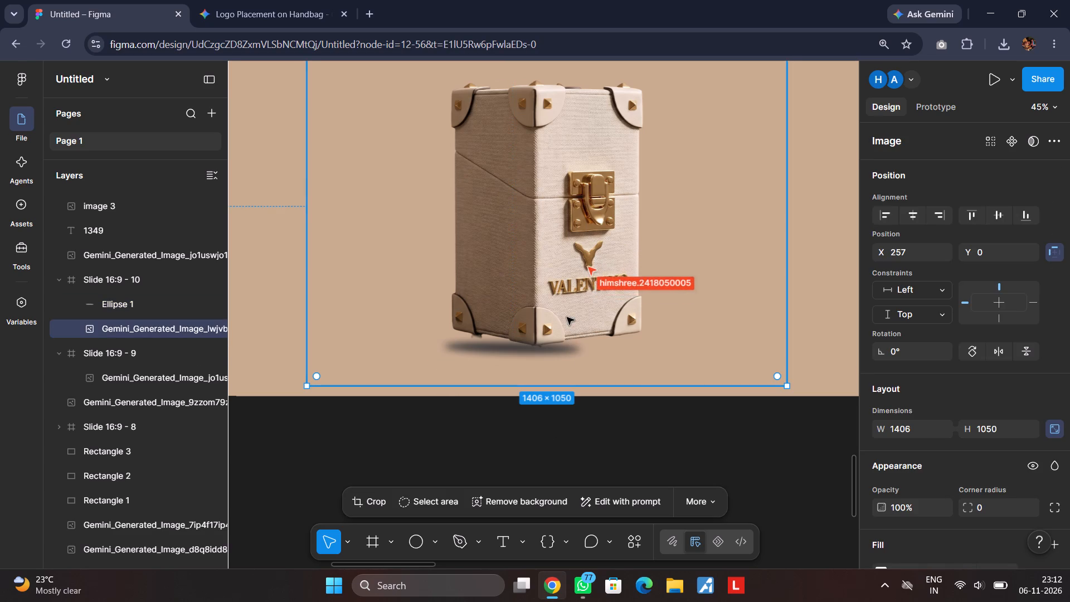
{"action": "key", "text": "BackSpace"}
{"action": "left_click", "coordinate": [596, 439]}
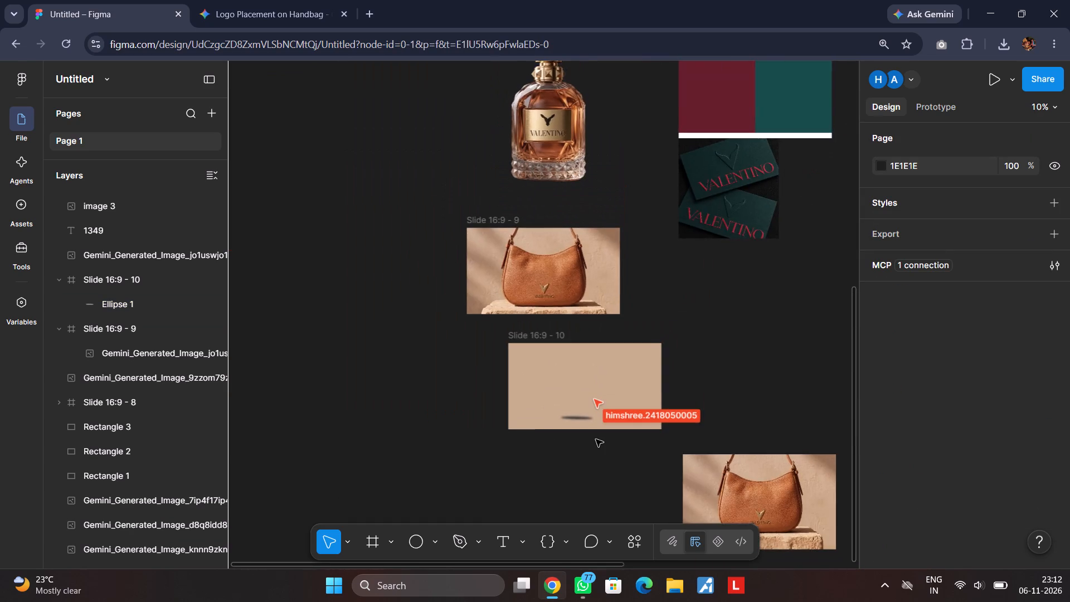
Scale the other beige Valentino box image down to about 1380 × 1029 and place it on Slide 16:9 - 10 above the shadow ellipse.
{"action": "scroll", "coordinate": [595, 439], "scroll_direction": "left", "scroll_amount": 2}
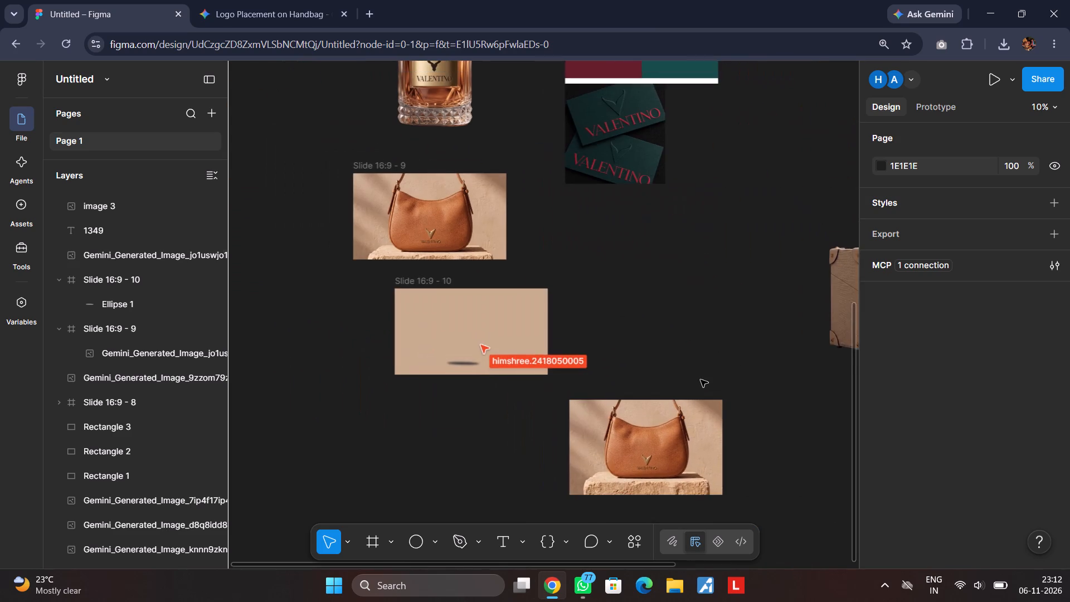
{"action": "scroll", "coordinate": [701, 380], "scroll_direction": "left", "scroll_amount": 1}
{"action": "left_click_drag", "start_coordinate": [782, 308], "coordinate": [365, 448]}
{"action": "scroll", "coordinate": [402, 444], "scroll_direction": "down", "scroll_amount": 1}
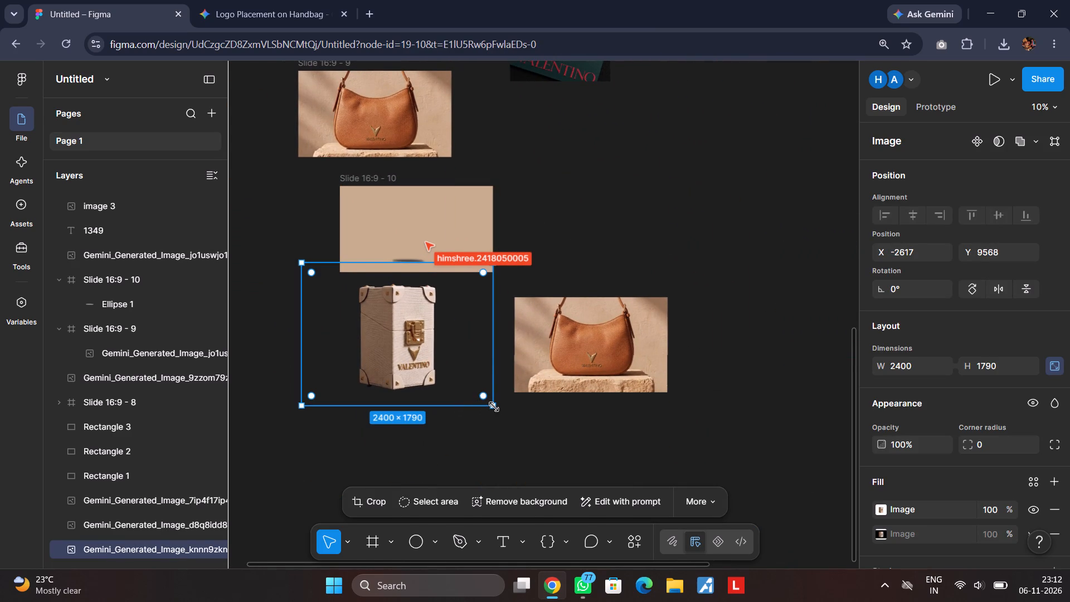
{"action": "left_click_drag", "start_coordinate": [494, 406], "coordinate": [403, 344], "text": "shift"}
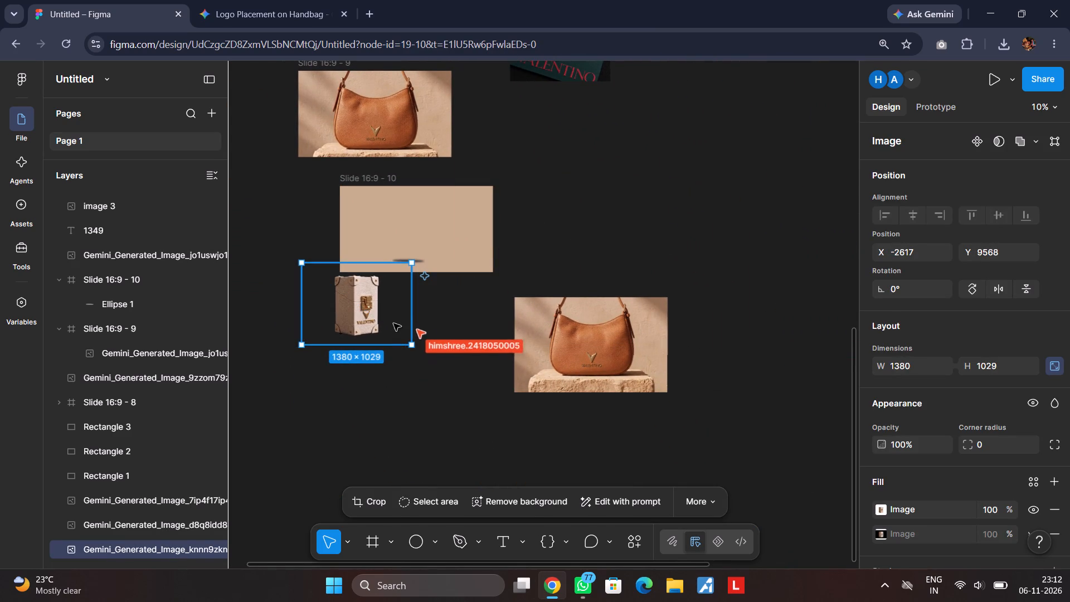
{"action": "left_click_drag", "start_coordinate": [367, 317], "coordinate": [422, 241]}
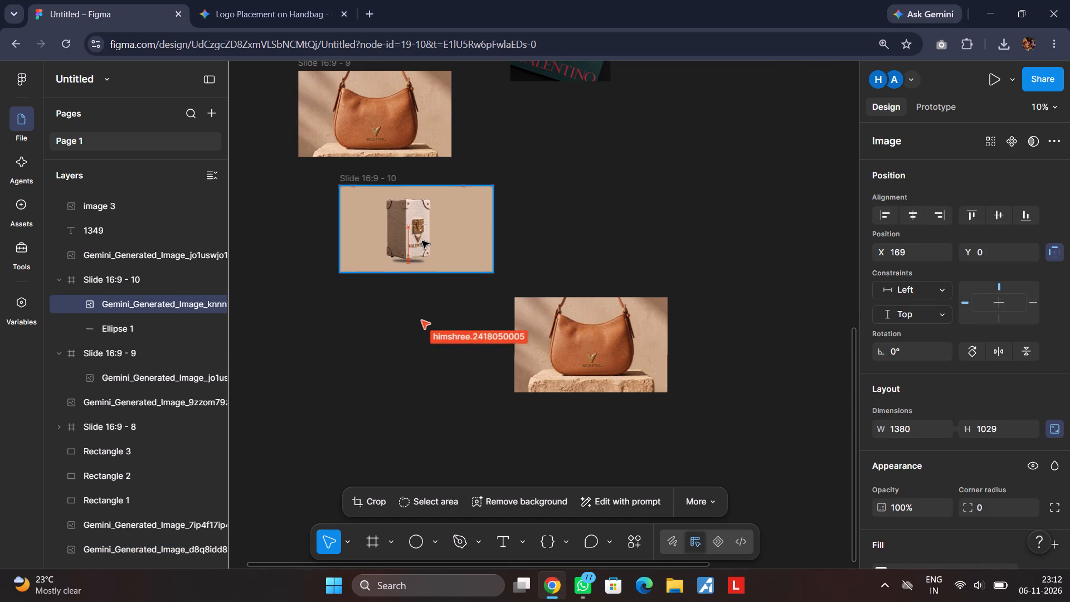
{"action": "left_click_drag", "start_coordinate": [422, 241], "coordinate": [422, 239]}
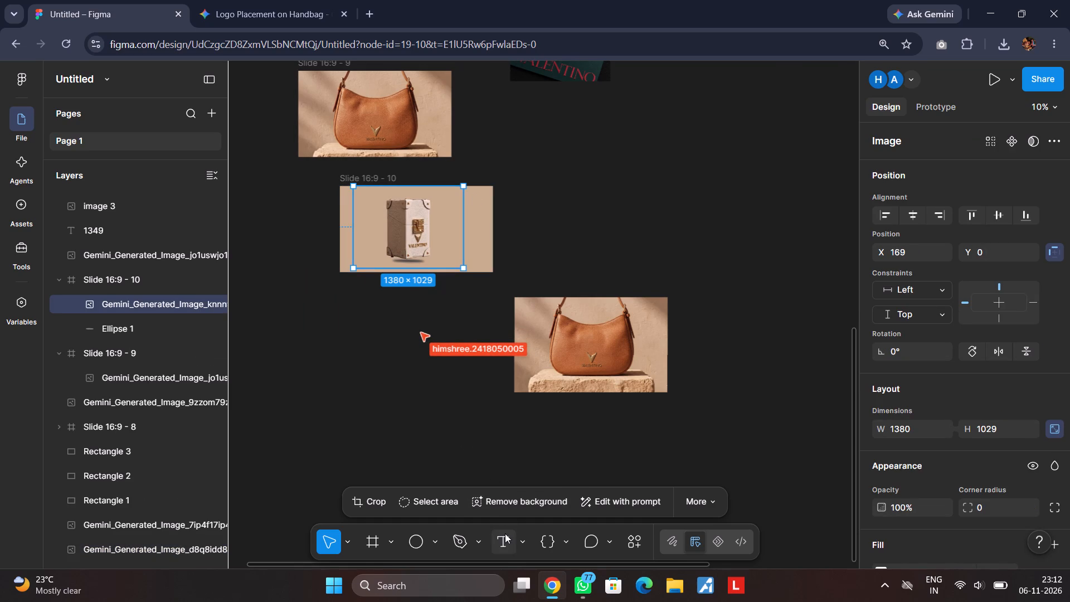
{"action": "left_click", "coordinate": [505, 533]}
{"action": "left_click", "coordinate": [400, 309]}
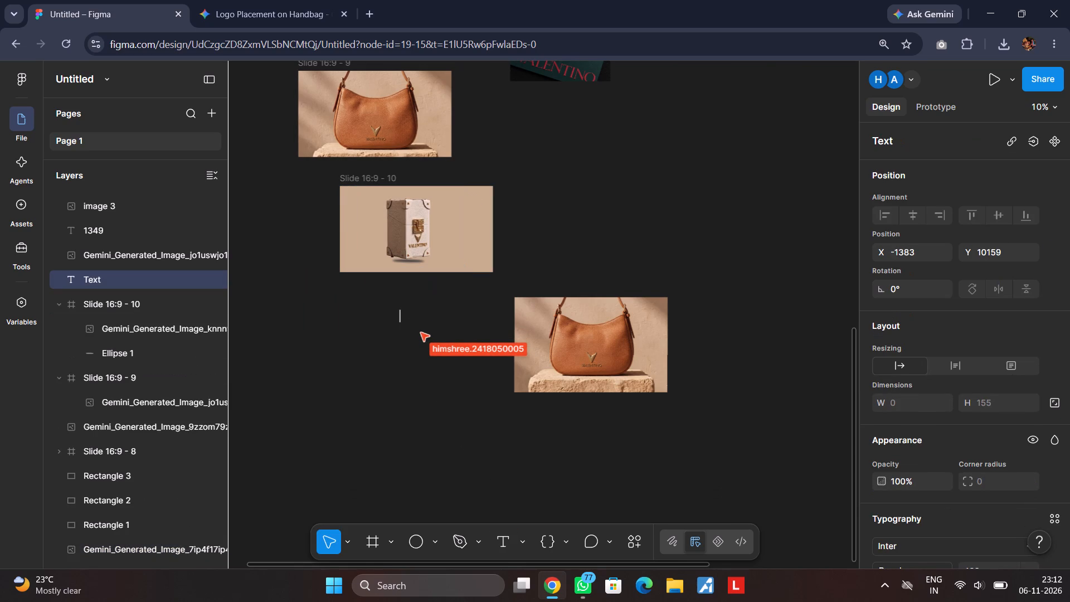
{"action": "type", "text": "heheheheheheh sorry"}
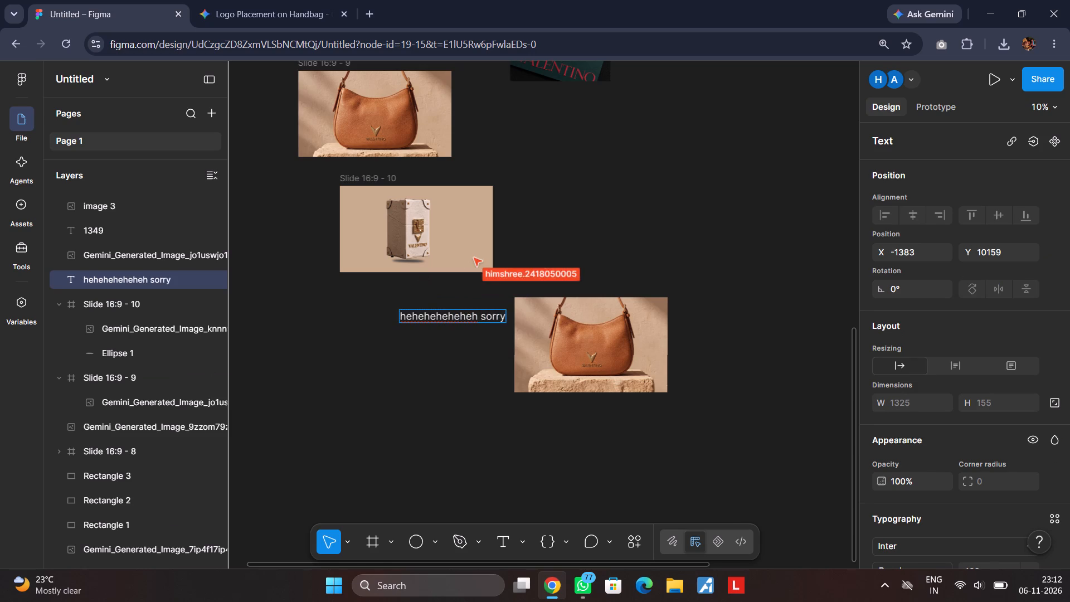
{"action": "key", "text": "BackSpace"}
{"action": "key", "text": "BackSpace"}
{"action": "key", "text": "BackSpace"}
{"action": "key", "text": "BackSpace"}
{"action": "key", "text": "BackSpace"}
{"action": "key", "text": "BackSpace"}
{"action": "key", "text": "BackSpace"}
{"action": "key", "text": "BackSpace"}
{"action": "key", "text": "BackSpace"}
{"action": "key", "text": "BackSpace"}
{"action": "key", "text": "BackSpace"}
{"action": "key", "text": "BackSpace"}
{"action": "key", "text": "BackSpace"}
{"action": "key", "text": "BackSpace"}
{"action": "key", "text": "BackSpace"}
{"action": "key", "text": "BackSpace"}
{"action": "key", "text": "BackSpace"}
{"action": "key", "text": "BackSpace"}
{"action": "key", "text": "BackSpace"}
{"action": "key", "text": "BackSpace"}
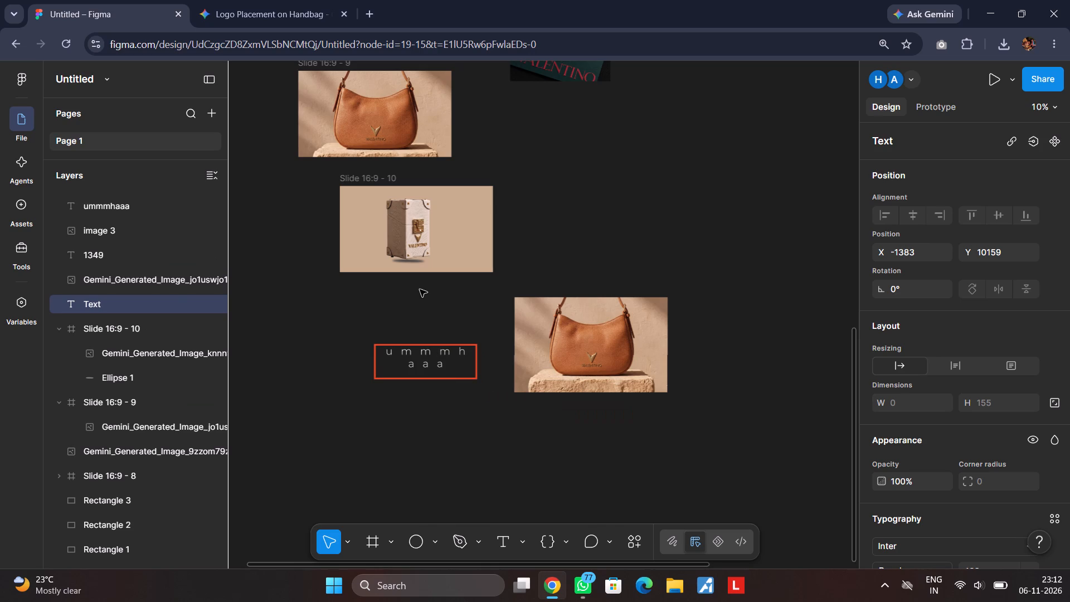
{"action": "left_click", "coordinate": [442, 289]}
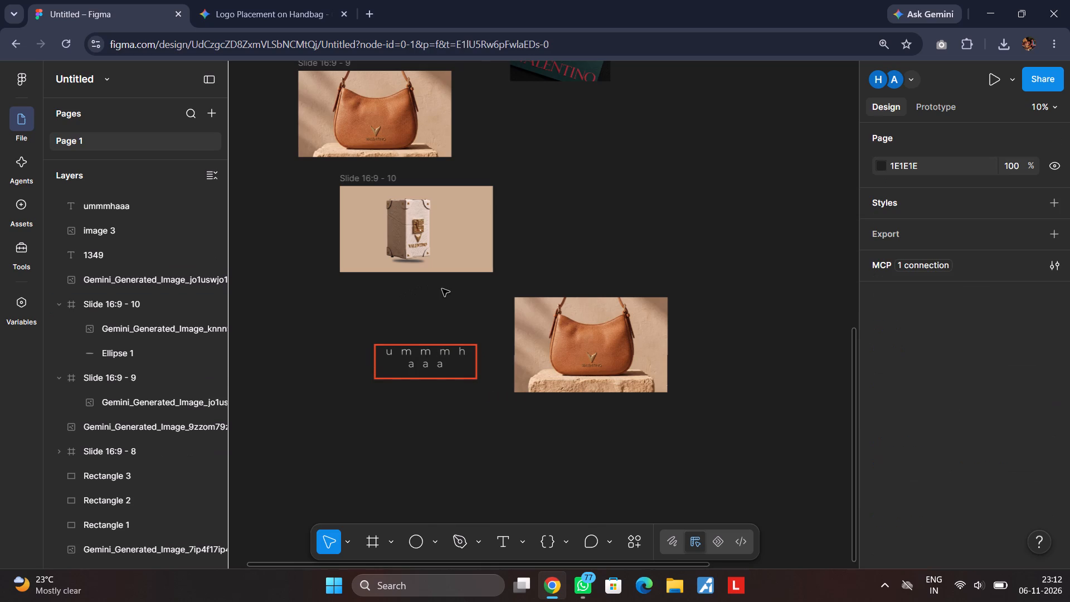
Move the beige Valentino box image straight up on Slide 16:9 - 10 to about Y -189, clear of the shadow ellipse.
{"action": "scroll", "coordinate": [420, 287], "scroll_direction": "right", "scroll_amount": 1}
{"action": "scroll", "coordinate": [417, 287], "scroll_direction": "left", "scroll_amount": 1}
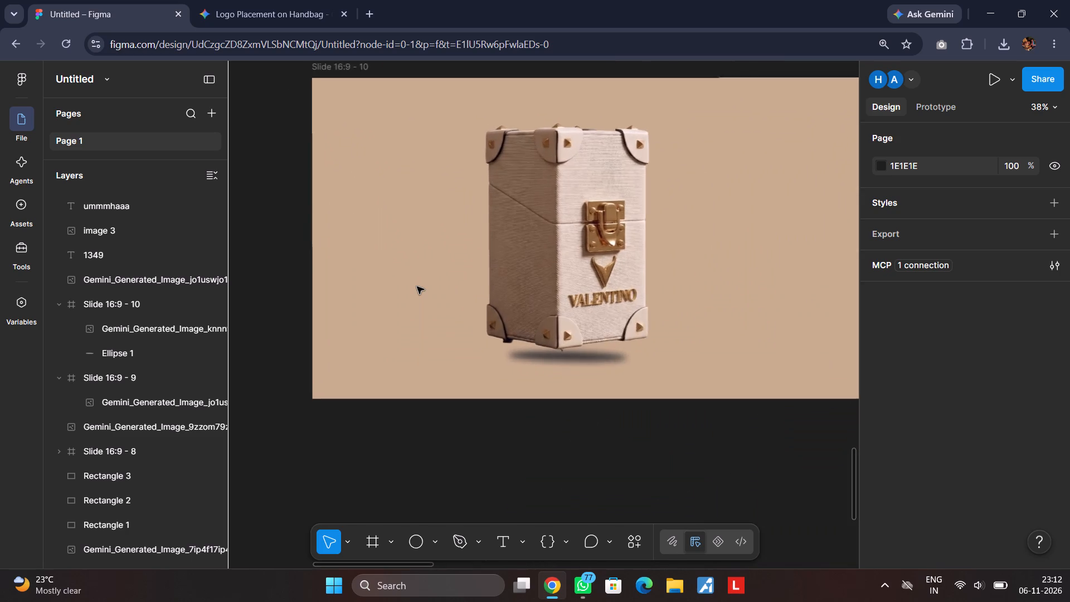
{"action": "scroll", "coordinate": [417, 287], "scroll_direction": "left", "scroll_amount": 1}
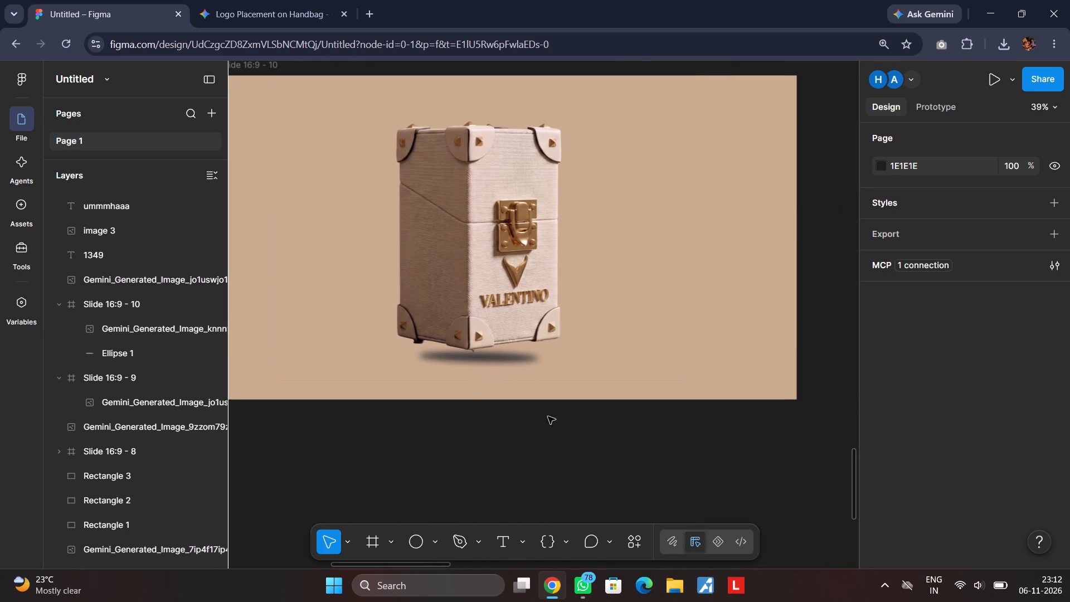
{"action": "left_click", "coordinate": [499, 357]}
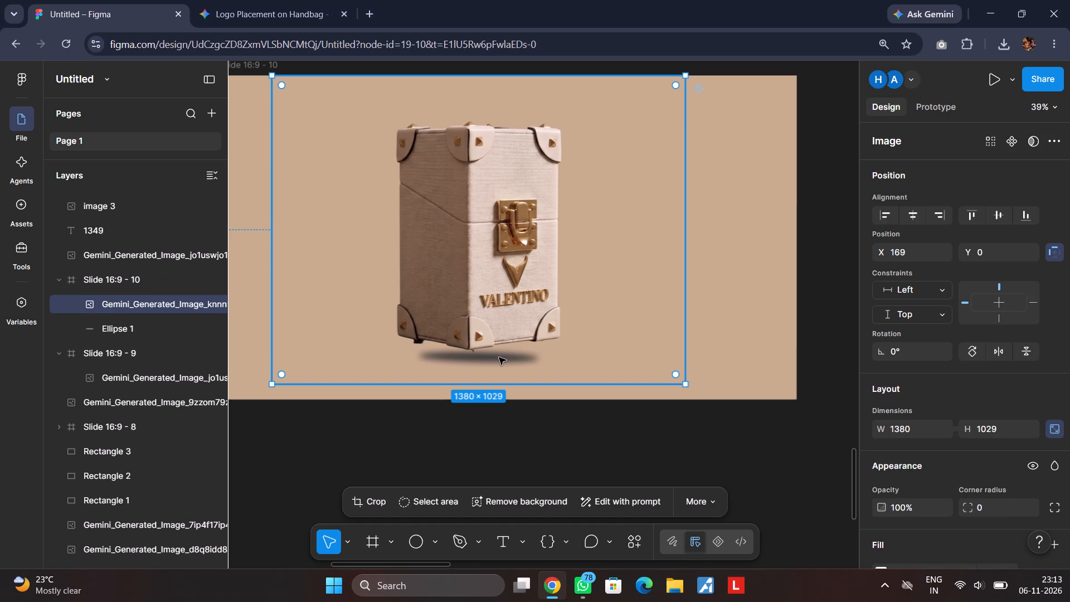
{"action": "left_click_drag", "start_coordinate": [503, 313], "coordinate": [505, 256]}
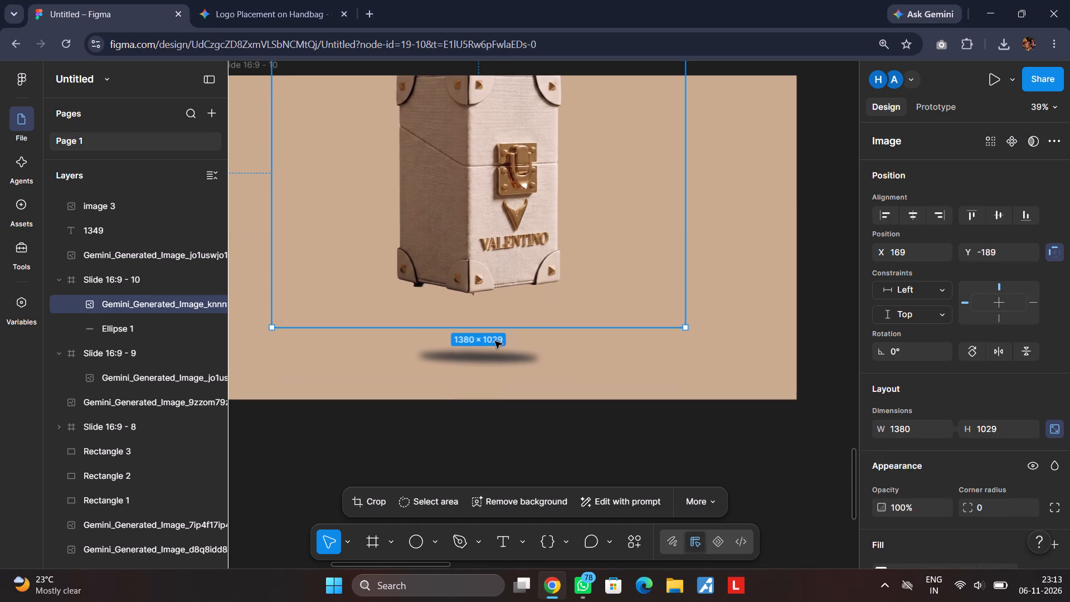
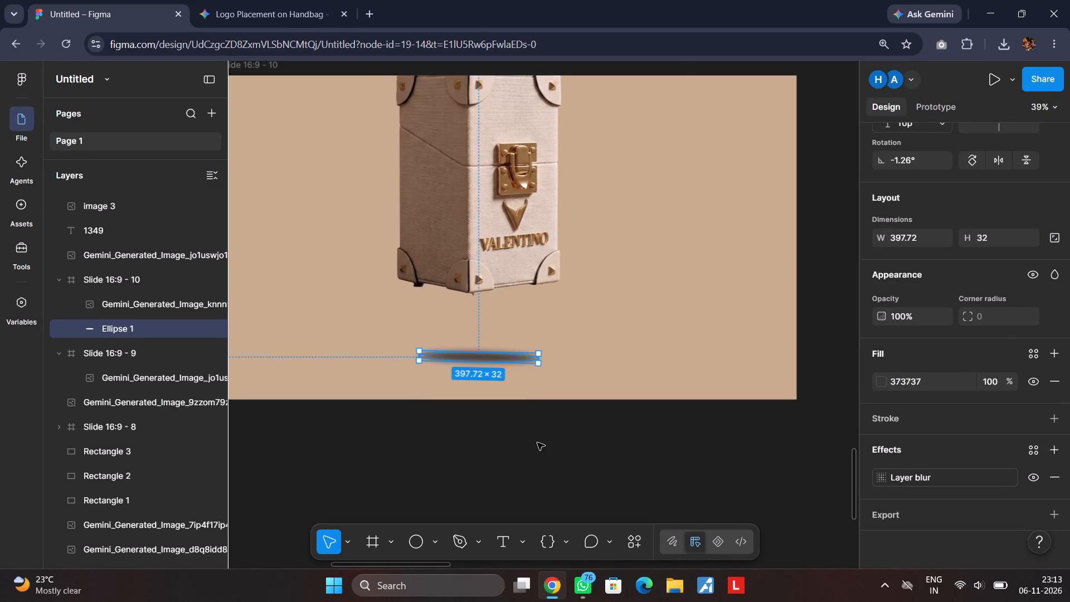
Move the beige Valentino box image down on Slide 16:9 - 10 until its base sits just above the blurred shadow ellipse.
{"action": "left_click_drag", "start_coordinate": [518, 263], "coordinate": [521, 294]}
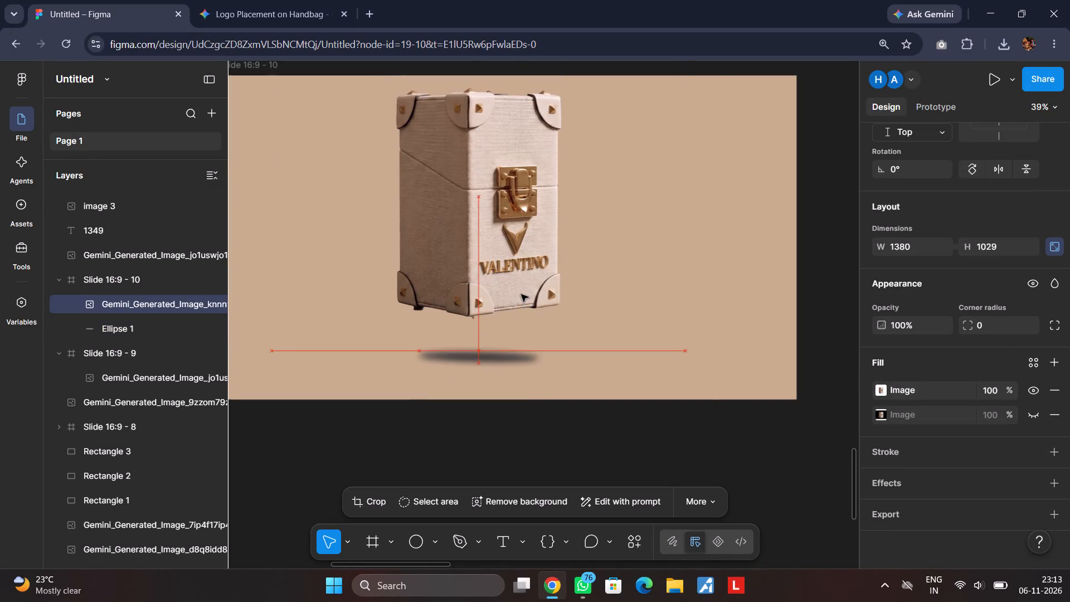
{"action": "left_click_drag", "start_coordinate": [521, 294], "coordinate": [518, 317]}
{"action": "left_click", "coordinate": [509, 430]}
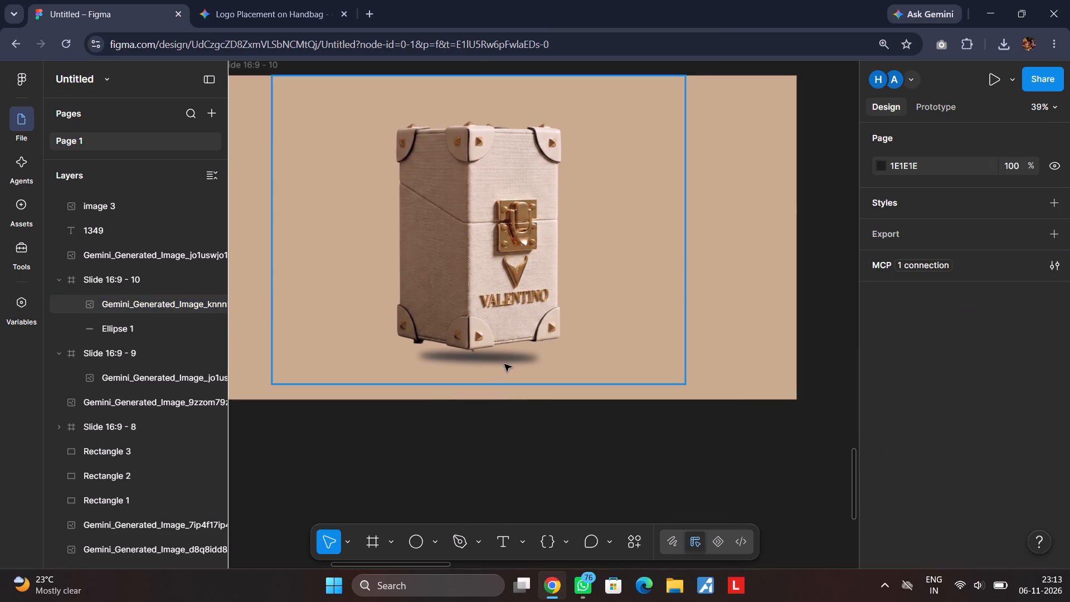
Crop the beige Valentino box image on Slide 16:9 - 10 at its top and bottom to 1380 × 787.
{"action": "left_click", "coordinate": [500, 343]}
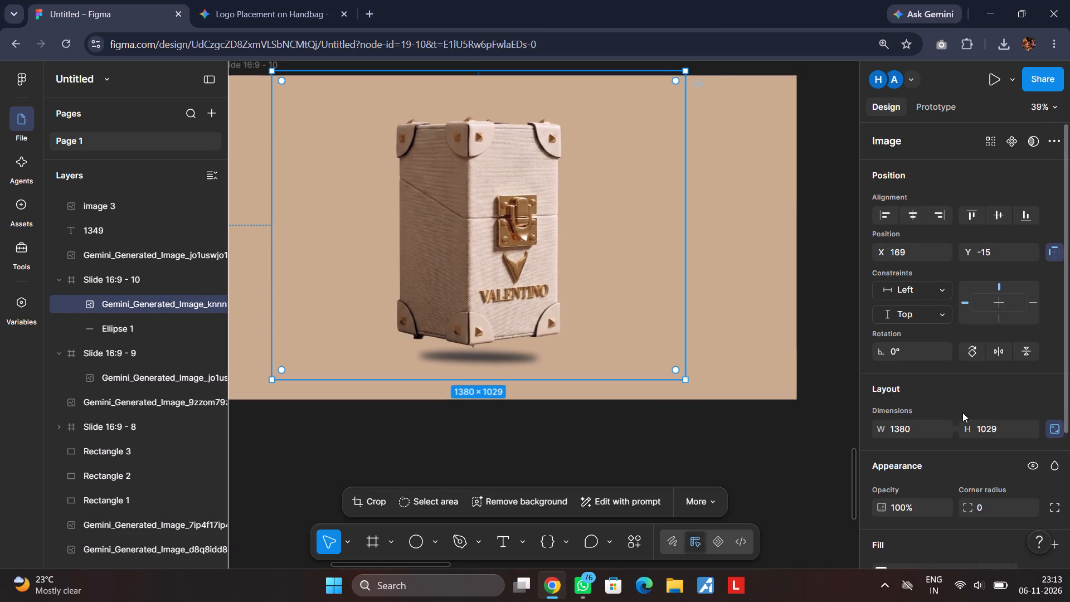
{"action": "scroll", "coordinate": [962, 412], "scroll_direction": "down", "scroll_amount": 6}
{"action": "left_click", "coordinate": [880, 387]}
{"action": "left_click", "coordinate": [732, 232]}
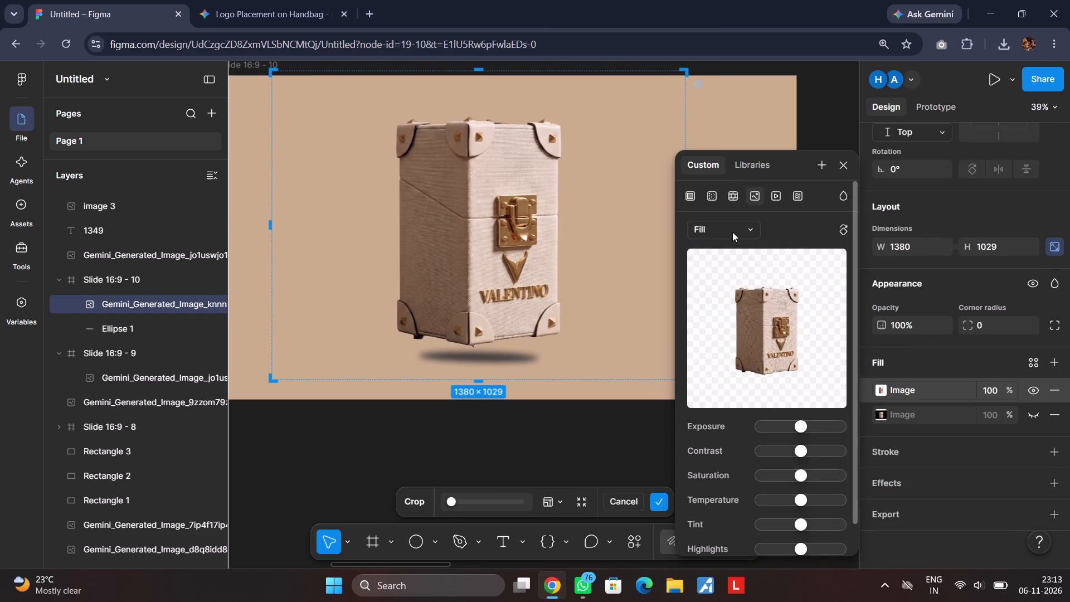
{"action": "left_click", "coordinate": [727, 265]}
{"action": "left_click_drag", "start_coordinate": [503, 381], "coordinate": [503, 369]}
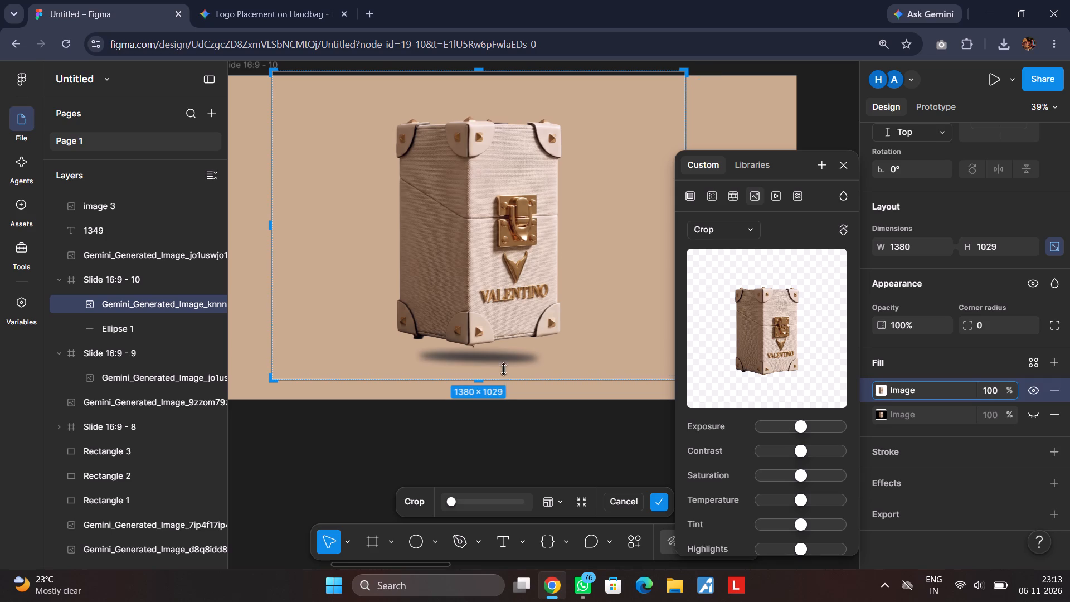
{"action": "left_click_drag", "start_coordinate": [503, 369], "coordinate": [505, 345]}
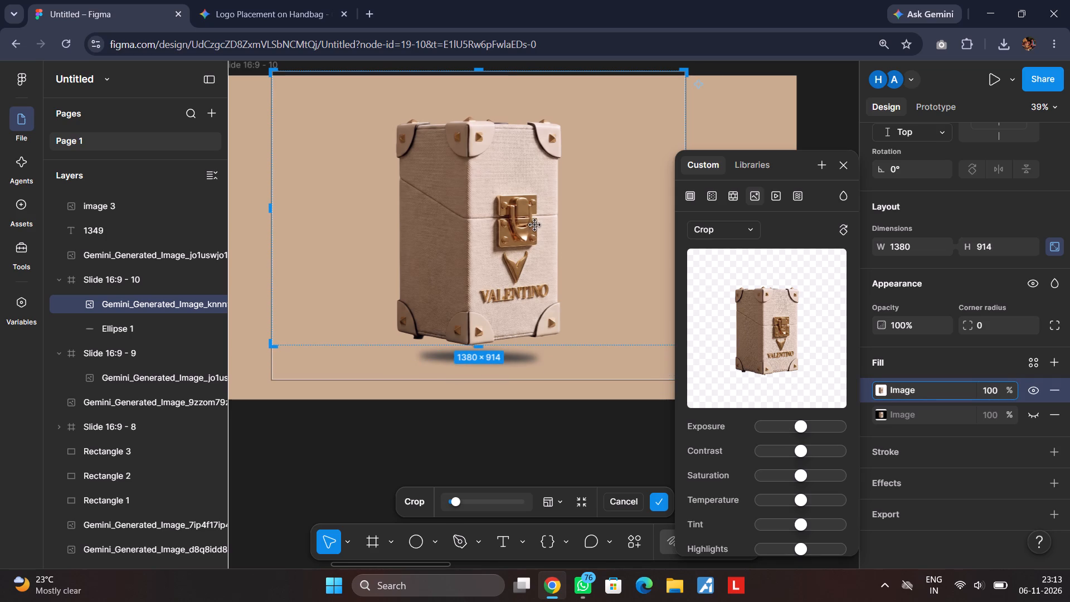
{"action": "left_click_drag", "start_coordinate": [499, 72], "coordinate": [500, 109]}
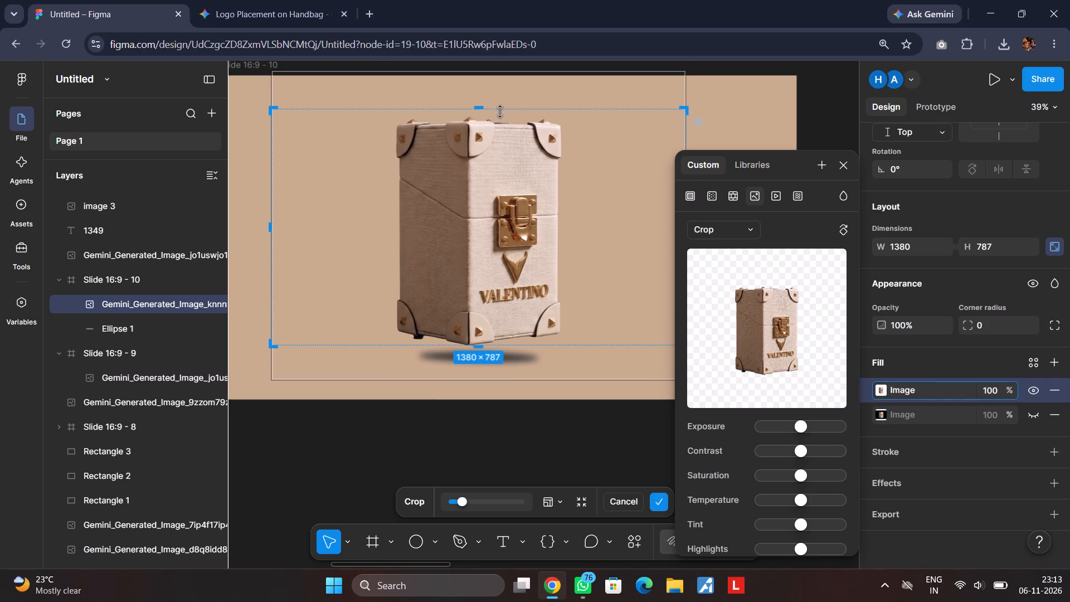
{"action": "key", "text": "Return"}
{"action": "left_click", "coordinate": [437, 429]}
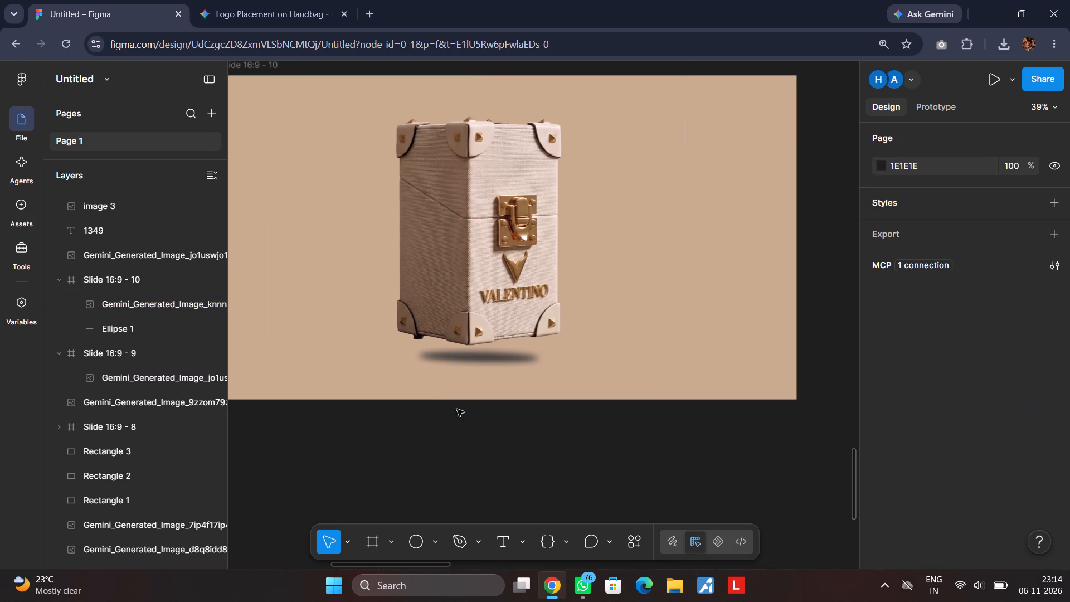
Move the shadow ellipse up under the box's base and enlarge it to about 552 × 63 to span the box's width.
{"action": "left_click_drag", "start_coordinate": [507, 361], "coordinate": [498, 352]}
{"action": "left_click_drag", "start_coordinate": [532, 351], "coordinate": [559, 349]}
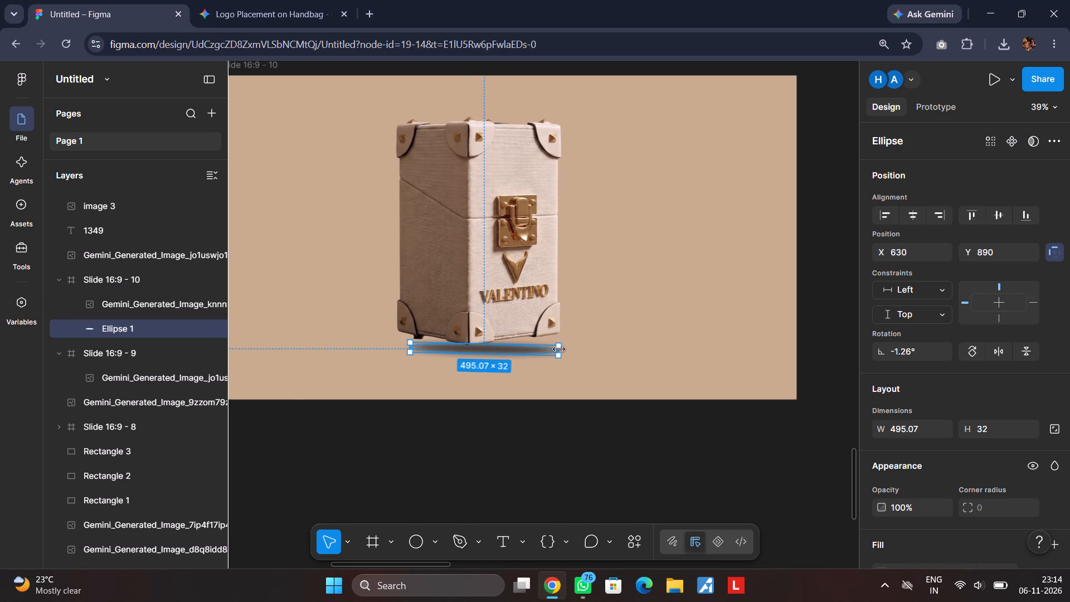
{"action": "left_click_drag", "start_coordinate": [559, 349], "coordinate": [561, 349]}
{"action": "left_click_drag", "start_coordinate": [409, 349], "coordinate": [396, 349]}
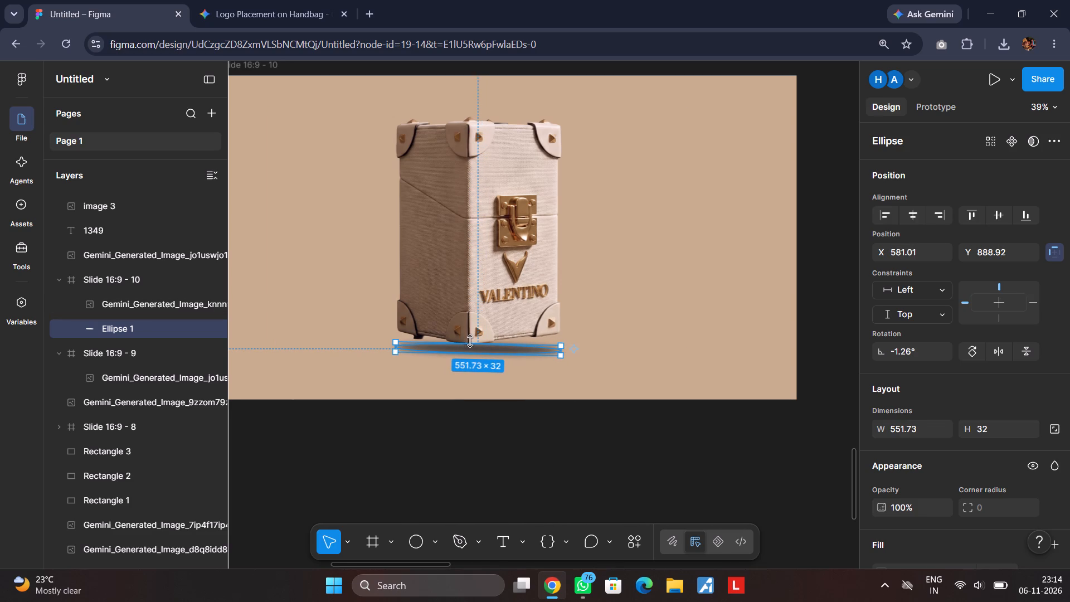
{"action": "left_click_drag", "start_coordinate": [470, 341], "coordinate": [472, 334]}
{"action": "left_click", "coordinate": [529, 430]}
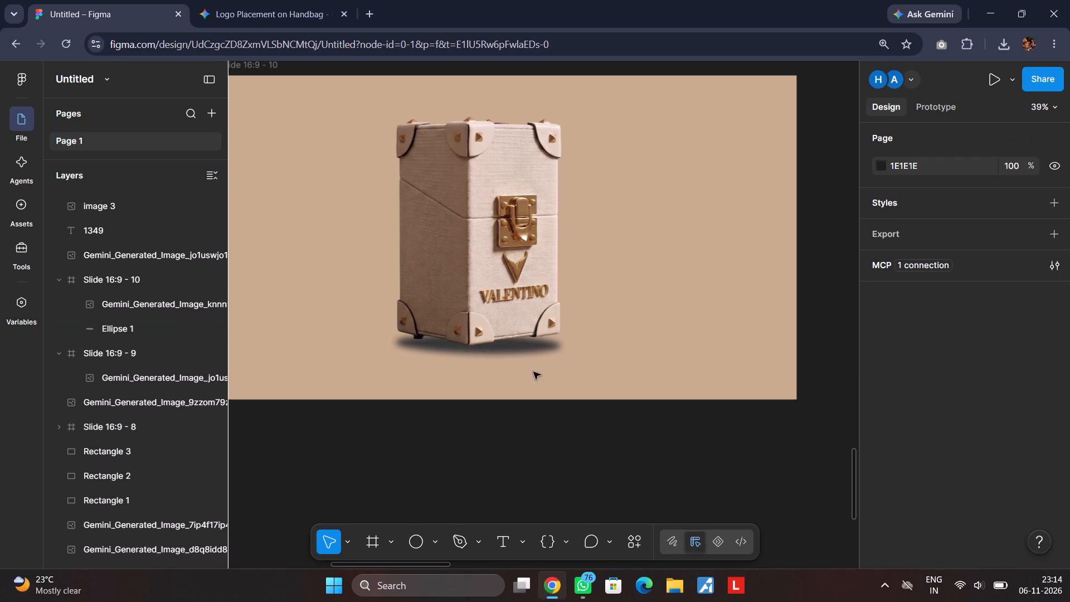
Lower the beige box image onto the shadow ellipse, to about X 168, Y 146.
{"action": "left_click_drag", "start_coordinate": [518, 348], "coordinate": [517, 347]}
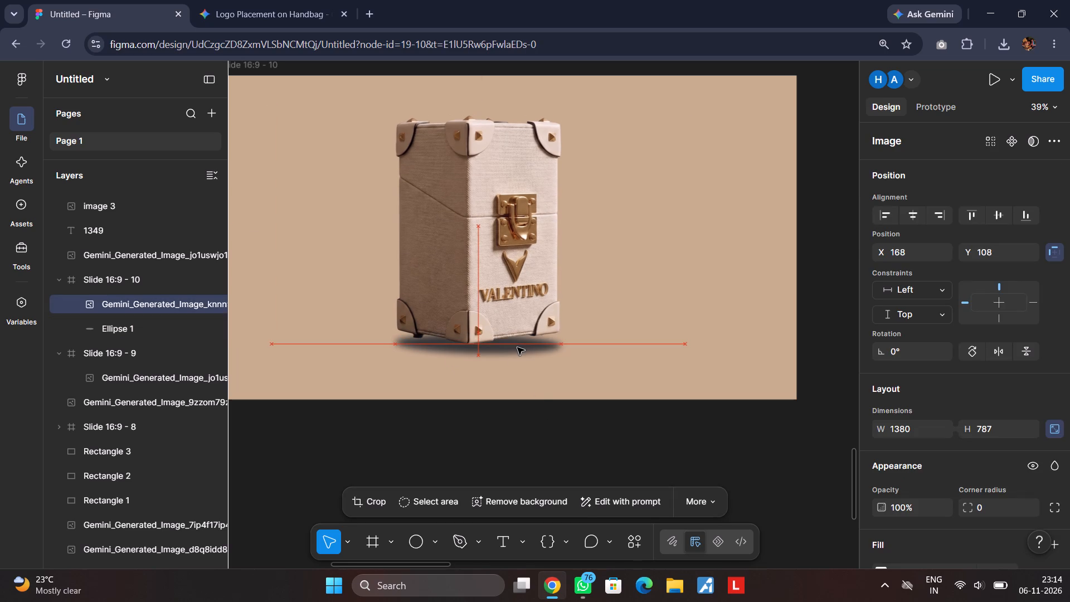
{"action": "left_click_drag", "start_coordinate": [517, 347], "coordinate": [517, 356]}
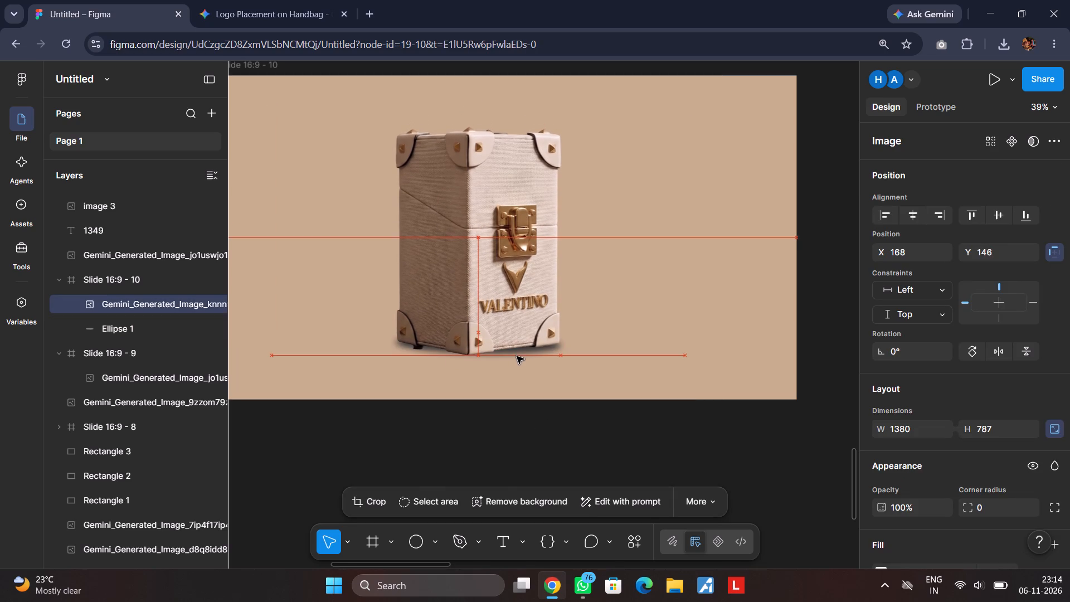
{"action": "left_click_drag", "start_coordinate": [517, 356], "coordinate": [518, 355]}
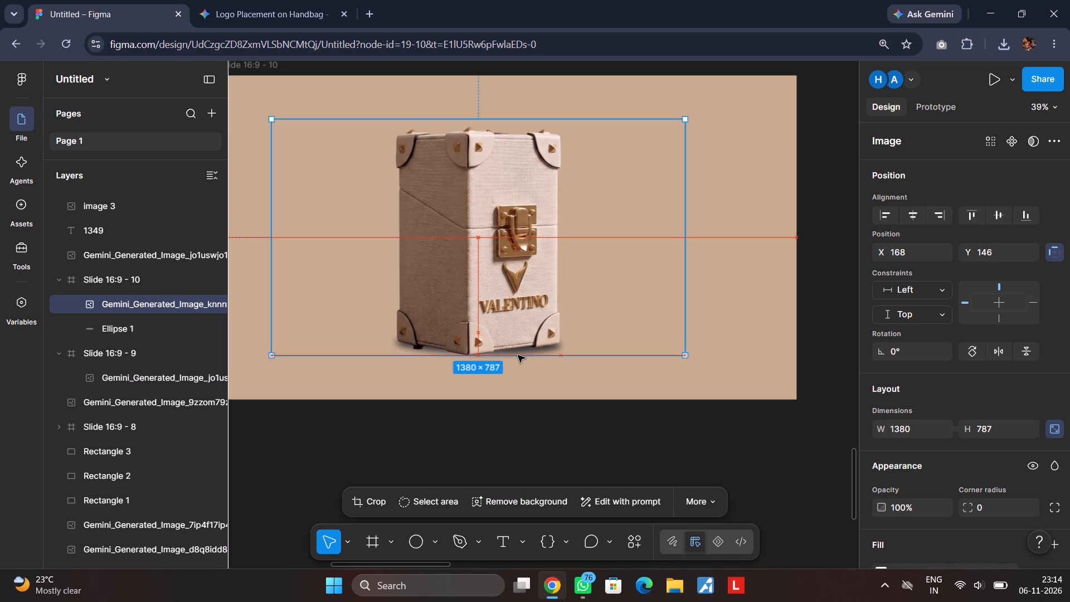
{"action": "left_click_drag", "start_coordinate": [518, 355], "coordinate": [518, 355]}
{"action": "left_click", "coordinate": [528, 449]}
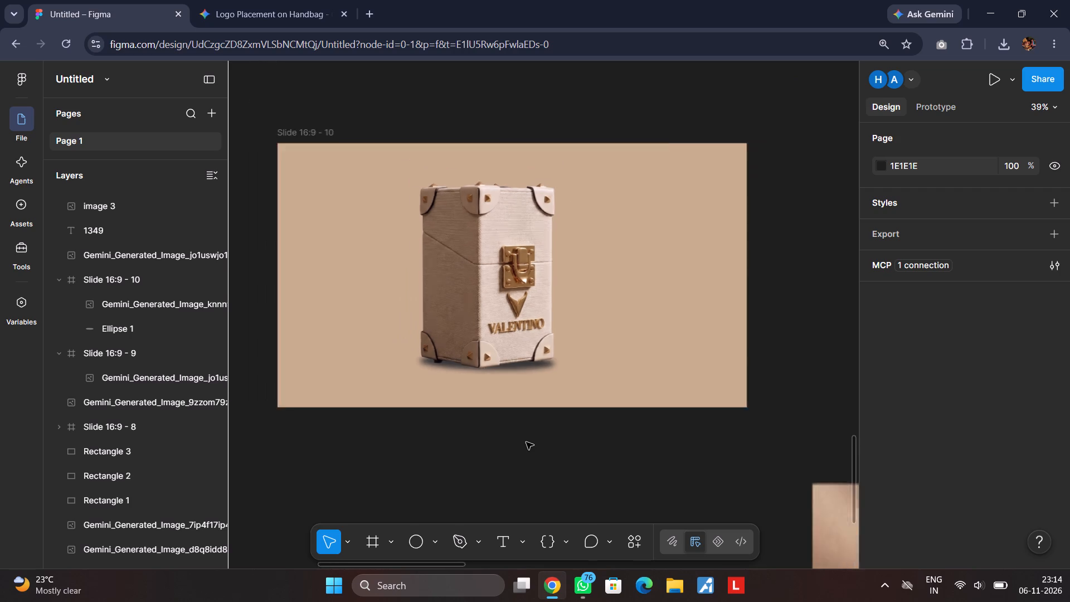
Adjust the strength of the uniform layer blur on the shadow ellipse beneath the box.
{"action": "scroll", "coordinate": [526, 442], "scroll_direction": "right", "scroll_amount": 1}
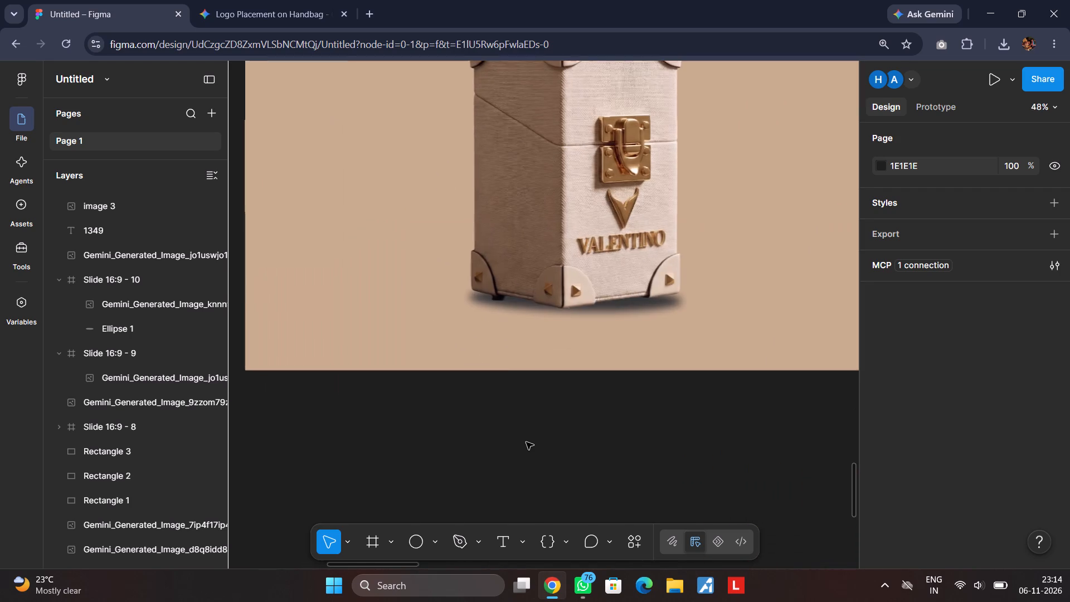
{"action": "scroll", "coordinate": [526, 441], "scroll_direction": "up", "scroll_amount": 1}
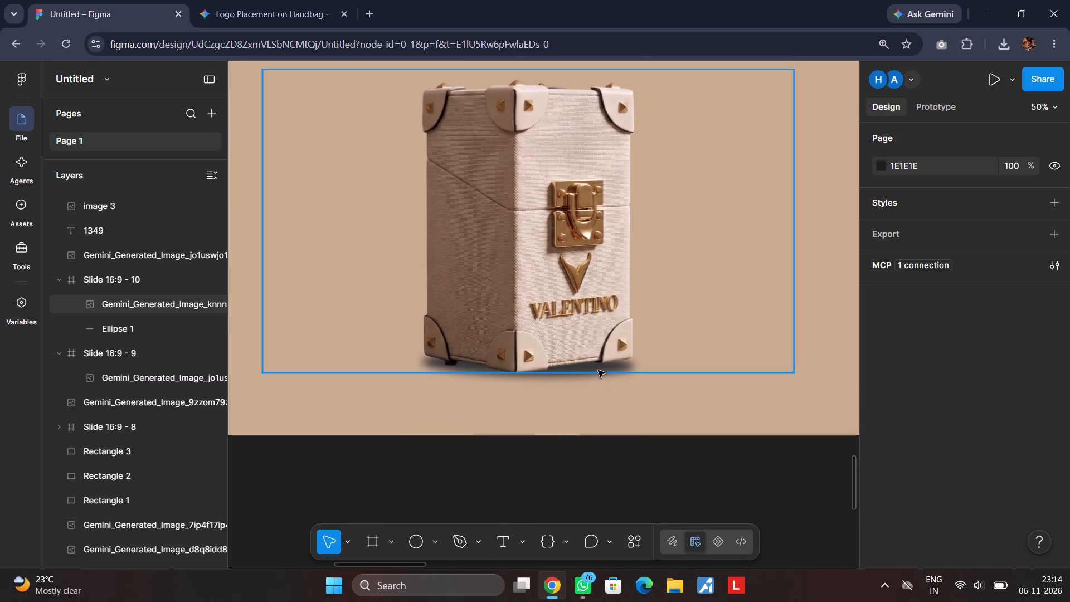
{"action": "left_click", "coordinate": [526, 383]}
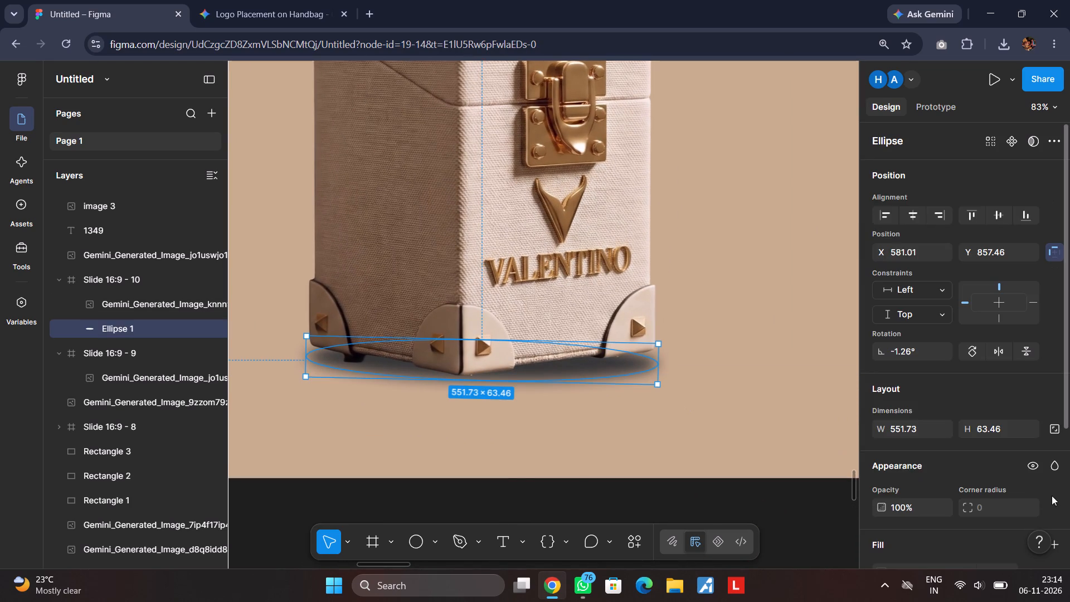
{"action": "scroll", "coordinate": [930, 452], "scroll_direction": "down", "scroll_amount": 5}
{"action": "left_click", "coordinate": [881, 475]}
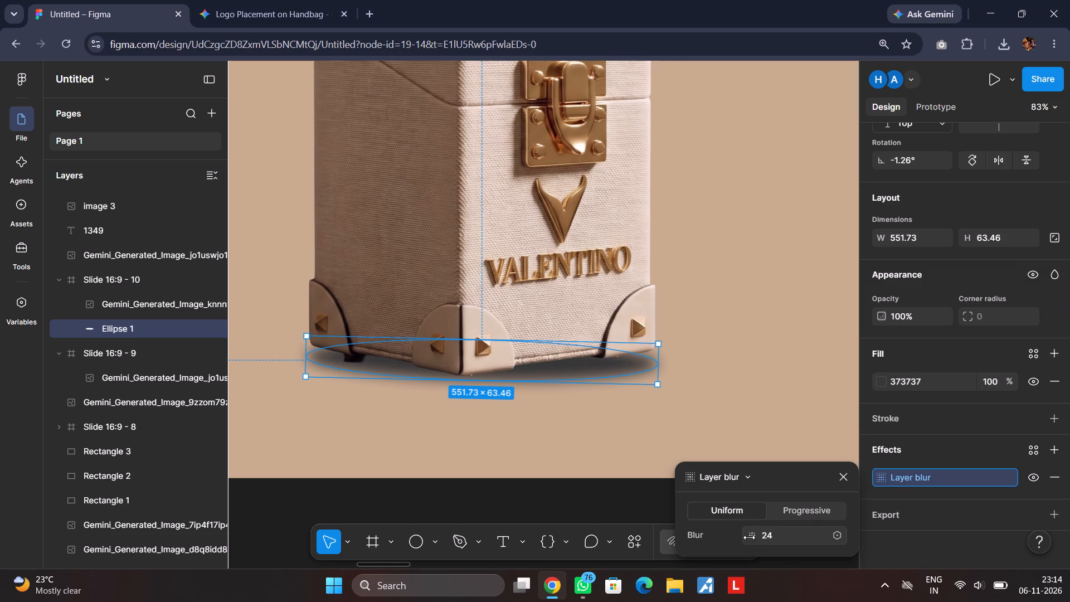
{"action": "left_click_drag", "start_coordinate": [749, 537], "coordinate": [683, 304]}
{"action": "double_click", "coordinate": [530, 501]}
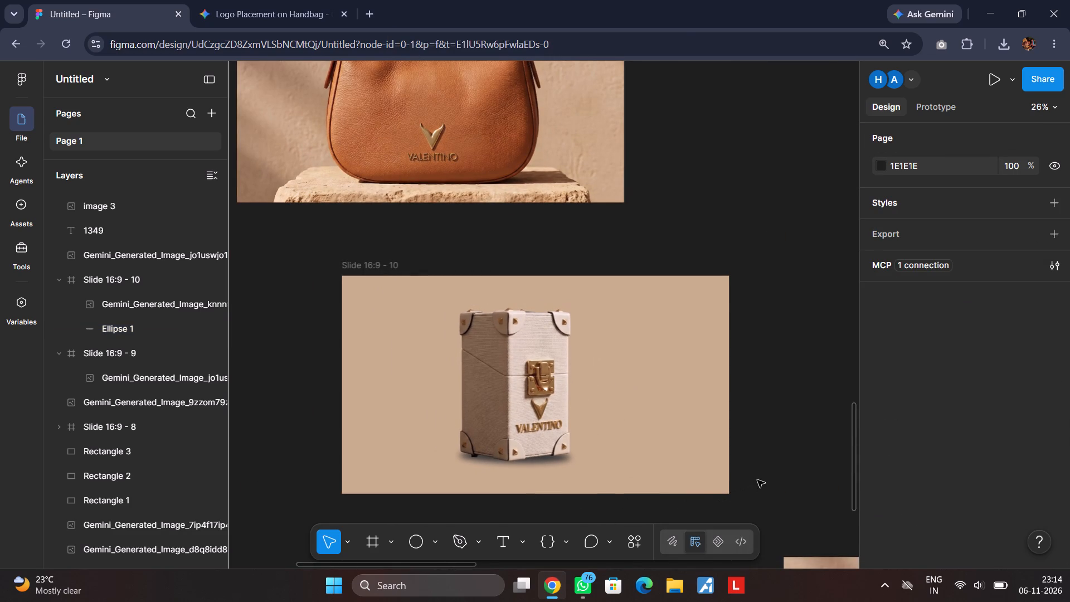
Move the box image and its shadow ellipse together to the horizontal centre of Slide 16:9 - 10.
{"action": "scroll", "coordinate": [757, 480], "scroll_direction": "down", "scroll_amount": 1}
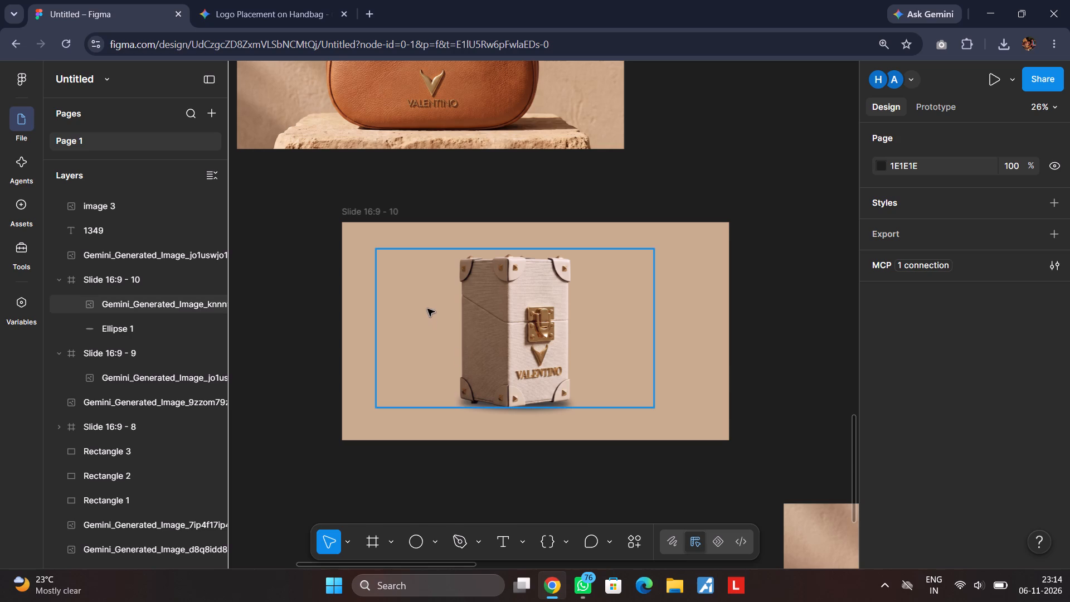
{"action": "left_click_drag", "start_coordinate": [363, 268], "coordinate": [663, 423]}
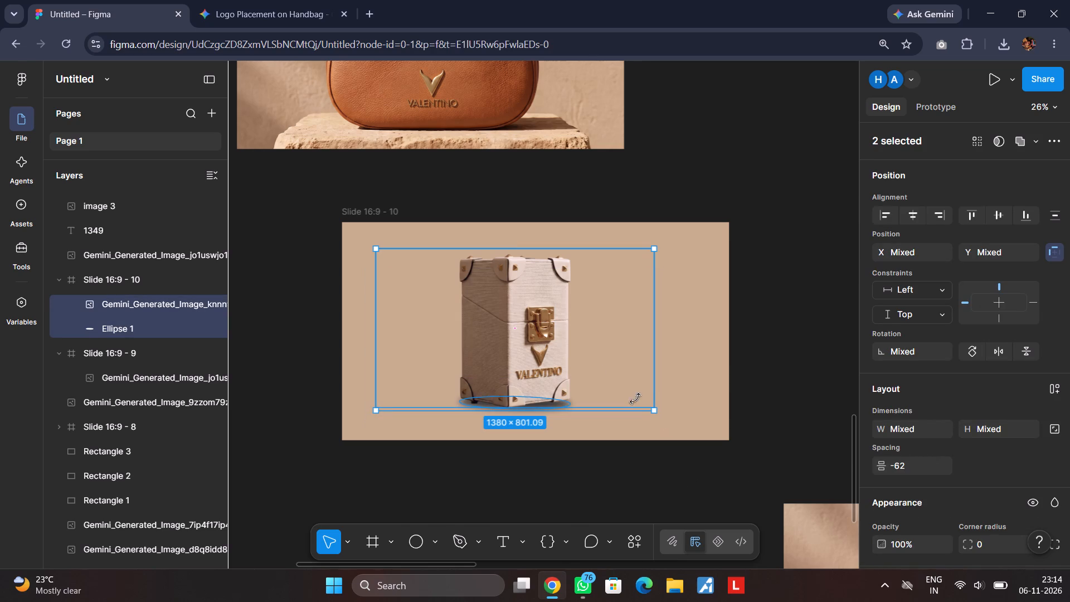
{"action": "left_click", "coordinate": [585, 353]}
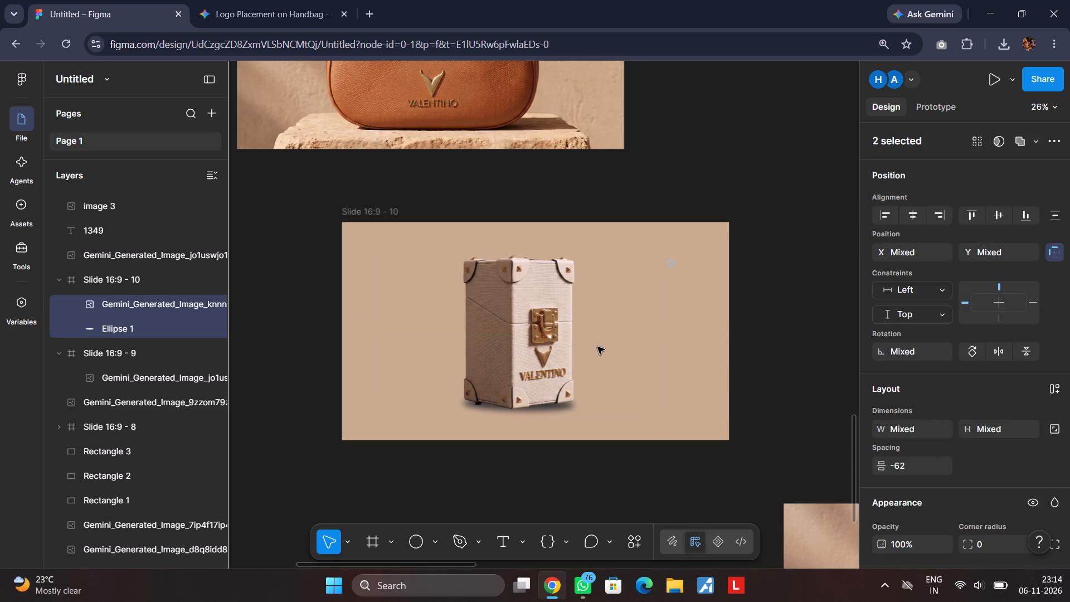
{"action": "left_click_drag", "start_coordinate": [597, 342], "coordinate": [604, 341]}
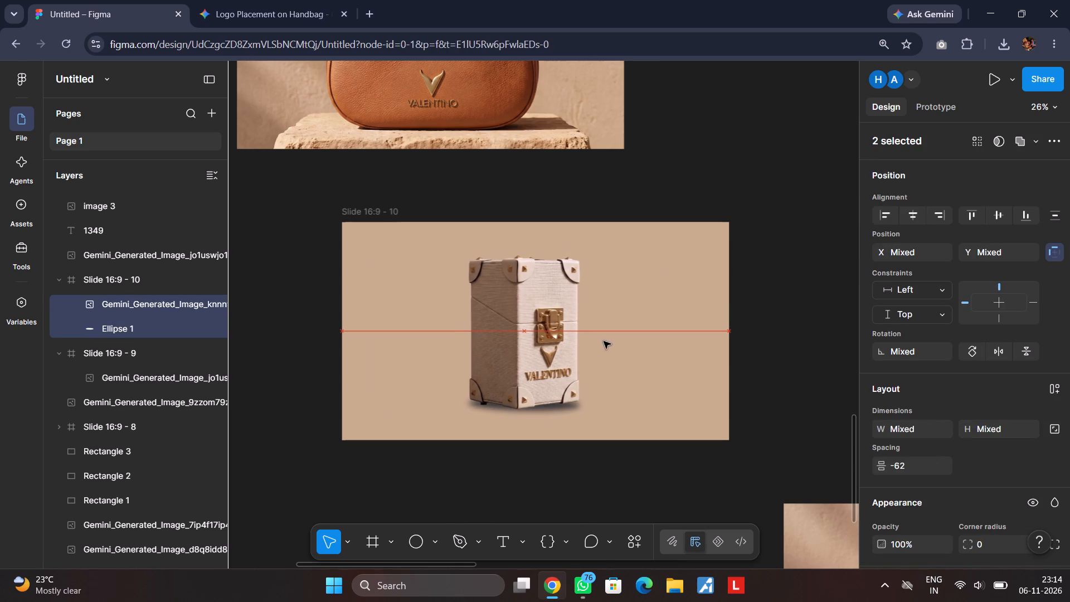
{"action": "left_click_drag", "start_coordinate": [604, 341], "coordinate": [614, 338]}
{"action": "left_click", "coordinate": [756, 332]}
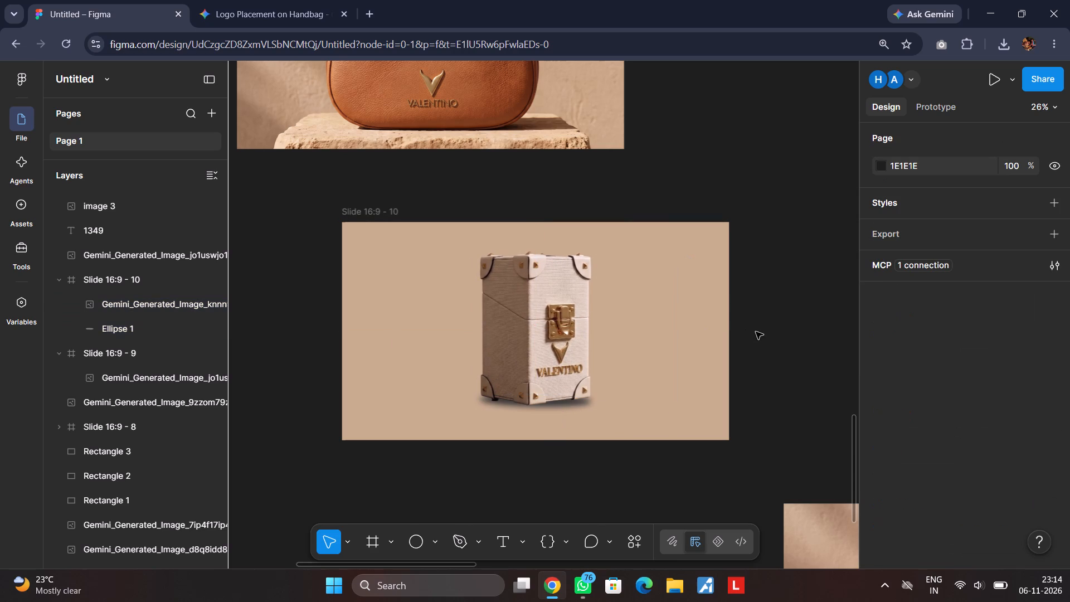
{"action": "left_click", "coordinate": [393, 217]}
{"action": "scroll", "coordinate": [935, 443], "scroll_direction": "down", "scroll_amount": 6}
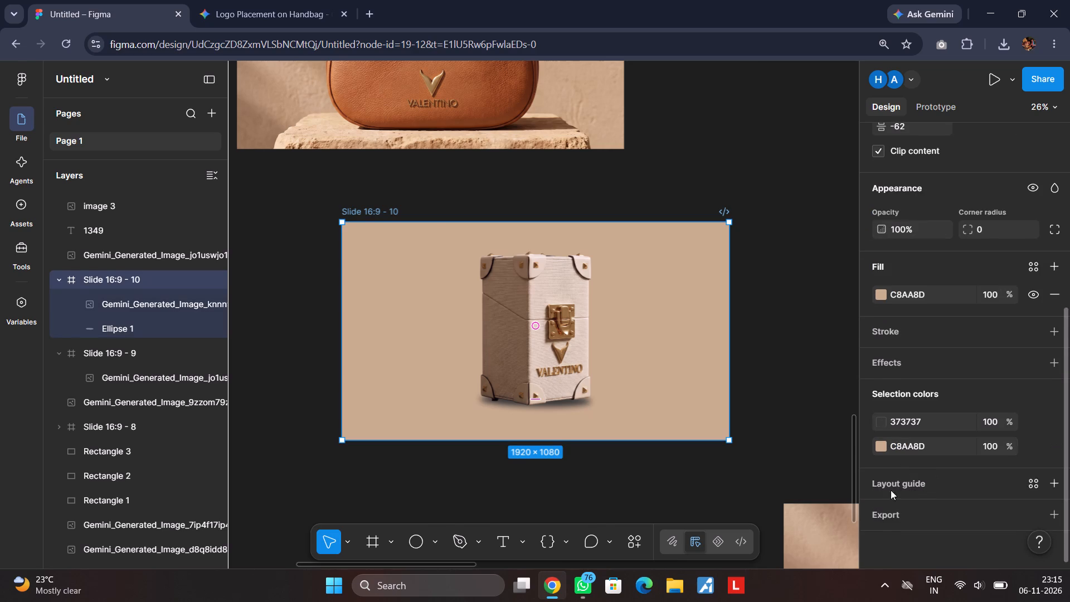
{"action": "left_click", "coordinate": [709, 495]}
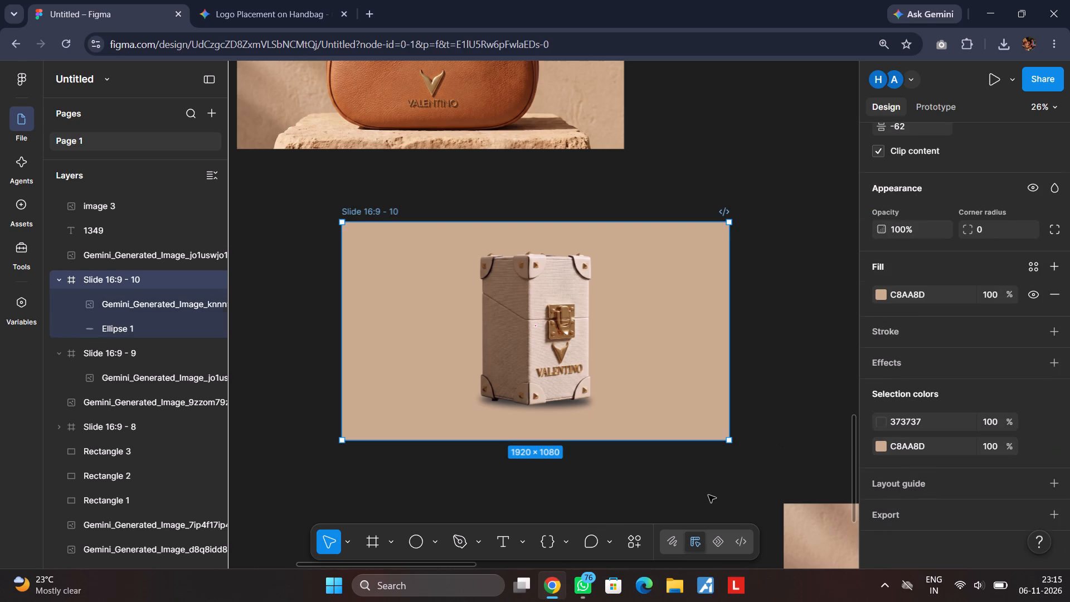
{"action": "key", "text": "Print"}
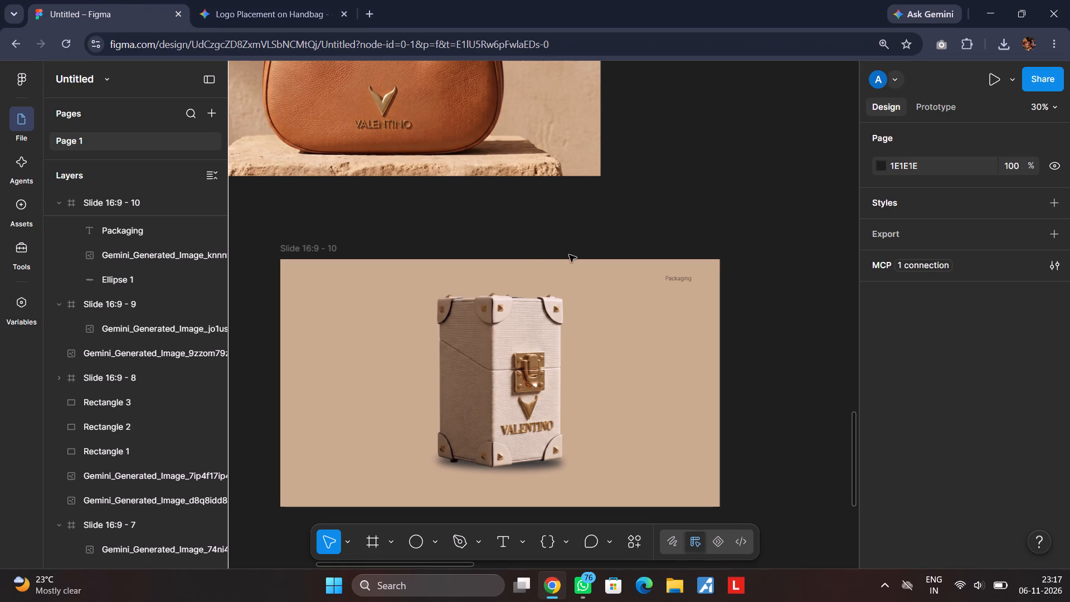
{"action": "left_click_drag", "start_coordinate": [683, 278], "coordinate": [521, 372], "text": "alt"}
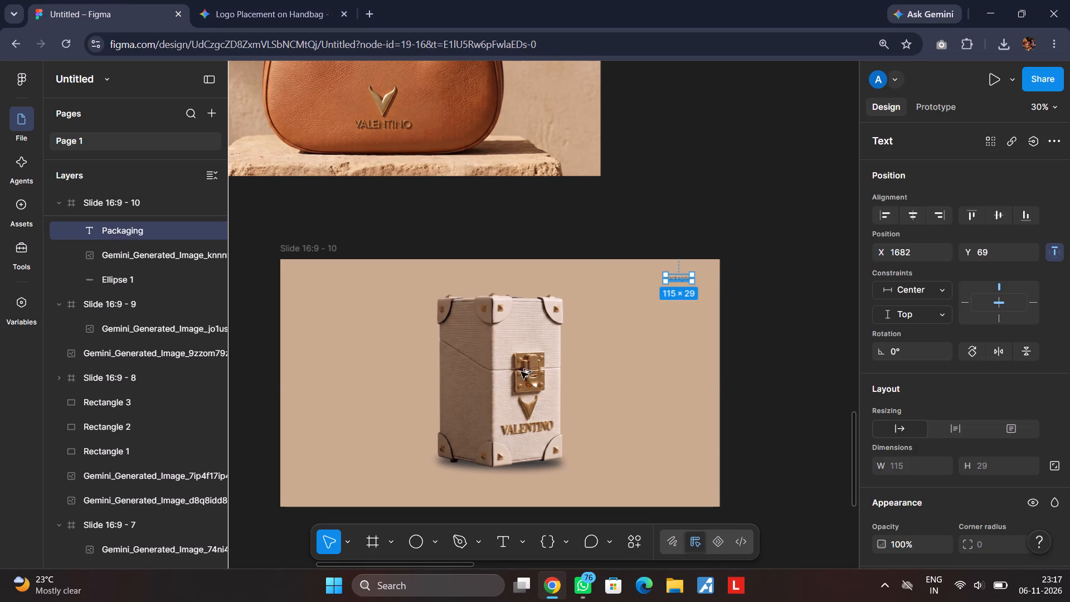
{"action": "left_click_drag", "start_coordinate": [521, 372], "coordinate": [317, 487], "text": "alt"}
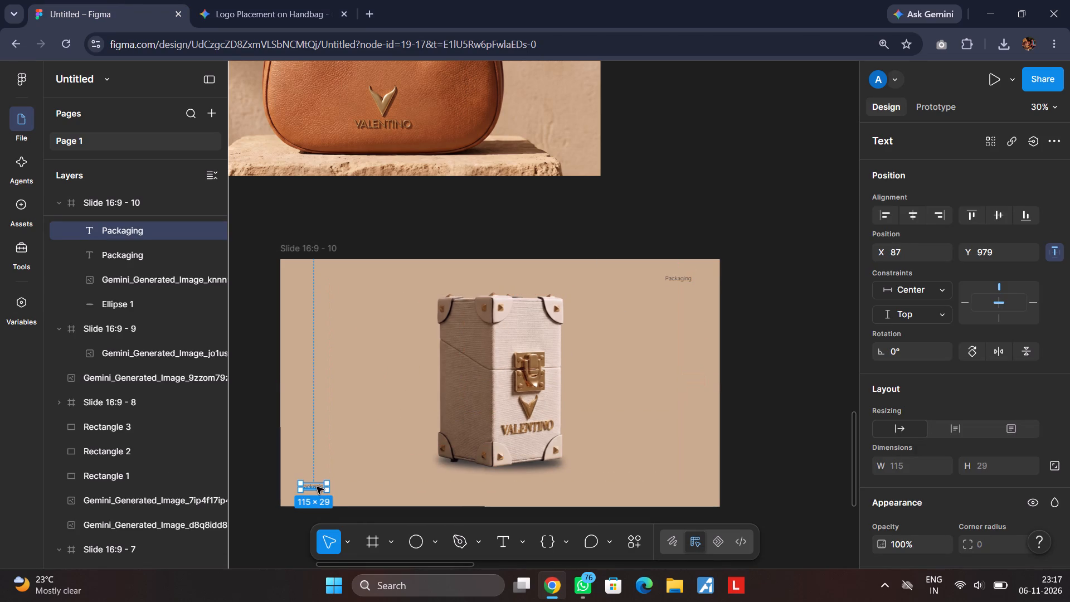
{"action": "double_click", "coordinate": [317, 487]}
{"action": "key", "text": "ctrl+v"}
{"action": "left_click", "coordinate": [772, 423]}
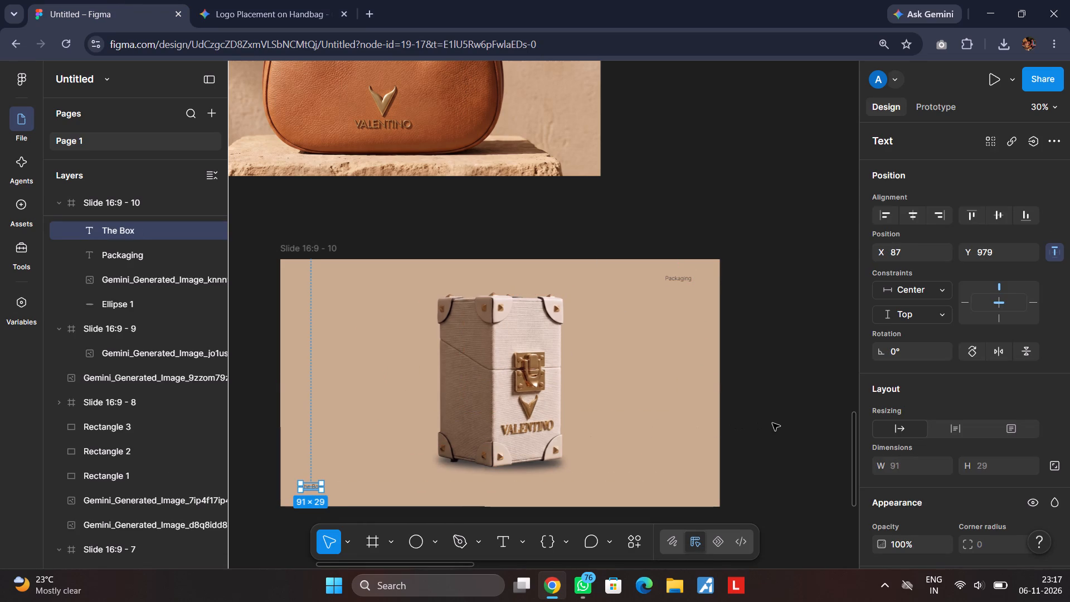
{"action": "left_click", "coordinate": [772, 423]}
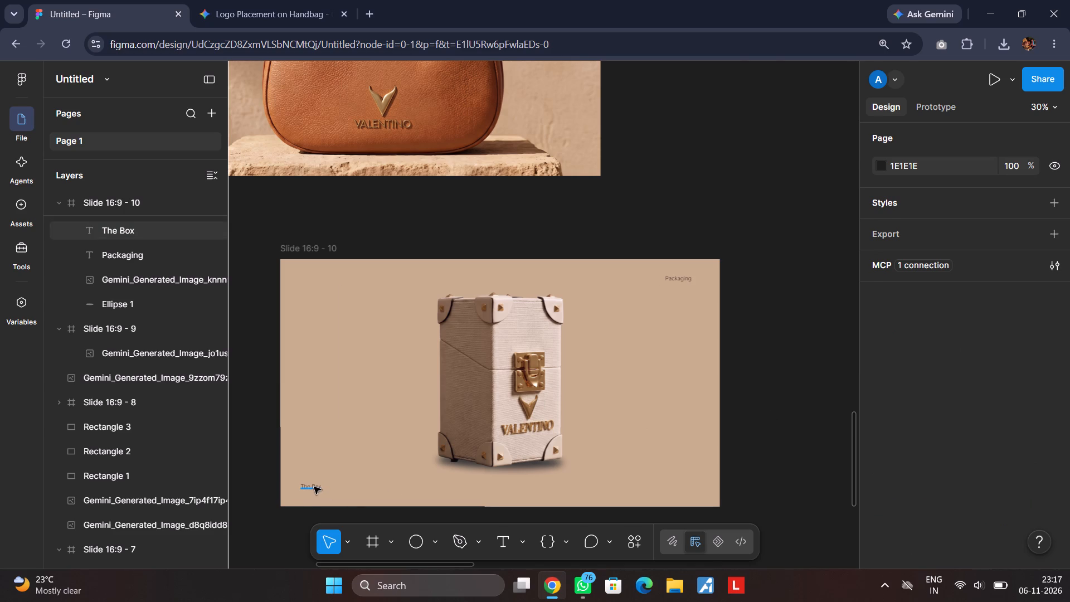
Move The Box label to the left of the box and the Packaging label to its right, level with each other at about Y 534.
{"action": "left_click_drag", "start_coordinate": [314, 487], "coordinate": [323, 485]}
{"action": "left_click", "coordinate": [769, 385]}
{"action": "left_click_drag", "start_coordinate": [325, 486], "coordinate": [363, 387]}
{"action": "left_click_drag", "start_coordinate": [675, 274], "coordinate": [652, 367]}
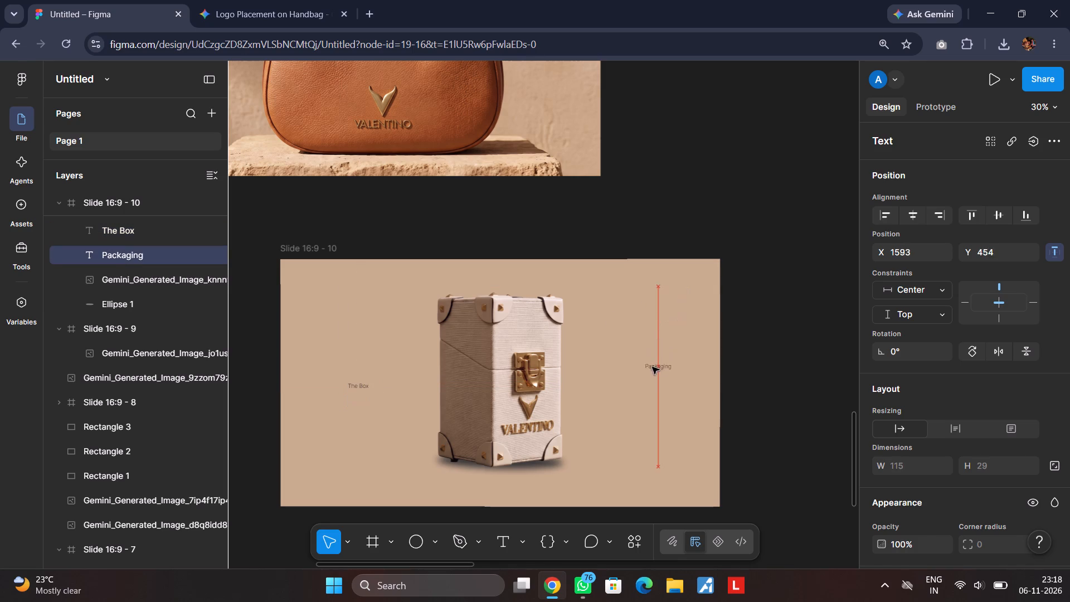
{"action": "left_click_drag", "start_coordinate": [652, 367], "coordinate": [634, 381]}
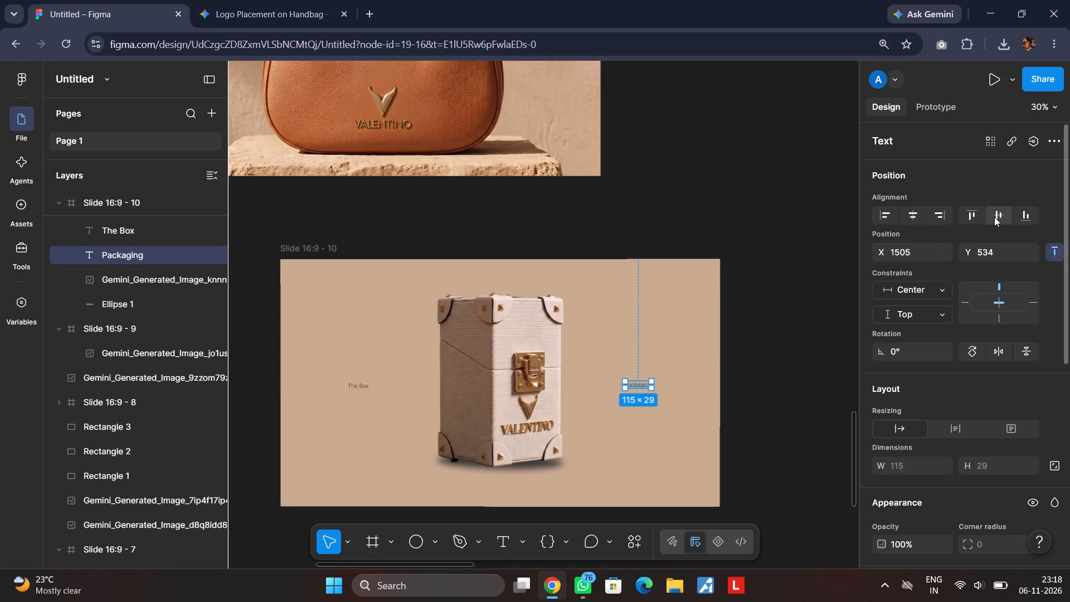
Align the Packaging label to the vertical centre of Slide 16:9 - 10.
{"action": "left_click", "coordinate": [995, 216]}
Reposition The Box label between the slide's left edge and the box, level with the Packaging label at about Y 526.
{"action": "left_click", "coordinate": [361, 387]}
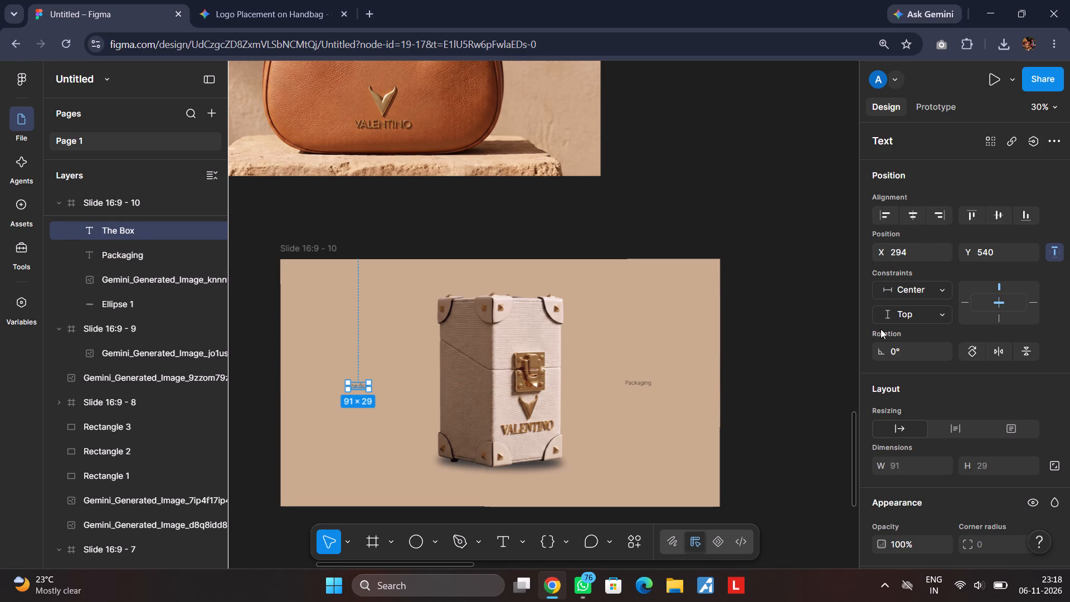
{"action": "left_click", "coordinate": [913, 217]}
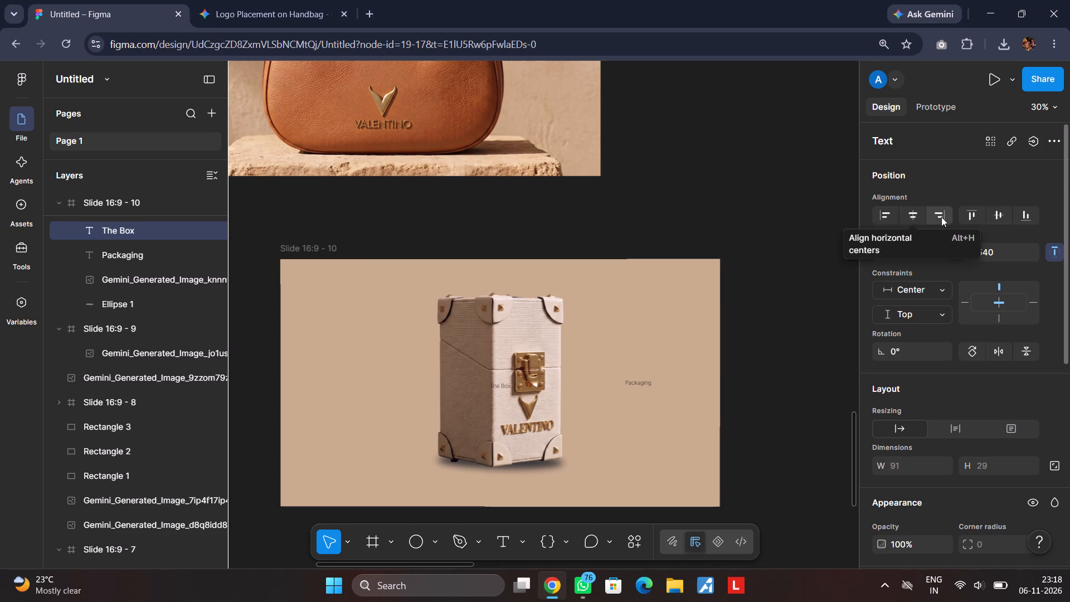
{"action": "left_click", "coordinate": [889, 219]}
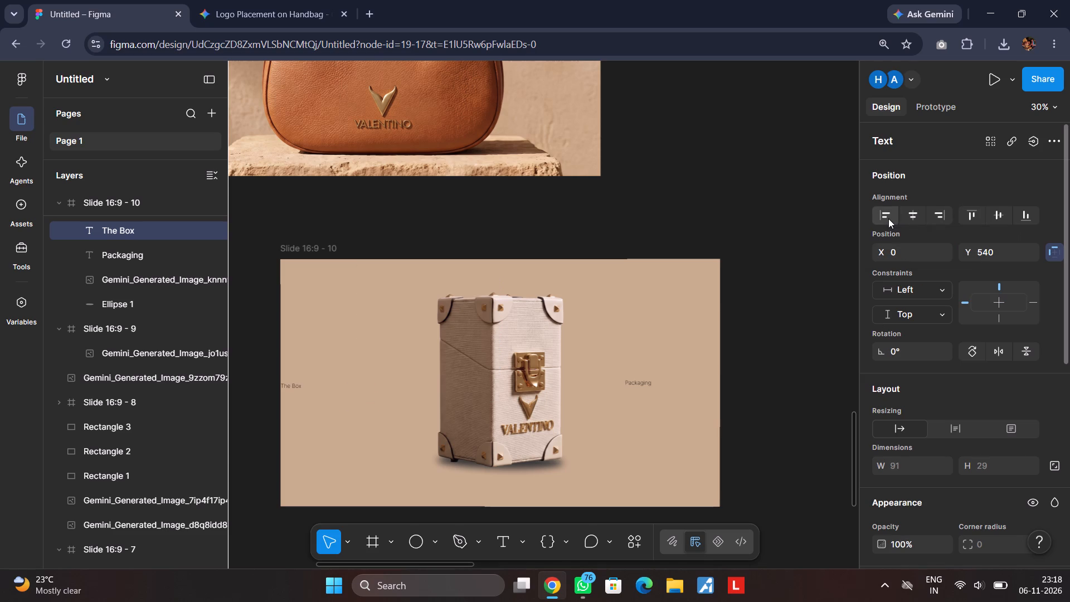
{"action": "left_click_drag", "start_coordinate": [288, 382], "coordinate": [290, 383]}
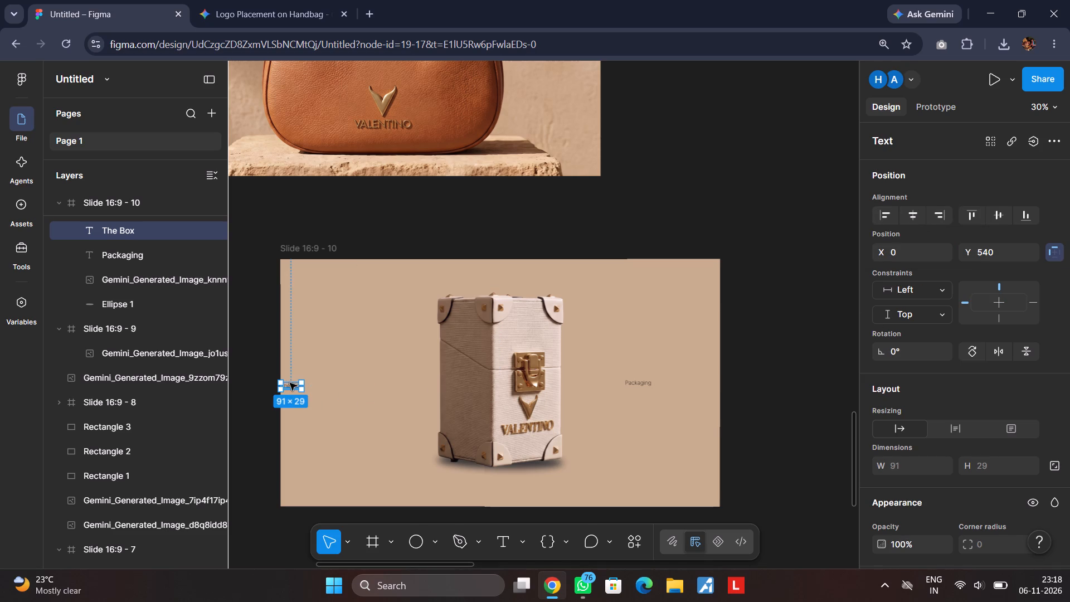
{"action": "left_click_drag", "start_coordinate": [290, 383], "coordinate": [326, 384]}
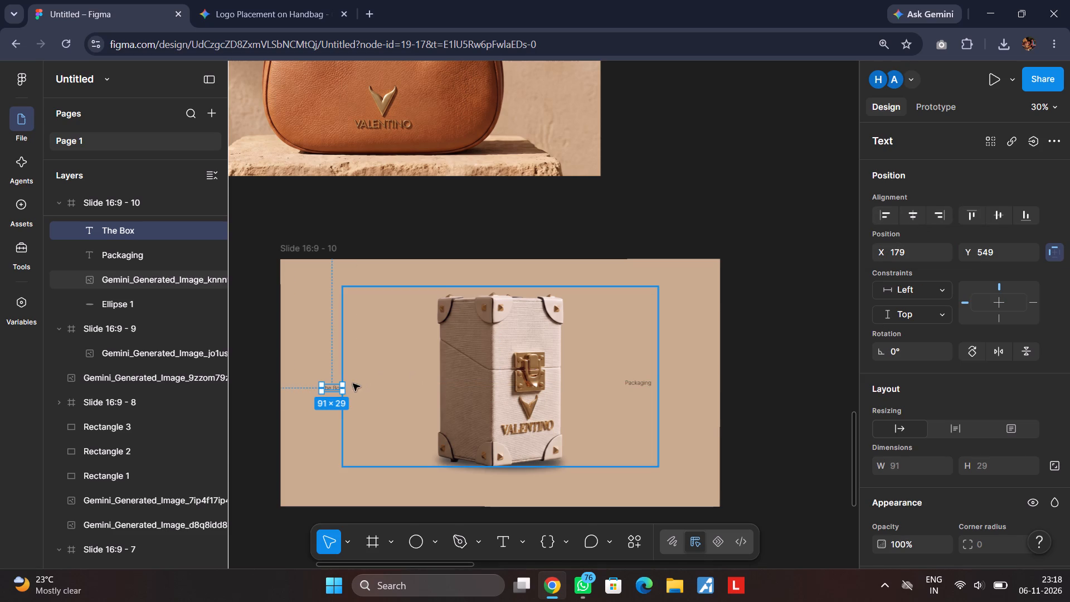
{"action": "left_click_drag", "start_coordinate": [335, 389], "coordinate": [335, 384]}
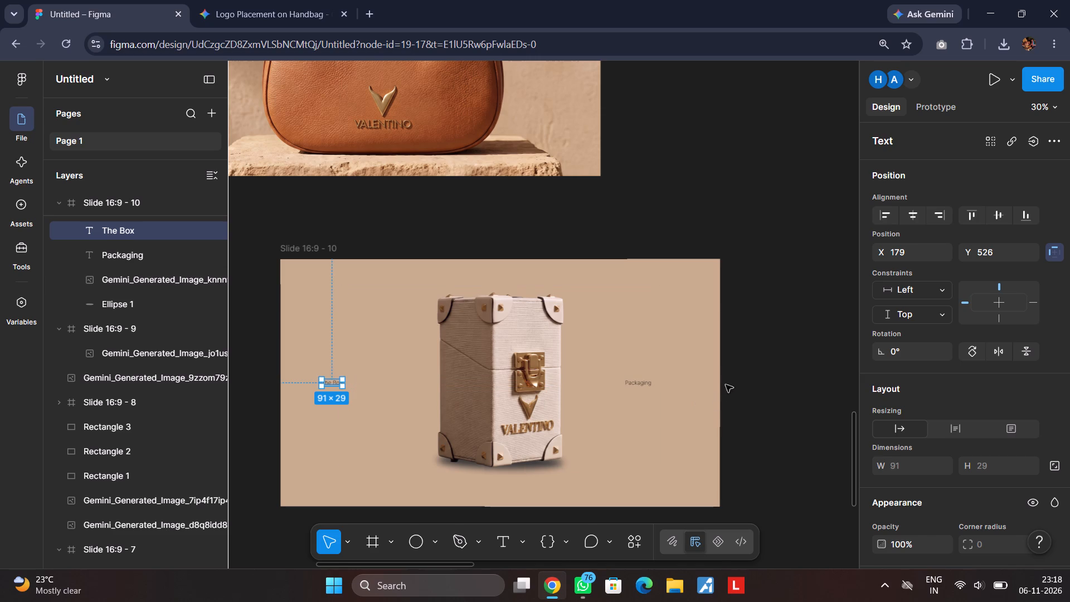
{"action": "left_click", "coordinate": [758, 372]}
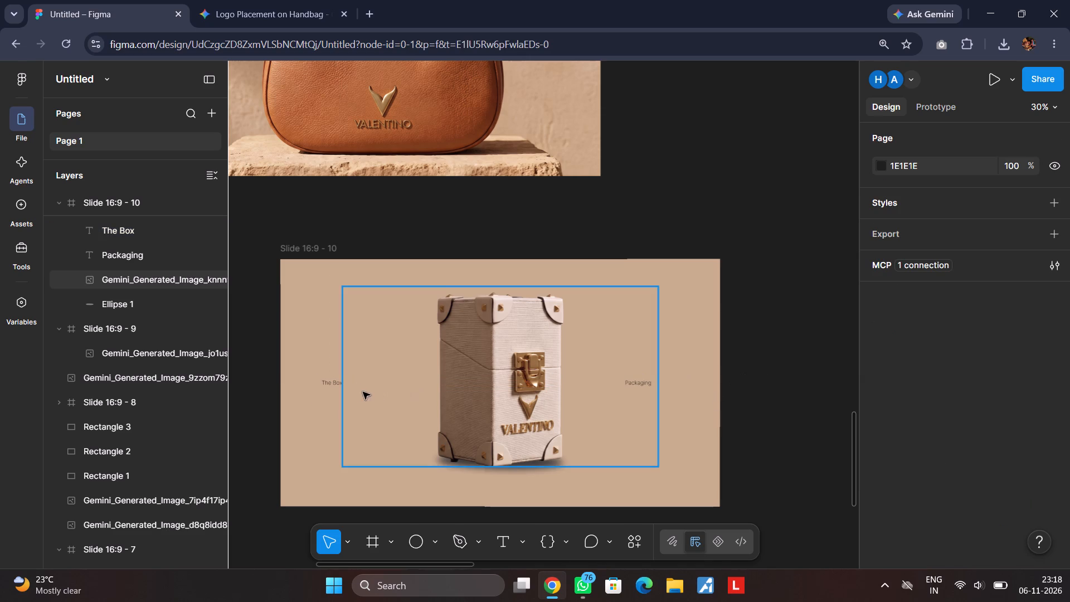
{"action": "left_click_drag", "start_coordinate": [334, 382], "coordinate": [350, 381]}
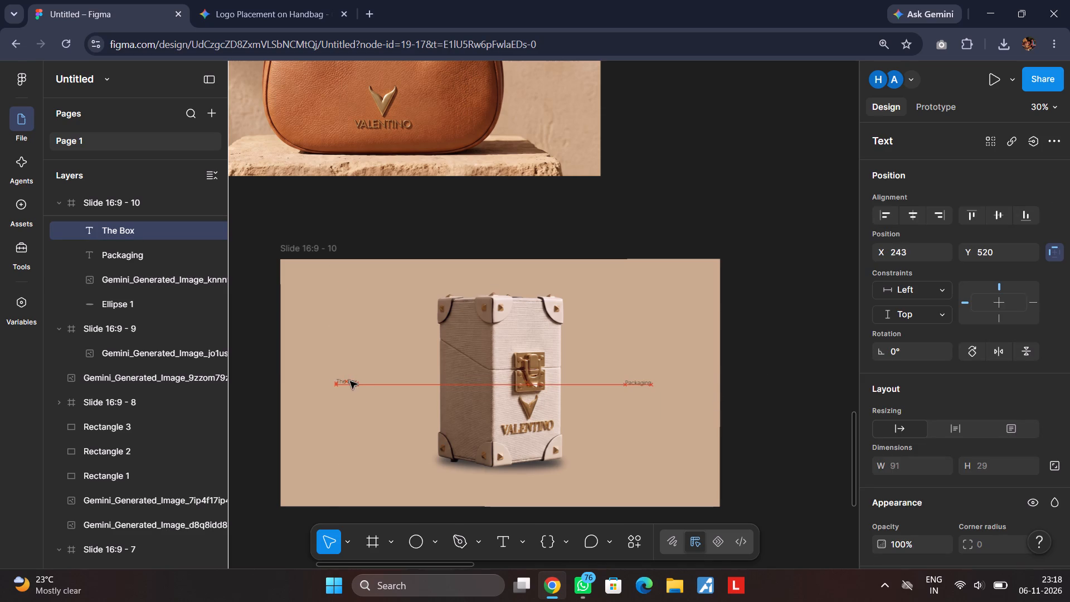
{"action": "left_click_drag", "start_coordinate": [350, 381], "coordinate": [352, 382]}
{"action": "left_click", "coordinate": [777, 348]}
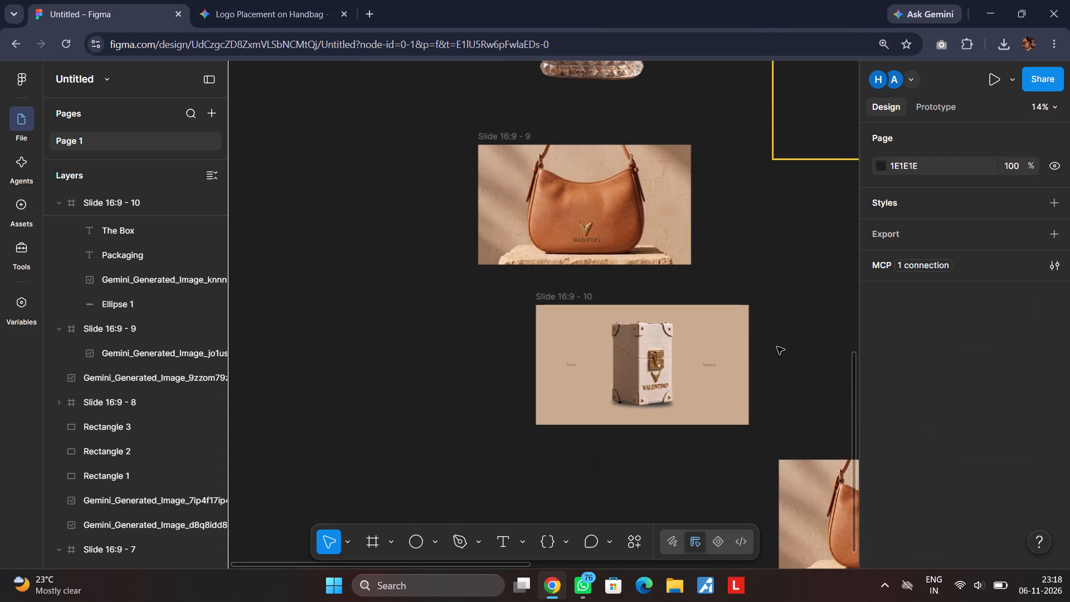
Move Slide 16:9 - 10 directly beneath Slide 16:9 - 9 with their edges aligned, at X -2658, Y 8460.
{"action": "scroll", "coordinate": [777, 347], "scroll_direction": "left", "scroll_amount": 3}
{"action": "scroll", "coordinate": [777, 347], "scroll_direction": "down", "scroll_amount": 2}
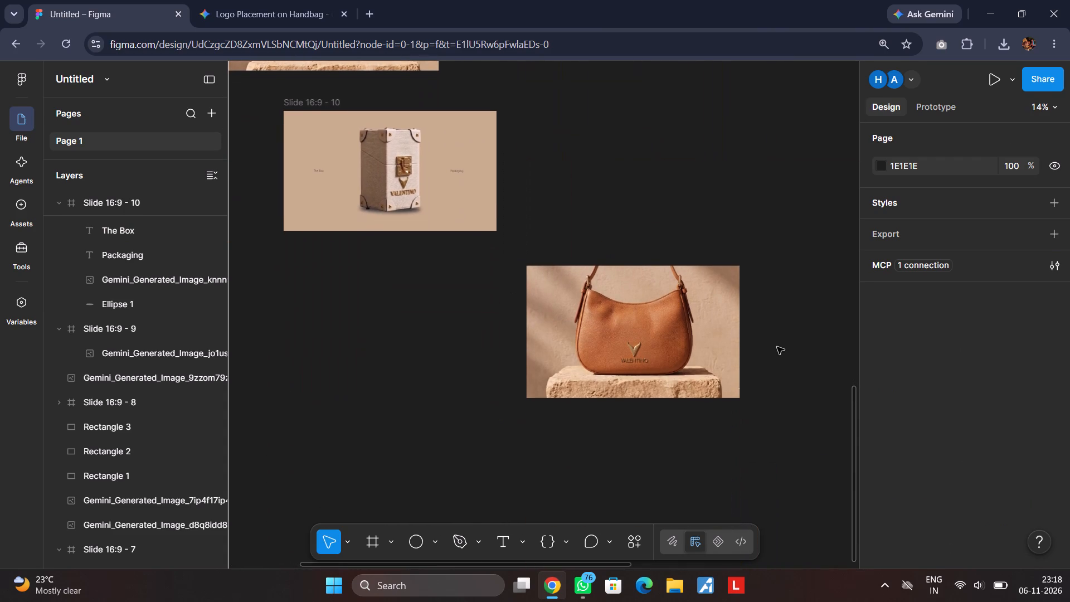
{"action": "scroll", "coordinate": [779, 338], "scroll_direction": "up", "scroll_amount": 3}
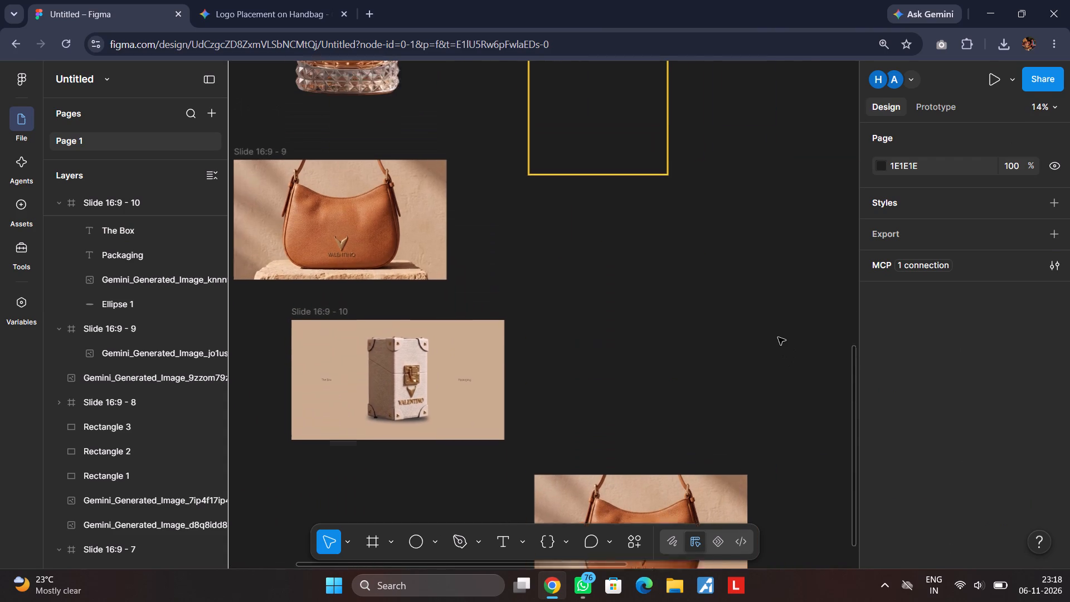
{"action": "scroll", "coordinate": [778, 337], "scroll_direction": "up", "scroll_amount": 1}
{"action": "scroll", "coordinate": [778, 337], "scroll_direction": "left", "scroll_amount": 1}
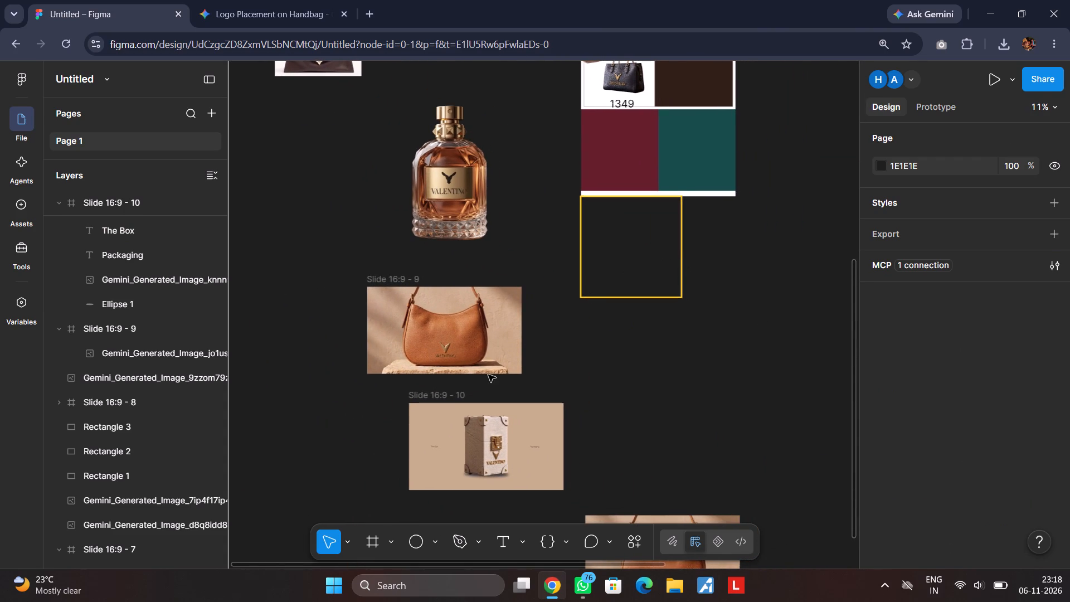
{"action": "left_click_drag", "start_coordinate": [432, 394], "coordinate": [585, 315]}
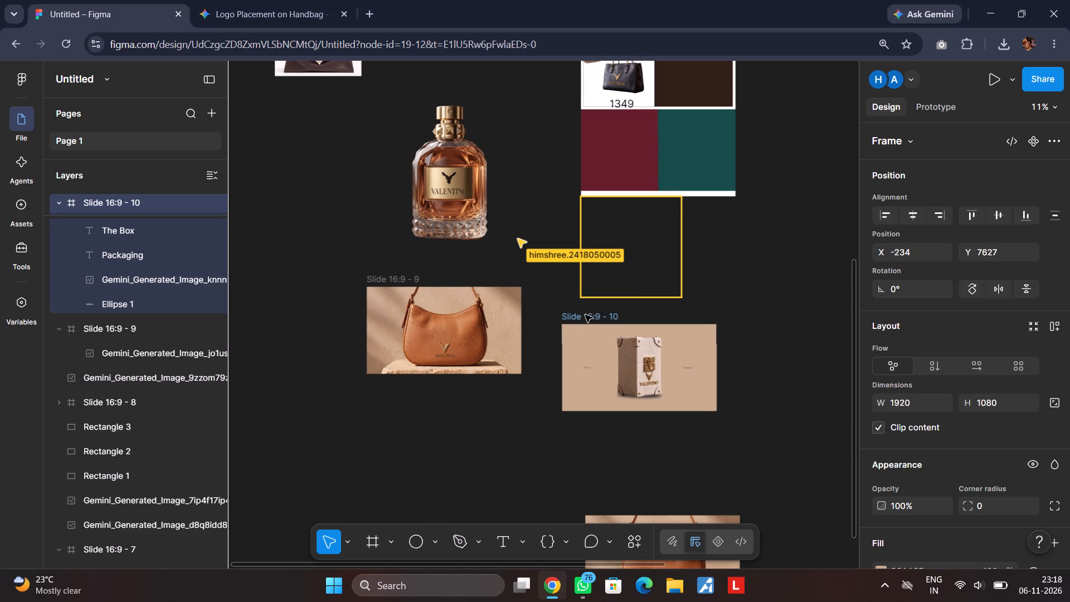
{"action": "left_click_drag", "start_coordinate": [585, 315], "coordinate": [461, 381]}
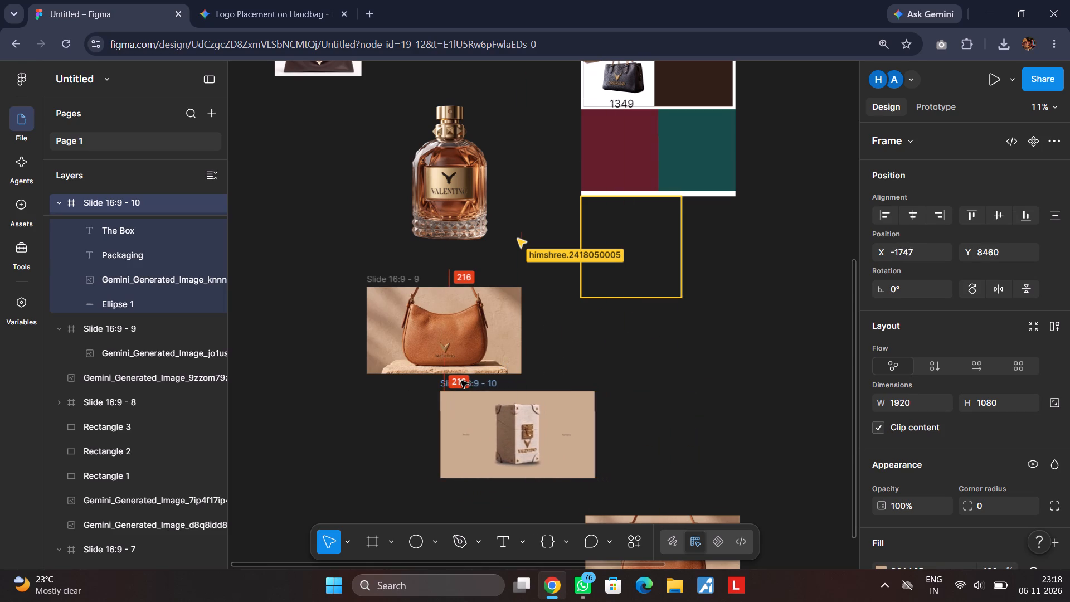
{"action": "left_click_drag", "start_coordinate": [461, 381], "coordinate": [391, 379]}
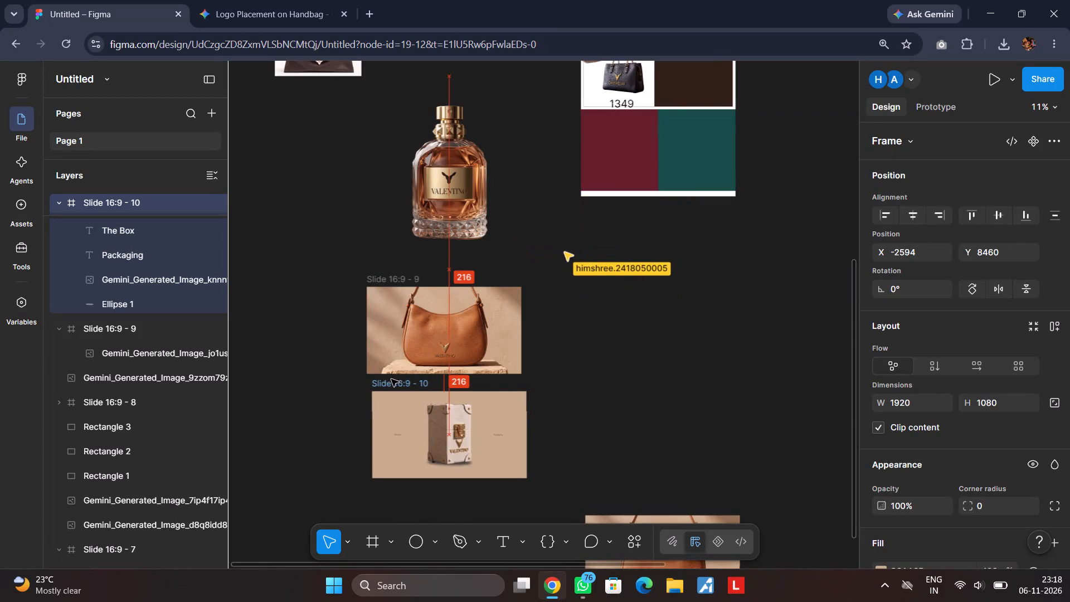
{"action": "left_click_drag", "start_coordinate": [391, 379], "coordinate": [391, 379]}
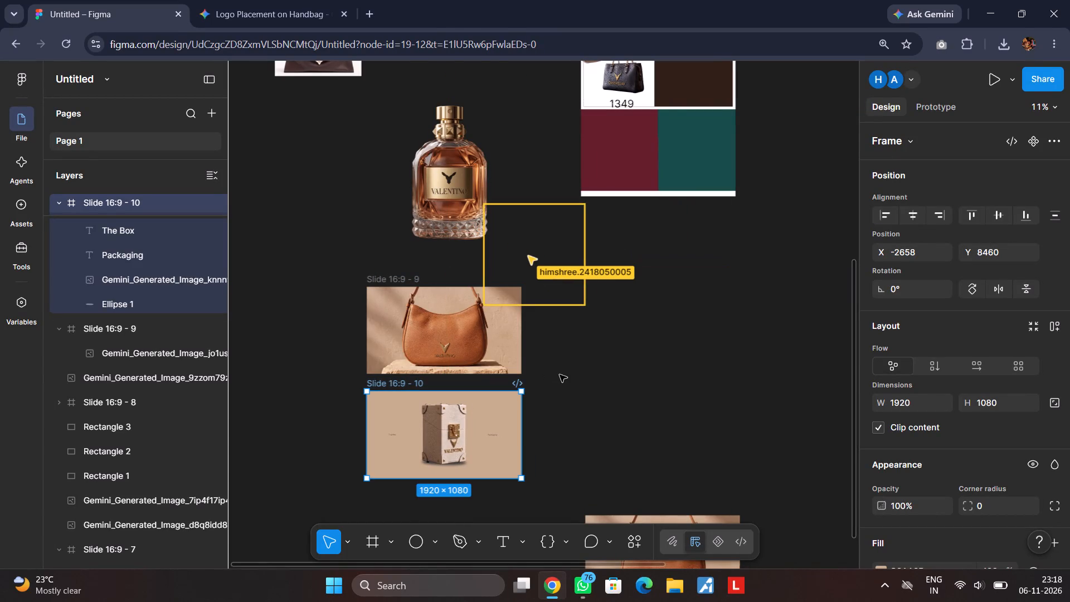
{"action": "left_click", "coordinate": [560, 375]}
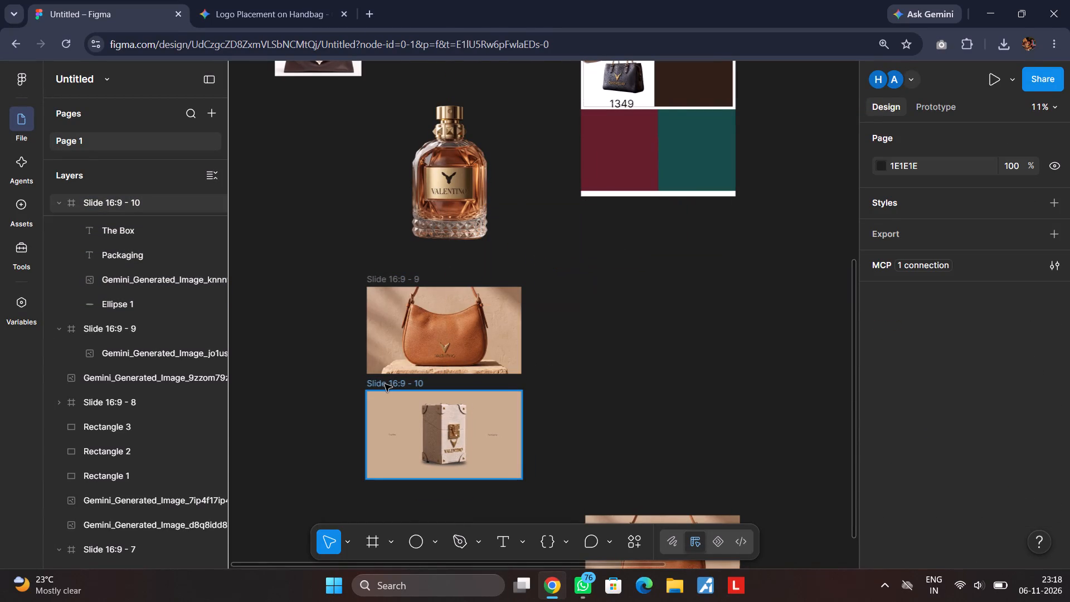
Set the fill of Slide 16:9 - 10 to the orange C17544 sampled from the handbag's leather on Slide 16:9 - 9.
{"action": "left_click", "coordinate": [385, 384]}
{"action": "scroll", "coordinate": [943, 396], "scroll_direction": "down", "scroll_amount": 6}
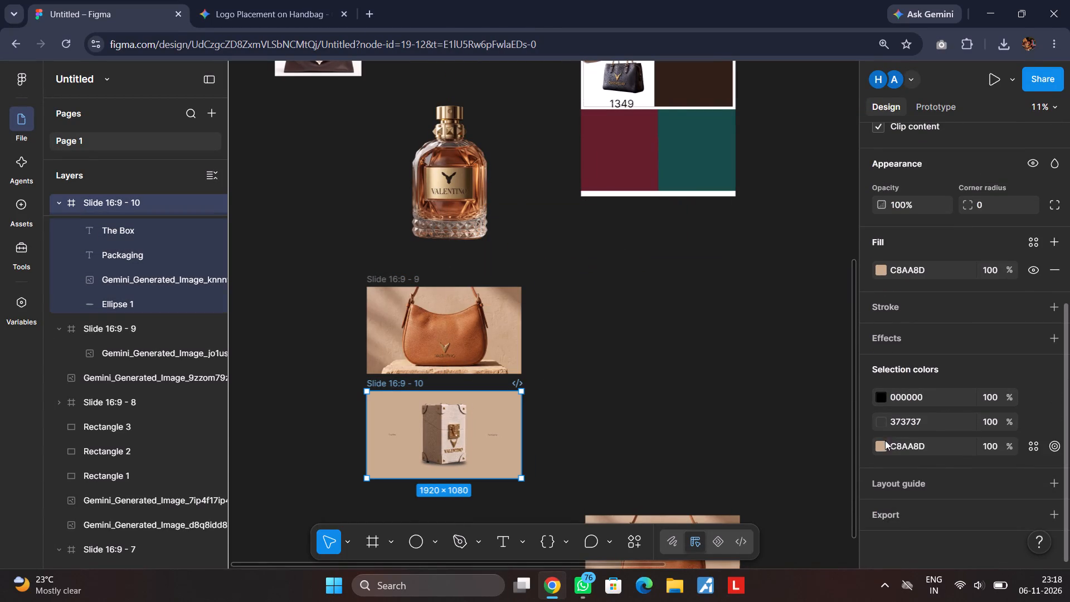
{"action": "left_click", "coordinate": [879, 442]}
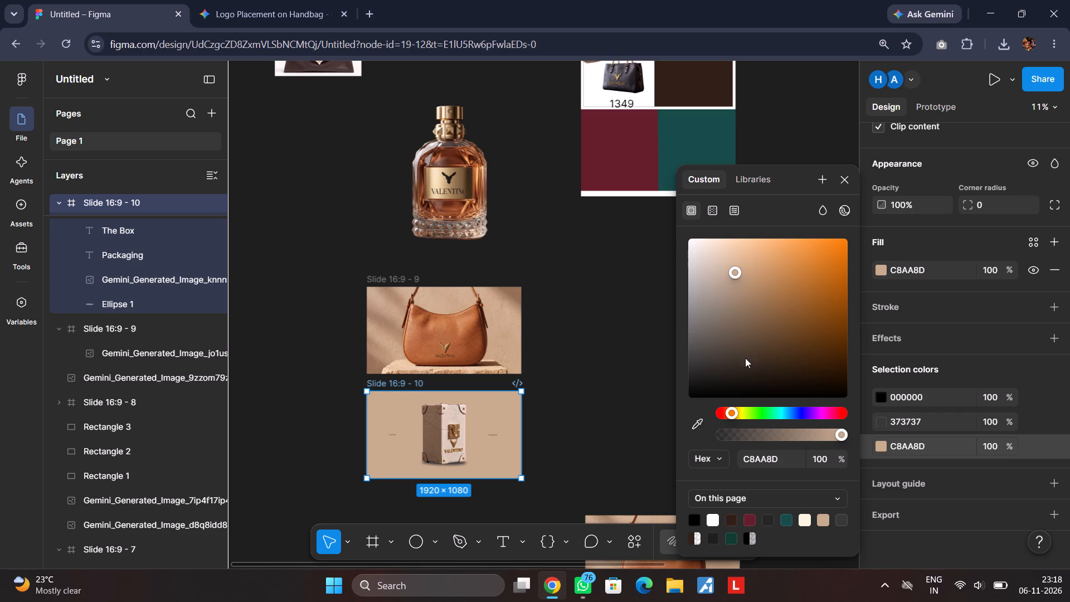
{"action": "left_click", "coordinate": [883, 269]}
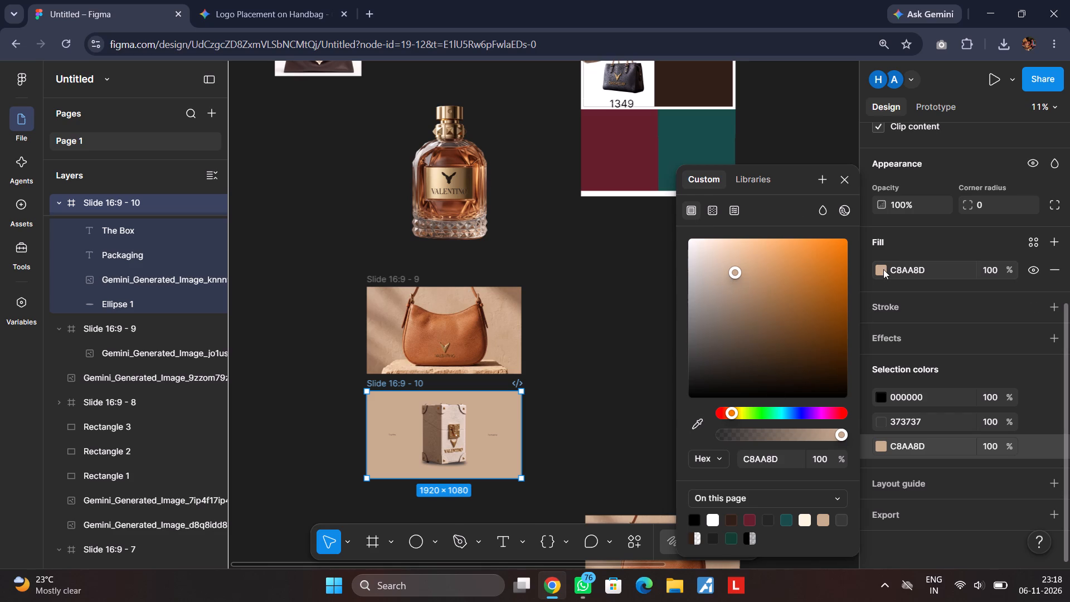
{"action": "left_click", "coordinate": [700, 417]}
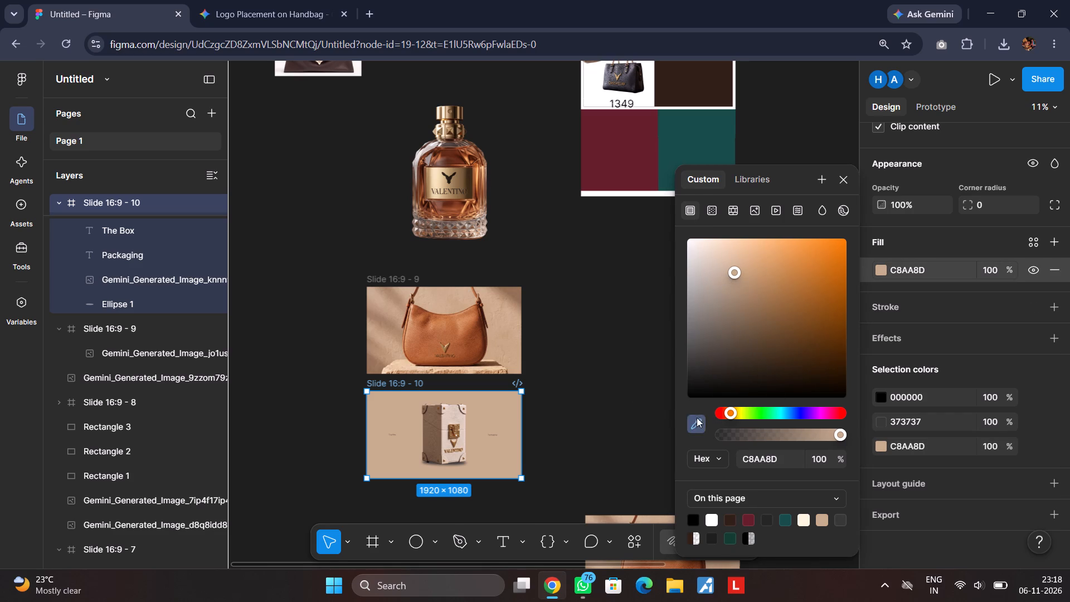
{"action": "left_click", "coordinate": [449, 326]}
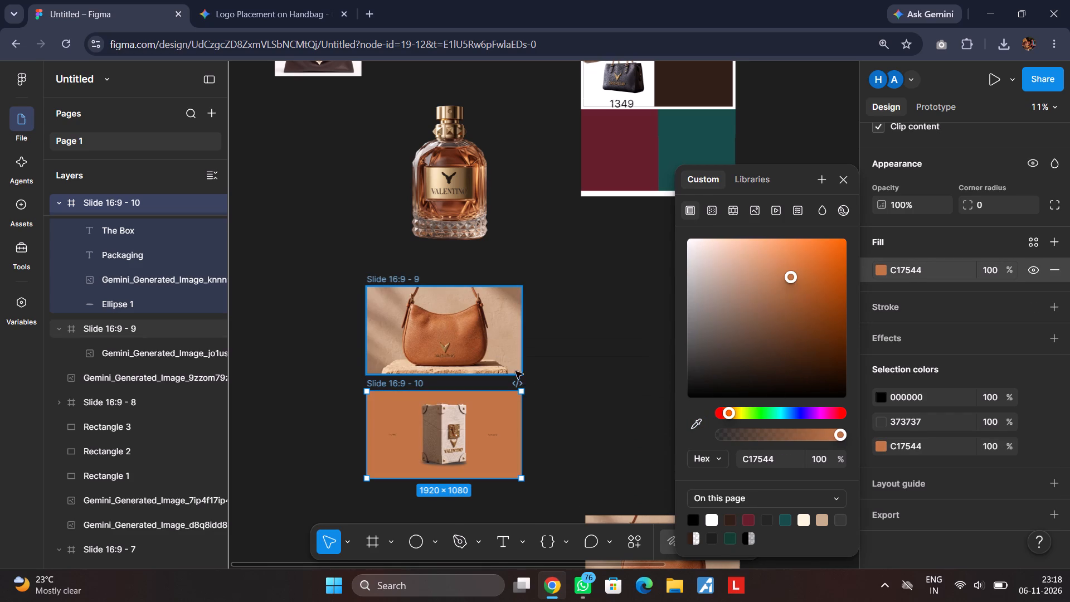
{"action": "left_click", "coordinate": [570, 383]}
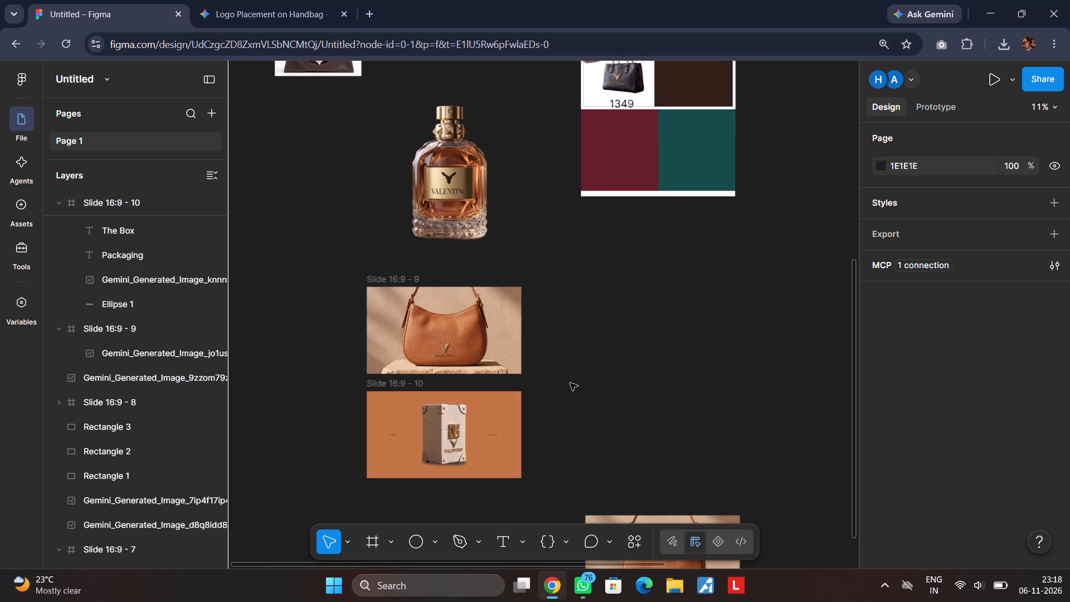
Examine the orange box slide up close and alongside the handbag slide and the other brand artwork.
{"action": "scroll", "coordinate": [570, 383], "scroll_direction": "right", "scroll_amount": 1}
{"action": "scroll", "coordinate": [570, 383], "scroll_direction": "down", "scroll_amount": 1}
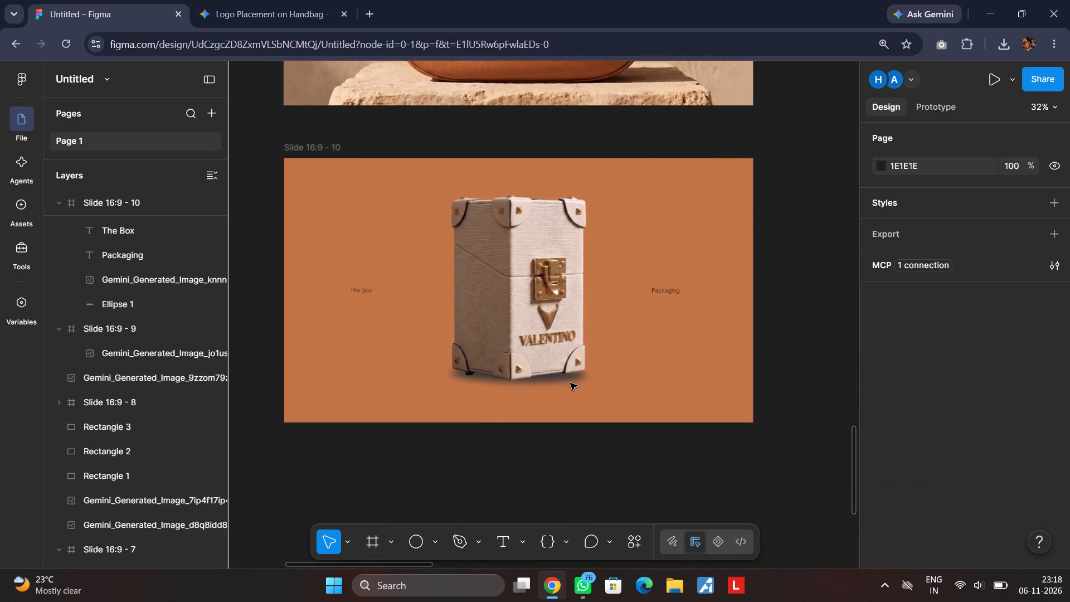
{"action": "scroll", "coordinate": [570, 383], "scroll_direction": "left", "scroll_amount": 1}
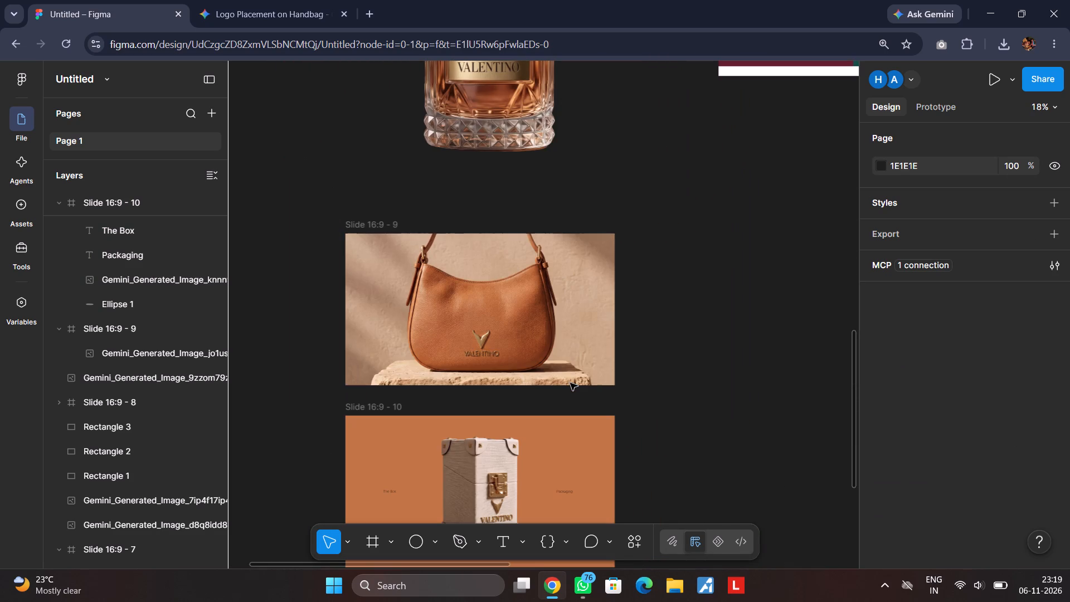
{"action": "scroll", "coordinate": [570, 383], "scroll_direction": "left", "scroll_amount": 1}
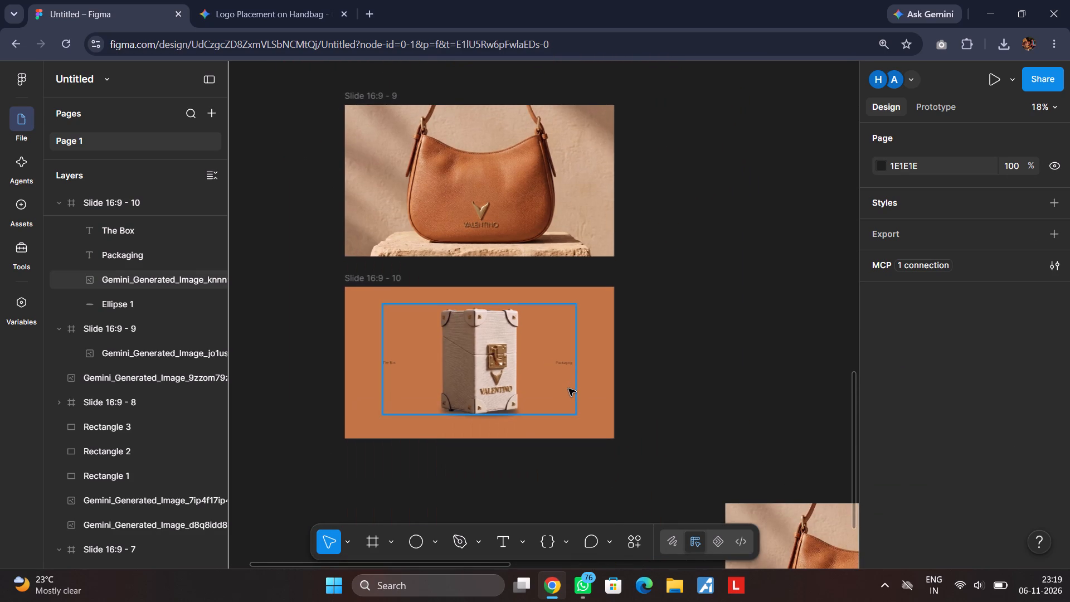
{"action": "left_click", "coordinate": [713, 363]}
{"action": "scroll", "coordinate": [714, 358], "scroll_direction": "up", "scroll_amount": 3}
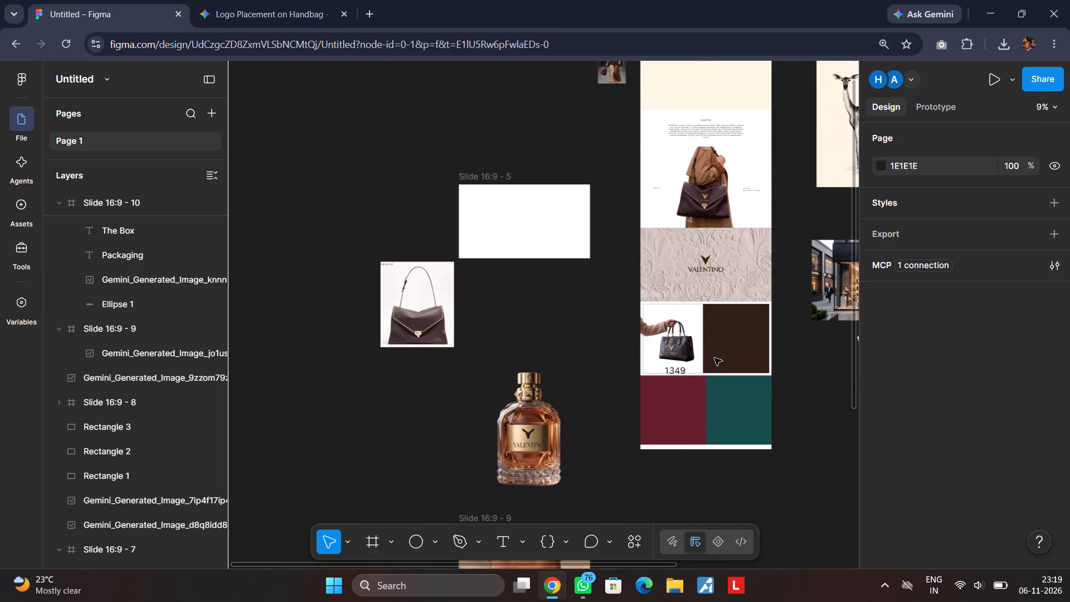
{"action": "scroll", "coordinate": [714, 358], "scroll_direction": "down", "scroll_amount": 3}
{"action": "scroll", "coordinate": [714, 358], "scroll_direction": "right", "scroll_amount": 1}
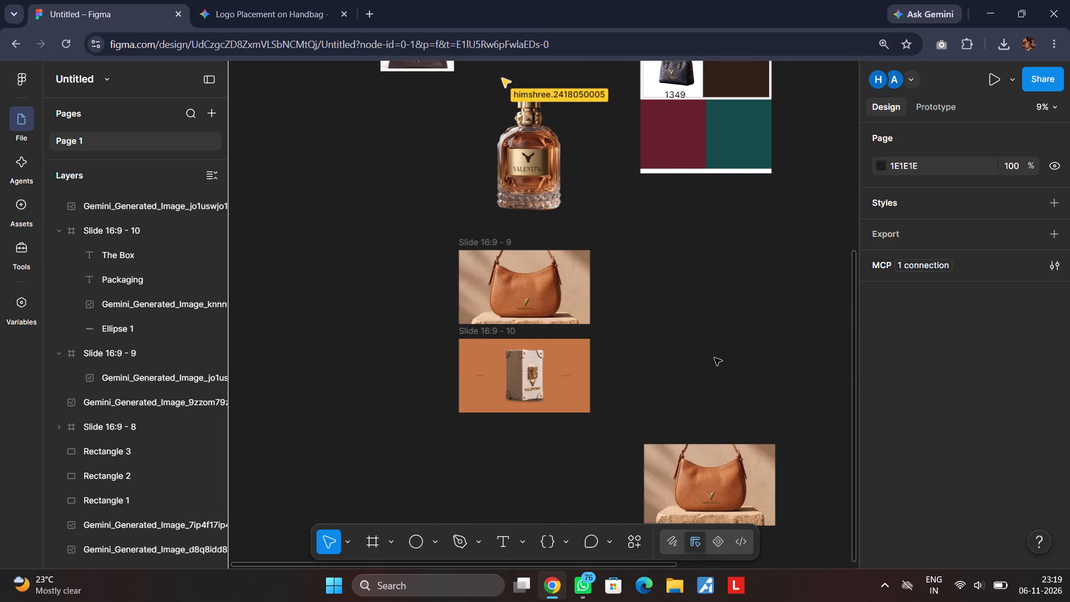
{"action": "scroll", "coordinate": [714, 358], "scroll_direction": "right", "scroll_amount": 2}
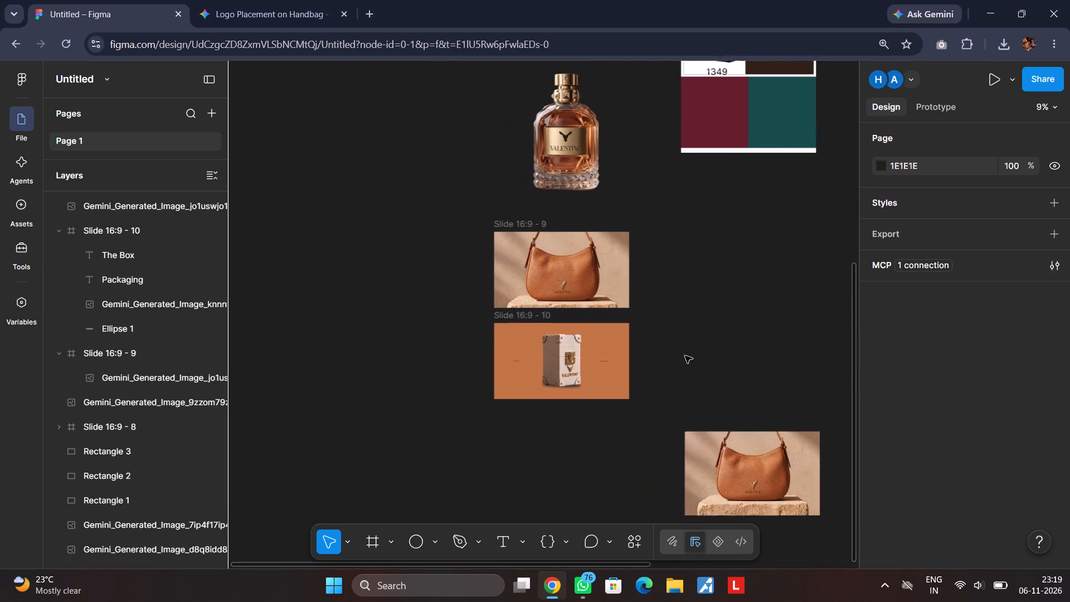
{"action": "scroll", "coordinate": [684, 356], "scroll_direction": "right", "scroll_amount": 2}
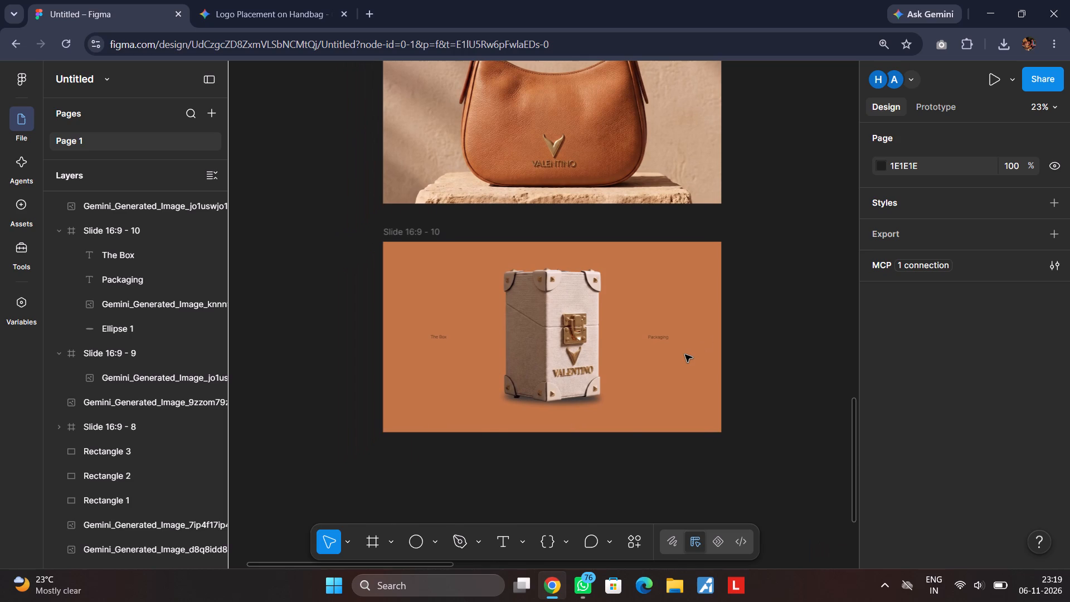
Set the fill of Slide 16:9 - 10 to the light beige E1C09B sampled from the stone ledge in the handbag image.
{"action": "left_click", "coordinate": [420, 232]}
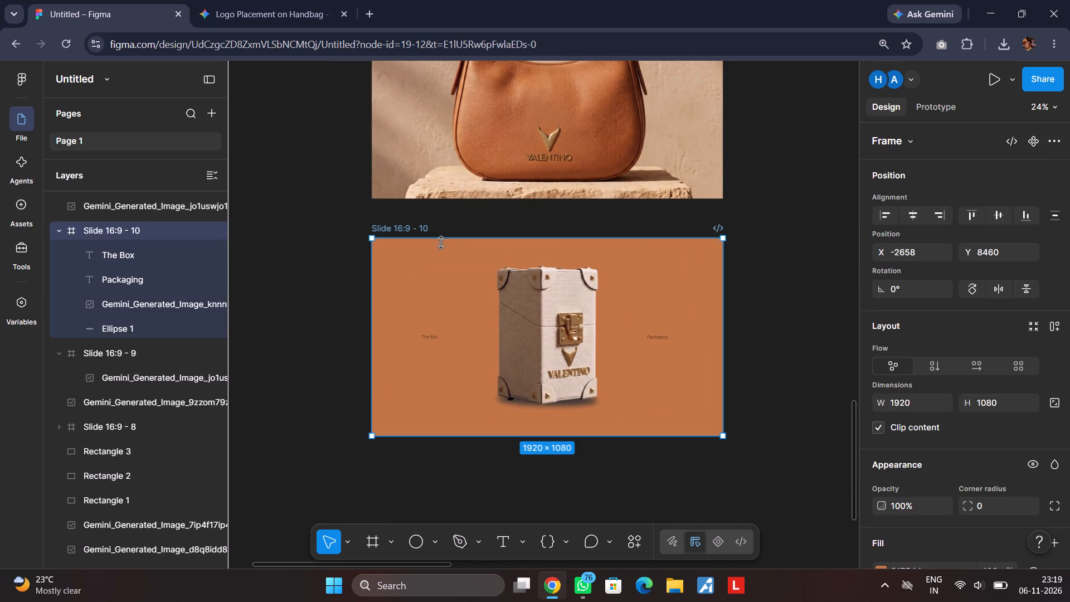
{"action": "scroll", "coordinate": [921, 444], "scroll_direction": "down", "scroll_amount": 6}
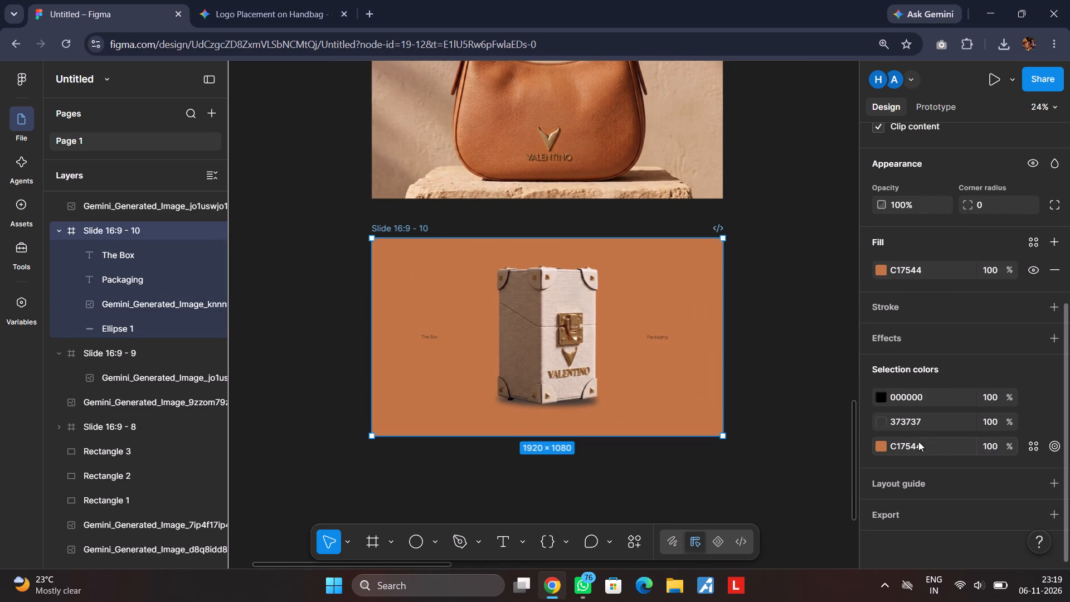
{"action": "left_click", "coordinate": [879, 271]}
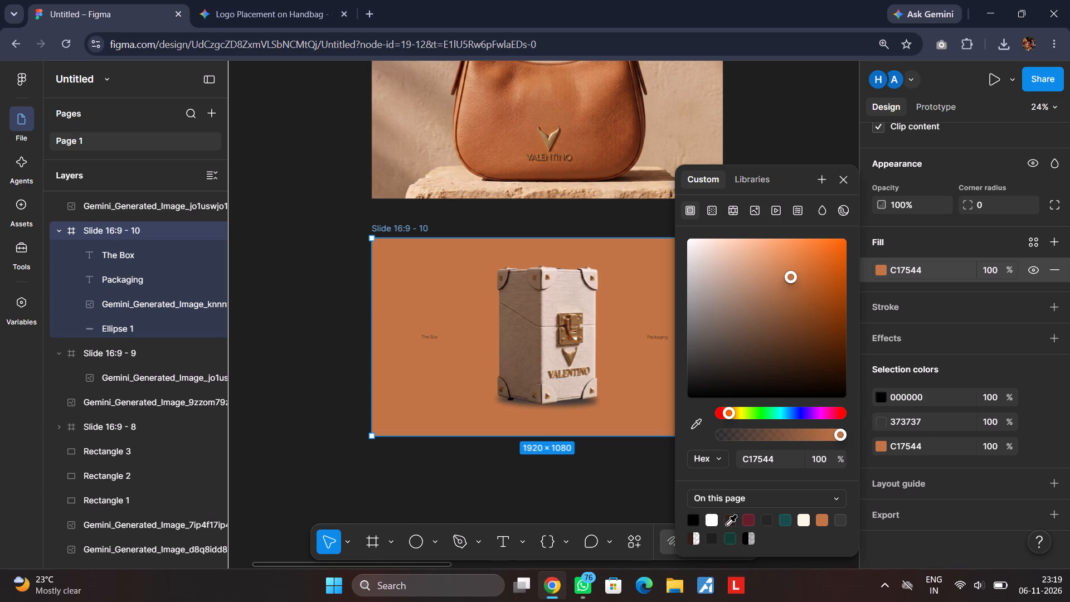
{"action": "left_click", "coordinate": [691, 420]}
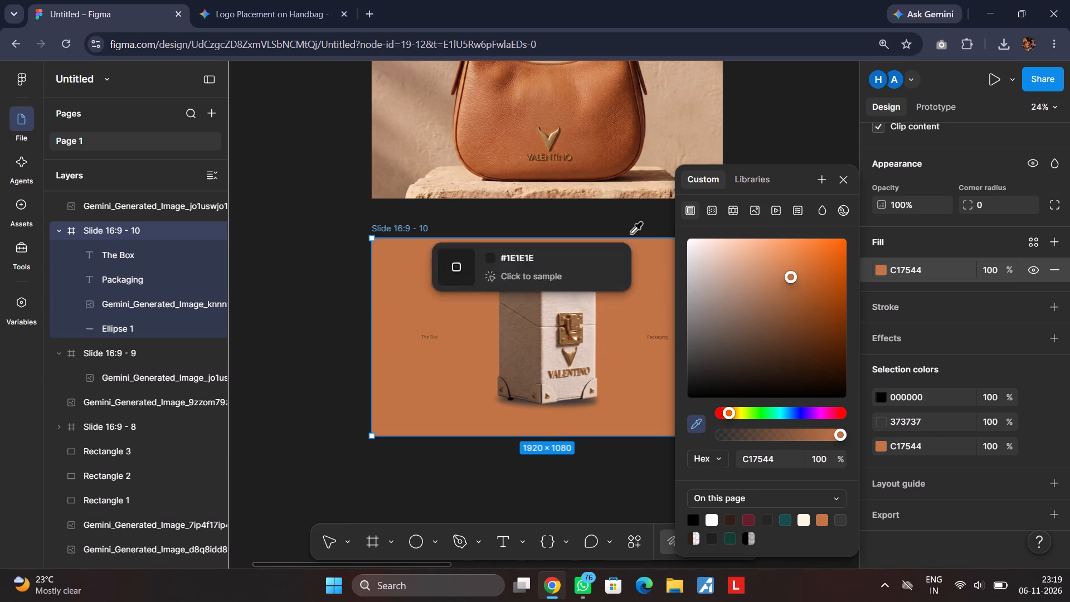
{"action": "left_click", "coordinate": [629, 185]}
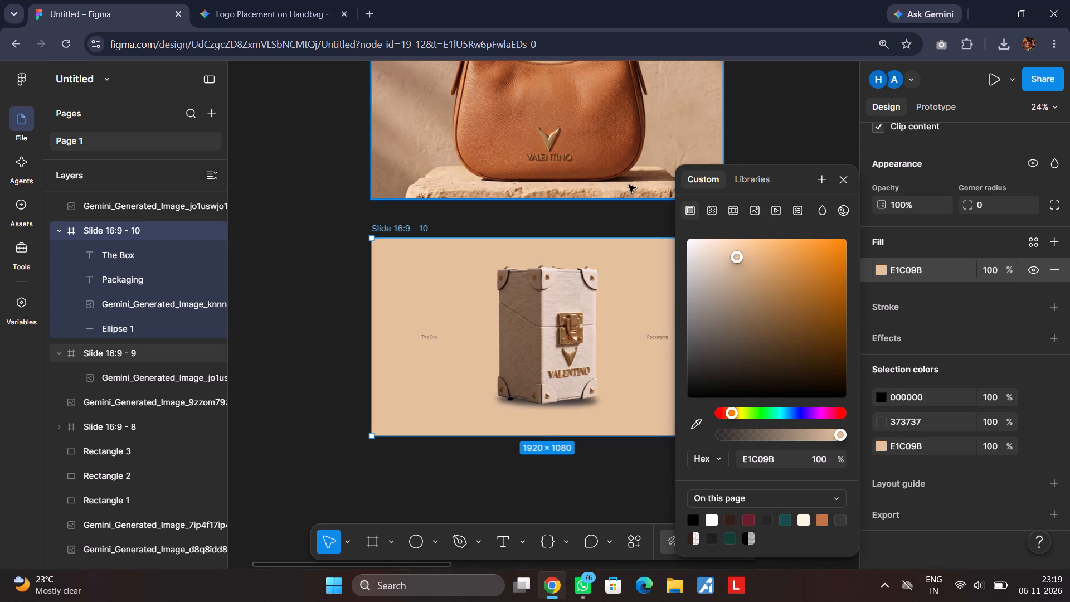
Reposition Slide 16:9 - 10 directly beneath Slide 16:9 - 9, with left edges aligned and a narrower gap between the slides.
{"action": "left_click", "coordinate": [842, 179]}
{"action": "left_click", "coordinate": [779, 347]}
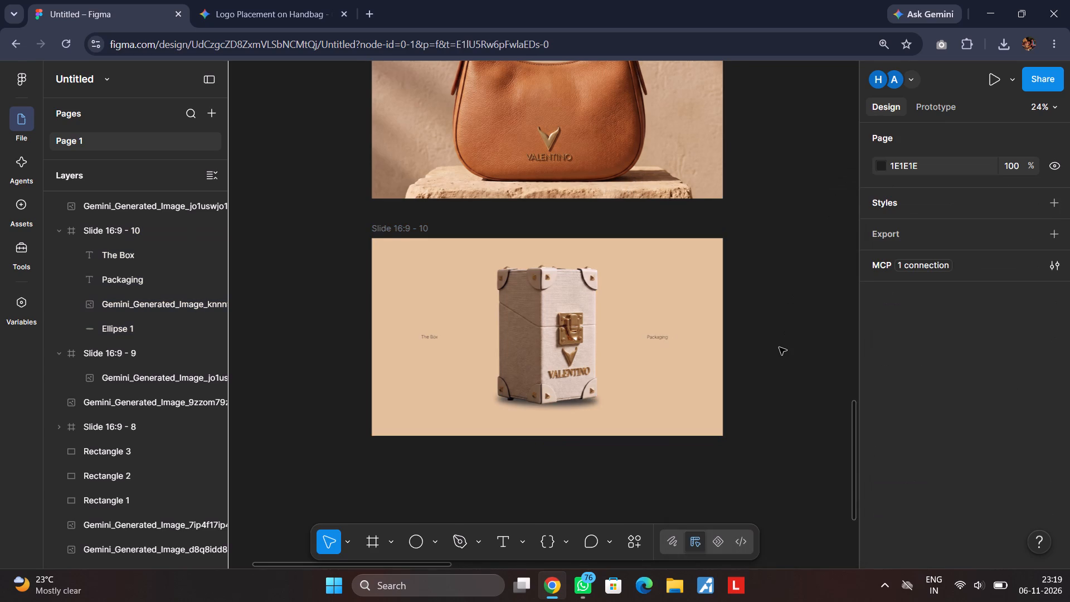
{"action": "scroll", "coordinate": [779, 347], "scroll_direction": "left", "scroll_amount": 1}
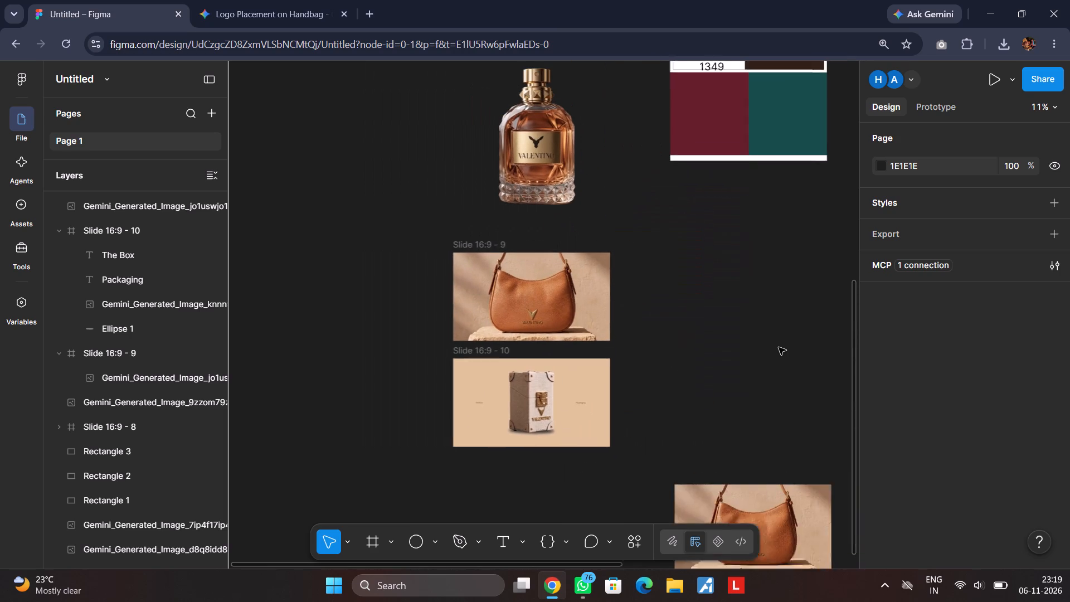
{"action": "scroll", "coordinate": [779, 347], "scroll_direction": "left", "scroll_amount": 2}
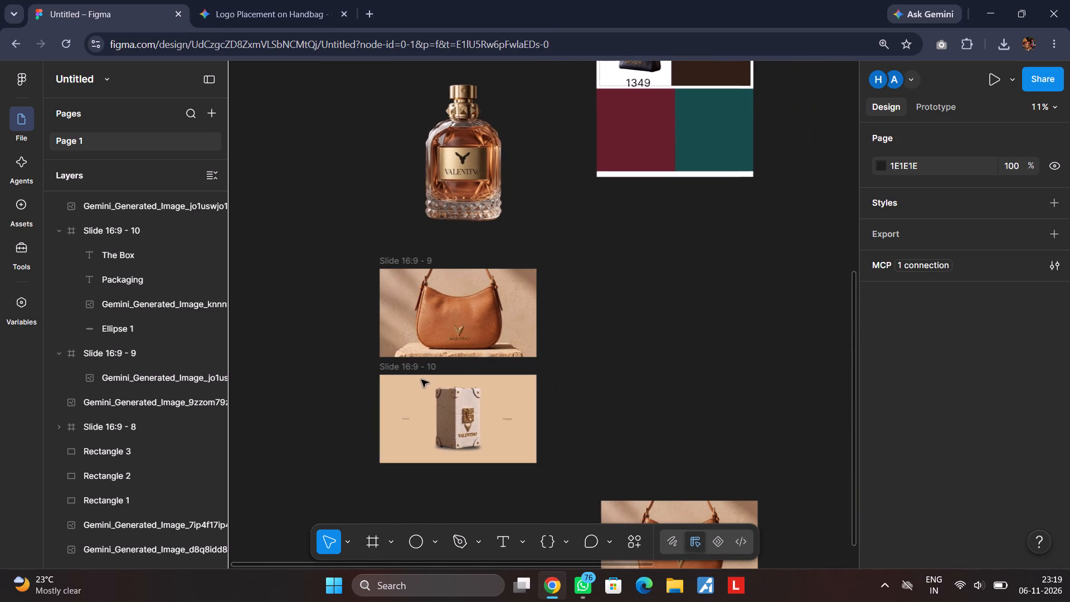
{"action": "left_click_drag", "start_coordinate": [422, 368], "coordinate": [543, 329]}
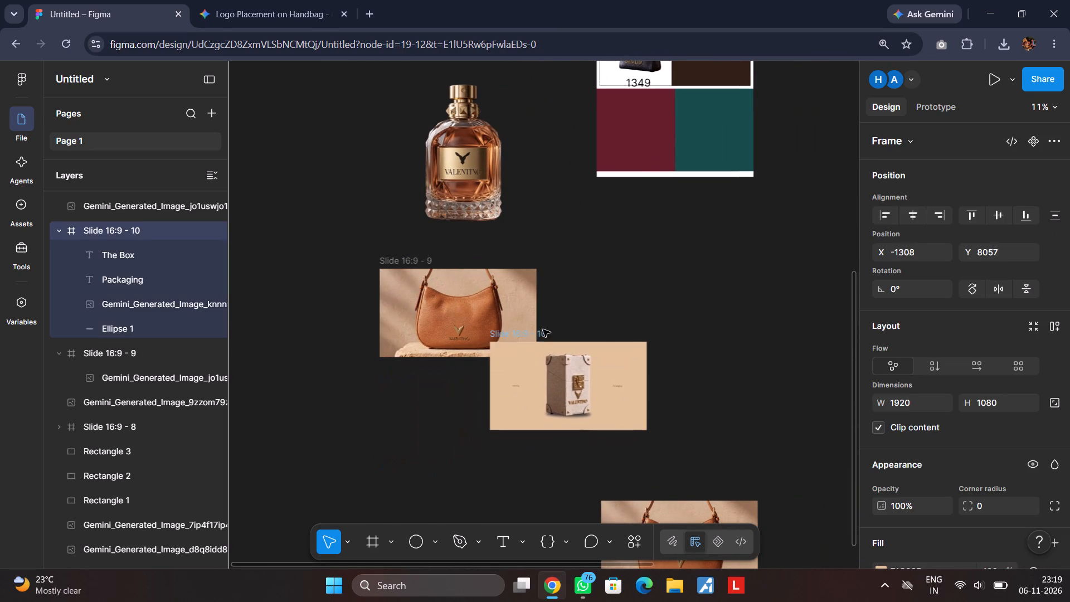
{"action": "left_click_drag", "start_coordinate": [543, 329], "coordinate": [638, 188]}
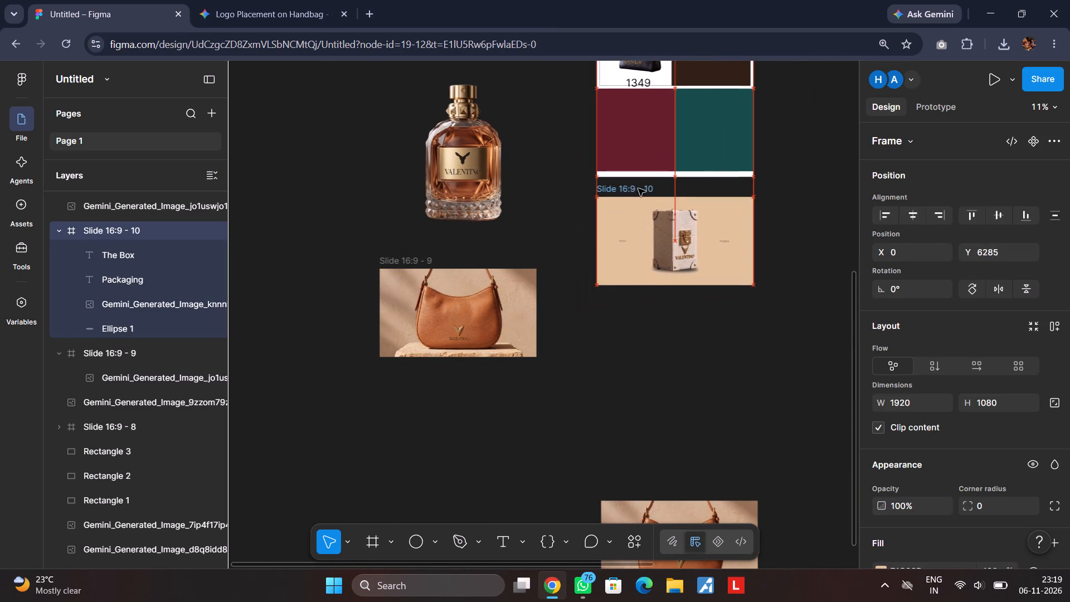
{"action": "left_click_drag", "start_coordinate": [638, 188], "coordinate": [643, 181]}
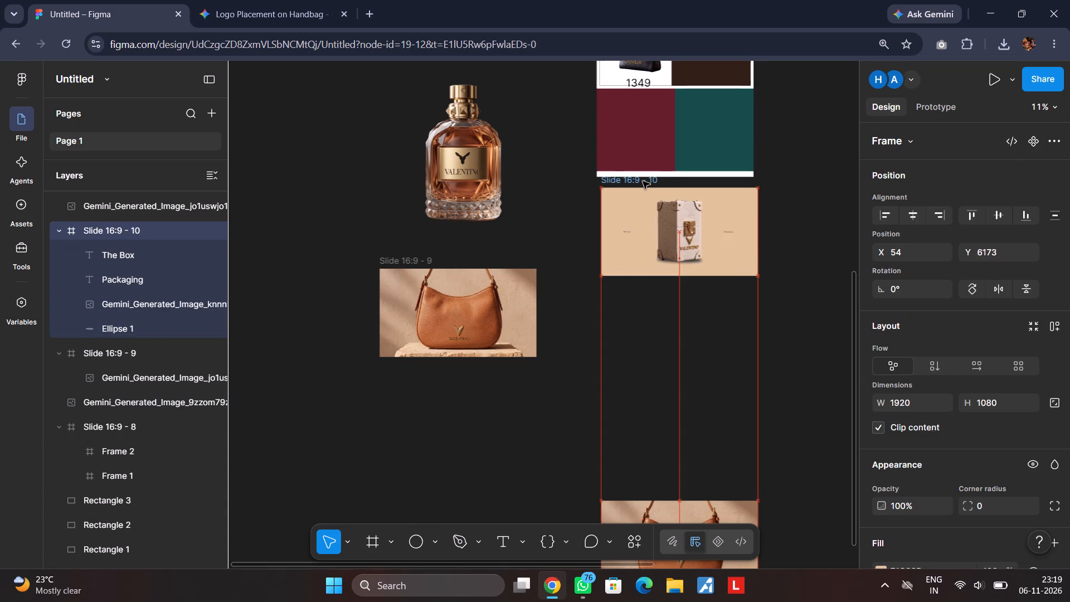
{"action": "left_click_drag", "start_coordinate": [643, 181], "coordinate": [430, 367]}
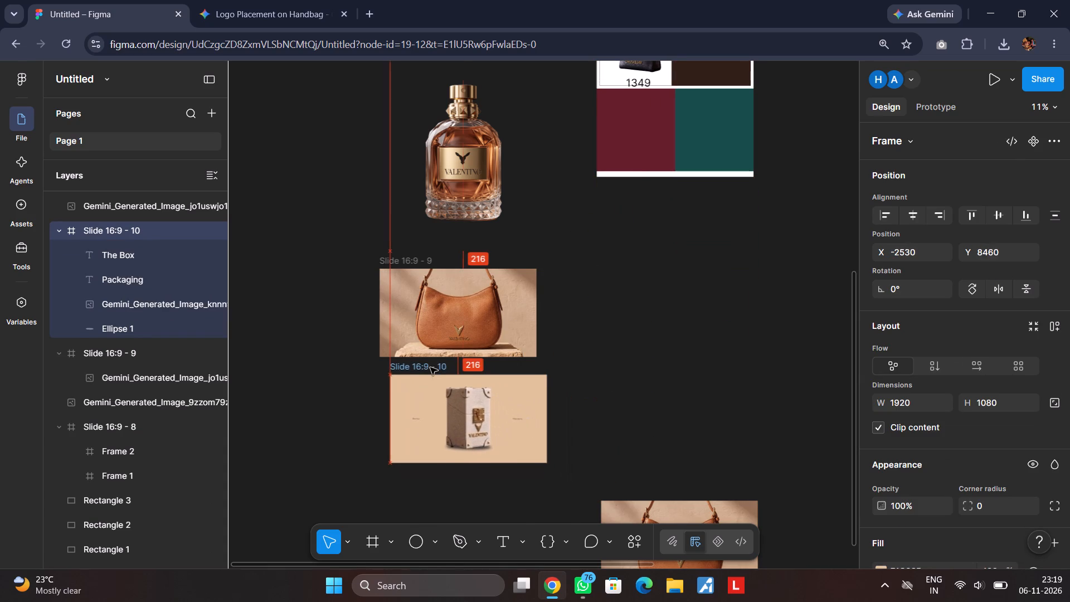
{"action": "left_click_drag", "start_coordinate": [430, 367], "coordinate": [421, 360]}
{"action": "left_click", "coordinate": [582, 421]}
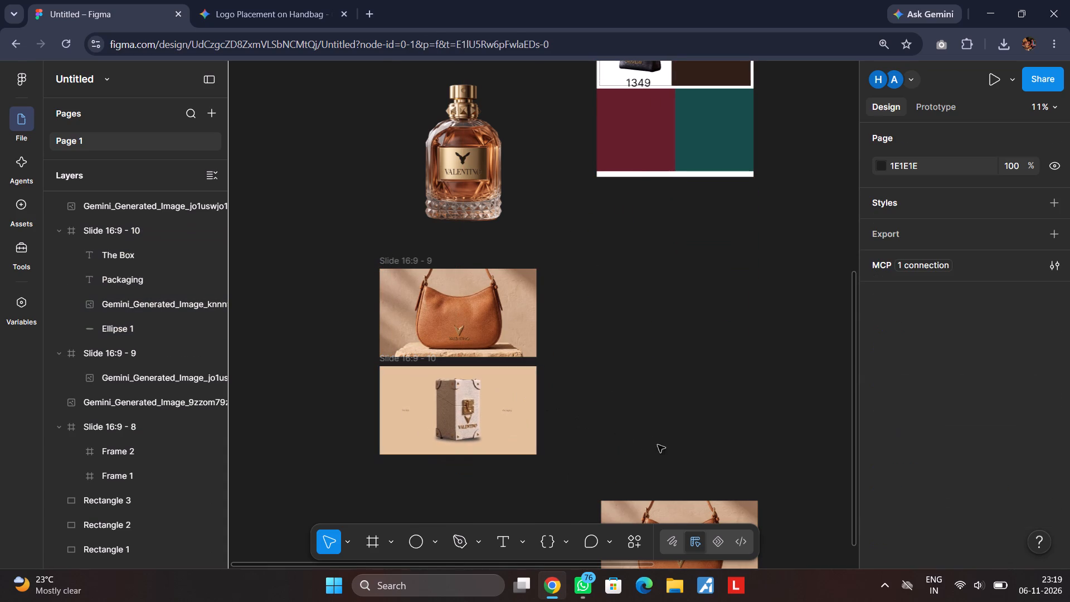
Move the loose handbag image out to the empty canvas area left of the handbag and box slides.
{"action": "scroll", "coordinate": [662, 436], "scroll_direction": "down", "scroll_amount": 2}
{"action": "left_click_drag", "start_coordinate": [710, 370], "coordinate": [290, 251]}
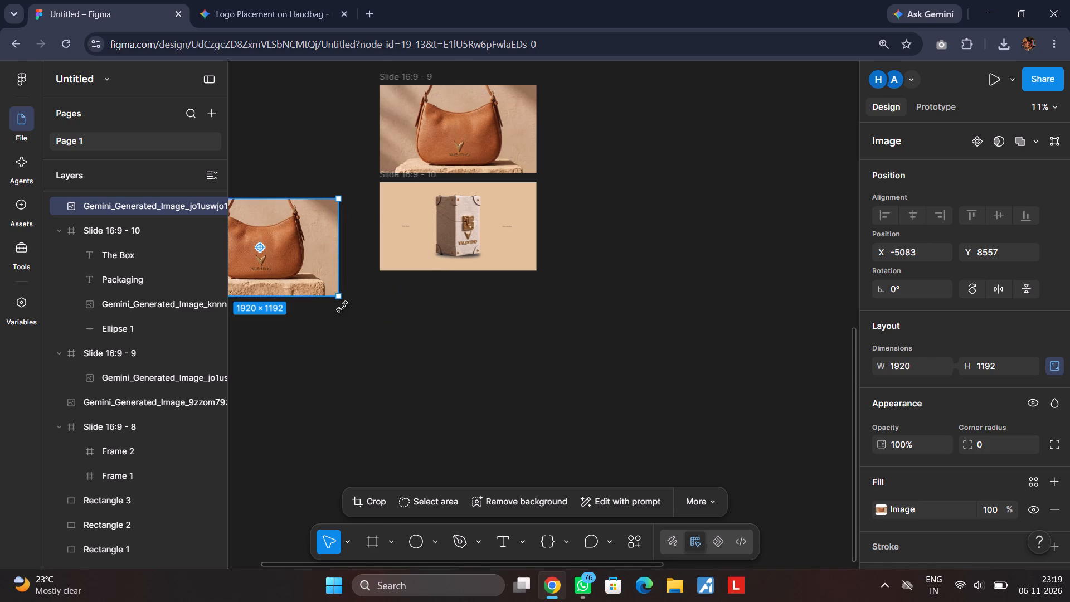
{"action": "left_click", "coordinate": [396, 290]}
{"action": "left_click_drag", "start_coordinate": [297, 256], "coordinate": [102, 169]}
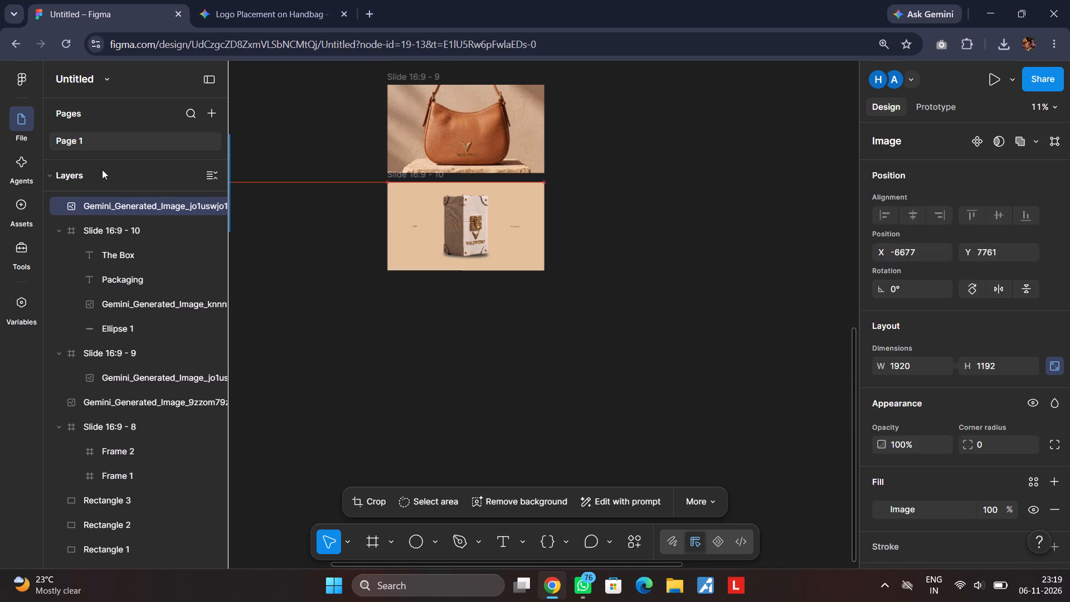
{"action": "left_click_drag", "start_coordinate": [102, 169], "coordinate": [336, 148]}
{"action": "left_click", "coordinate": [437, 211]}
{"action": "scroll", "coordinate": [437, 211], "scroll_direction": "left", "scroll_amount": 1}
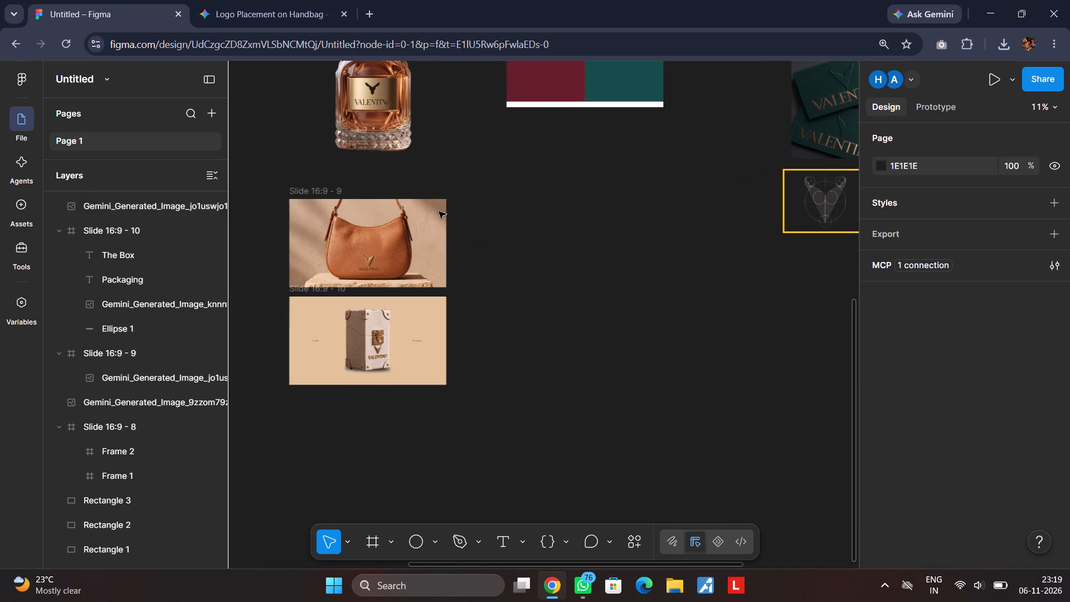
{"action": "scroll", "coordinate": [439, 211], "scroll_direction": "left", "scroll_amount": 1}
{"action": "scroll", "coordinate": [582, 279], "scroll_direction": "right", "scroll_amount": 1}
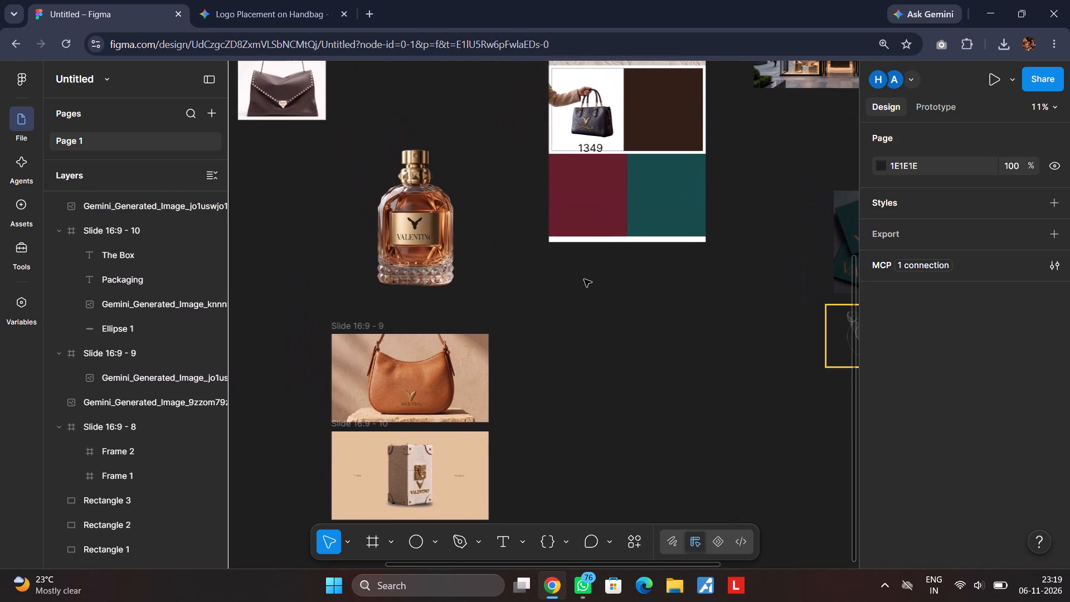
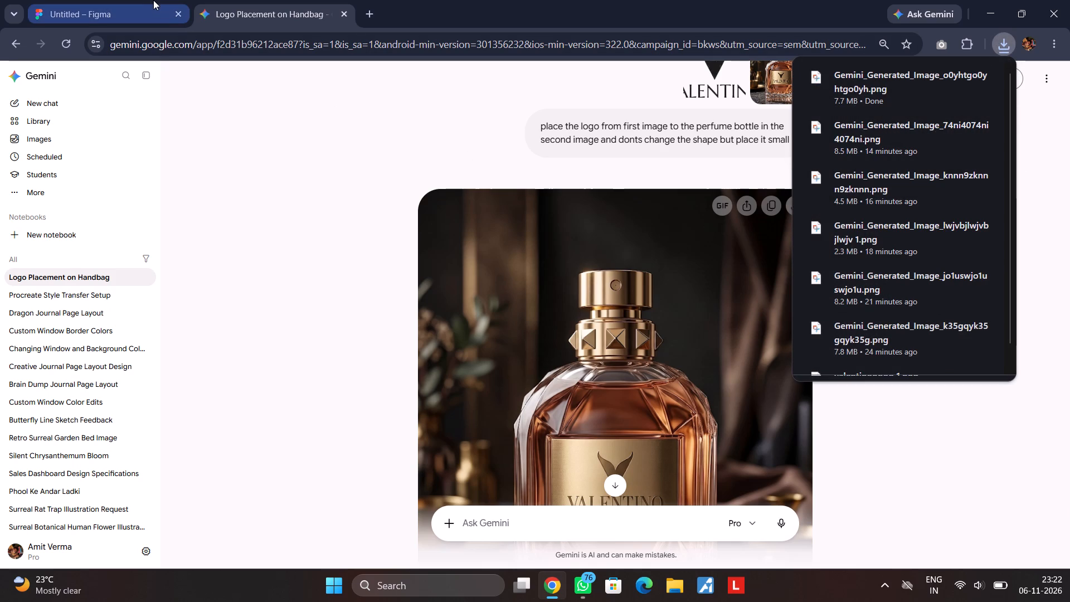
Switch to Figma and place the downloaded Gemini_Generated_Image_o0yhtgo0yhtgo0yh on the empty canvas right of the box slide.
{"action": "left_click", "coordinate": [95, 2]}
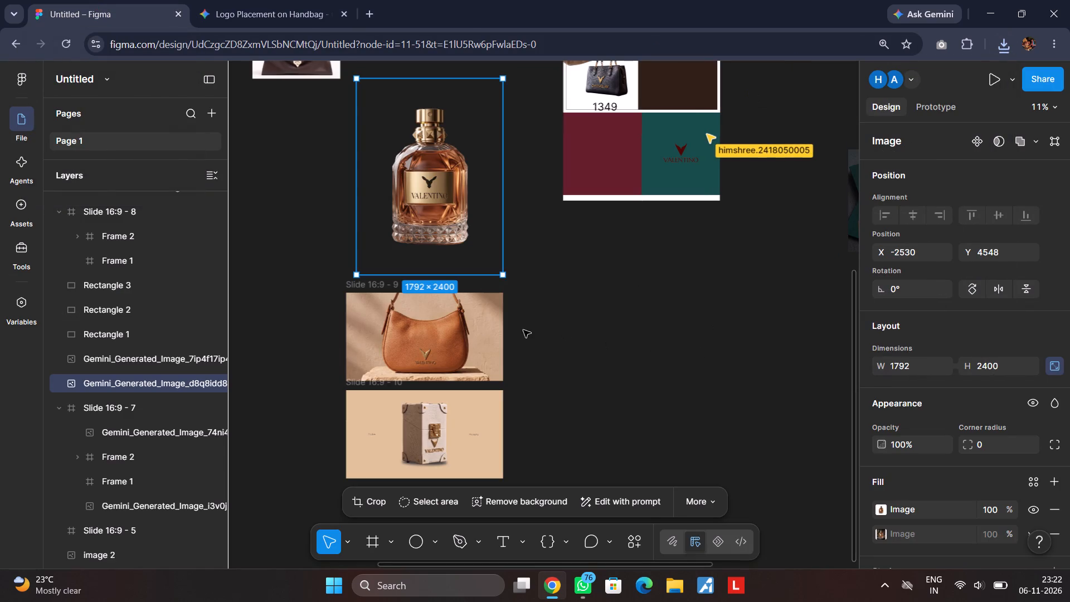
{"action": "scroll", "coordinate": [614, 390], "scroll_direction": "down", "scroll_amount": 1}
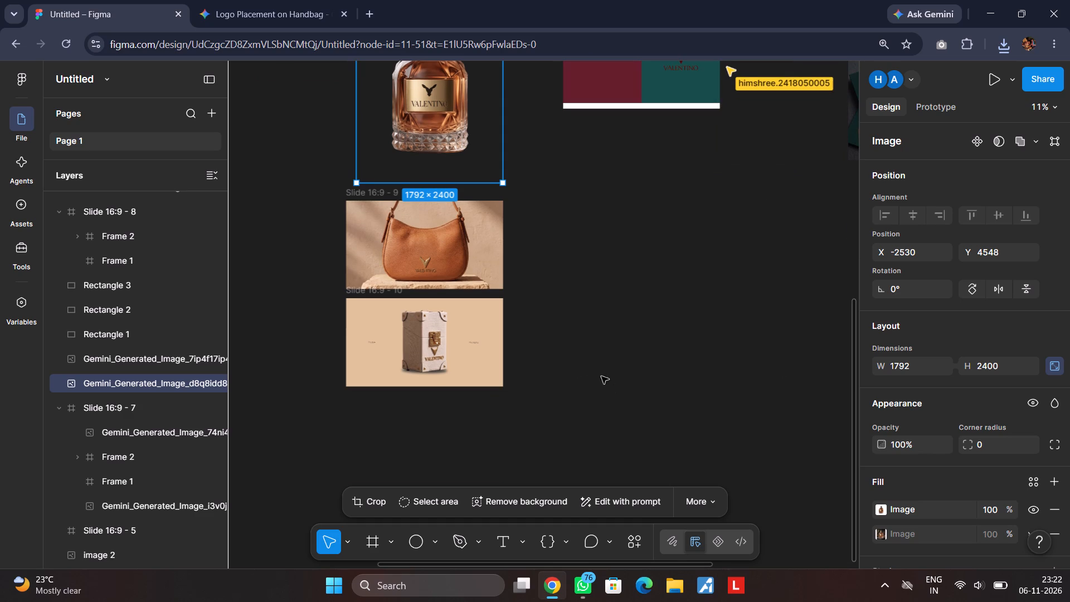
{"action": "left_click", "coordinate": [592, 337]}
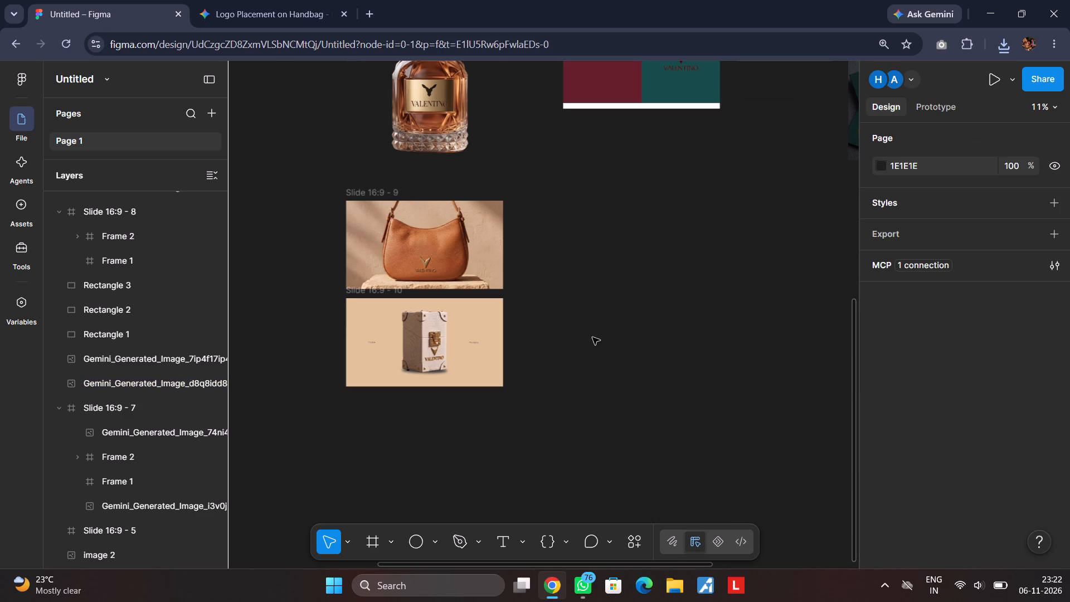
{"action": "key", "text": "ctrl+shift+k"}
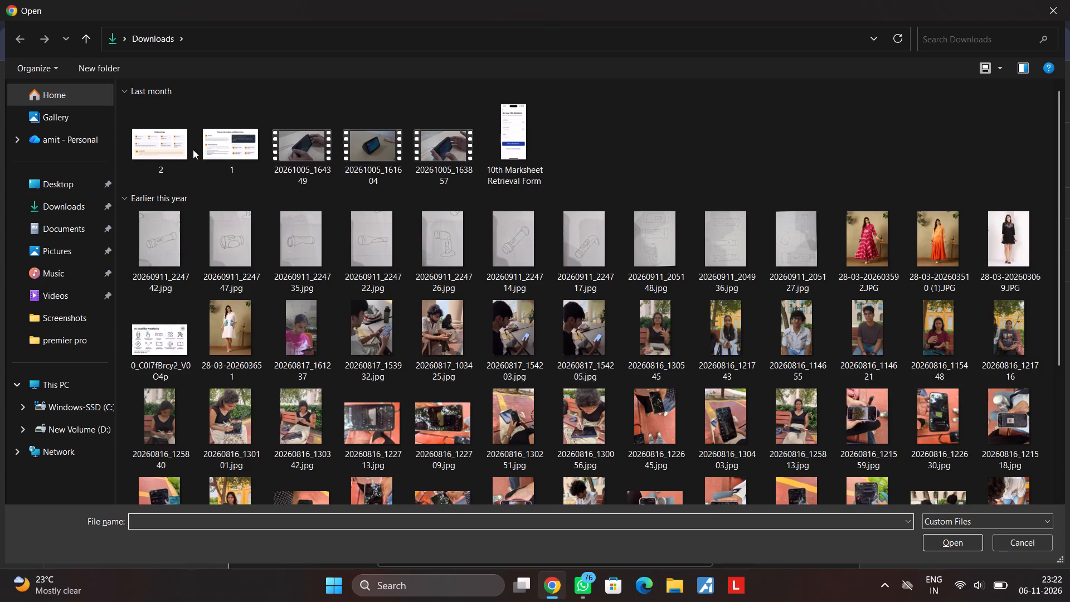
{"action": "left_click", "coordinate": [173, 147]}
{"action": "left_click", "coordinate": [961, 541]}
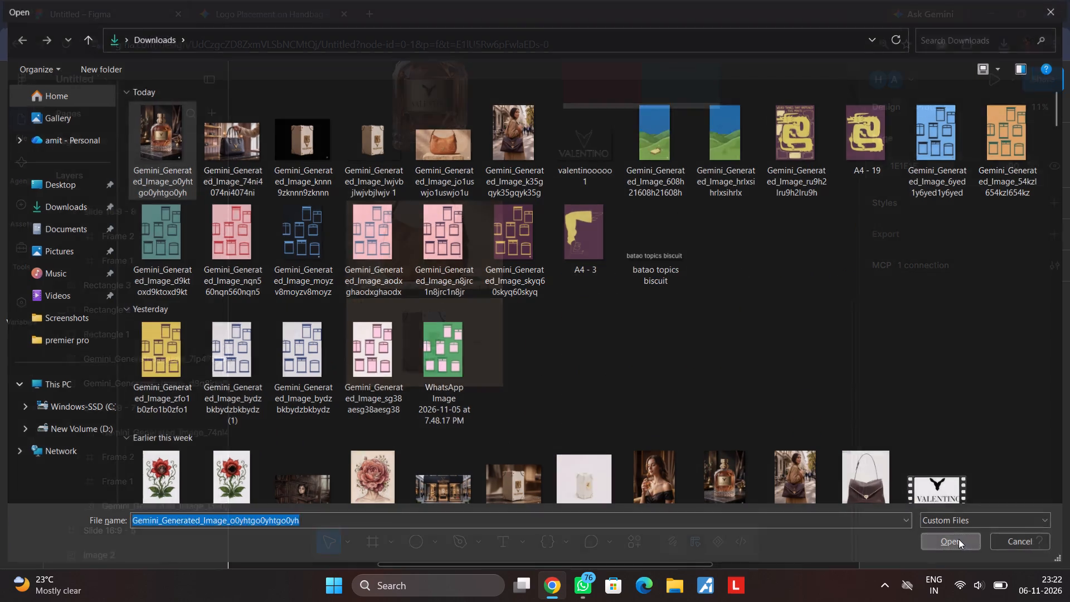
{"action": "left_click", "coordinate": [633, 351]}
{"action": "left_click", "coordinate": [633, 351]}
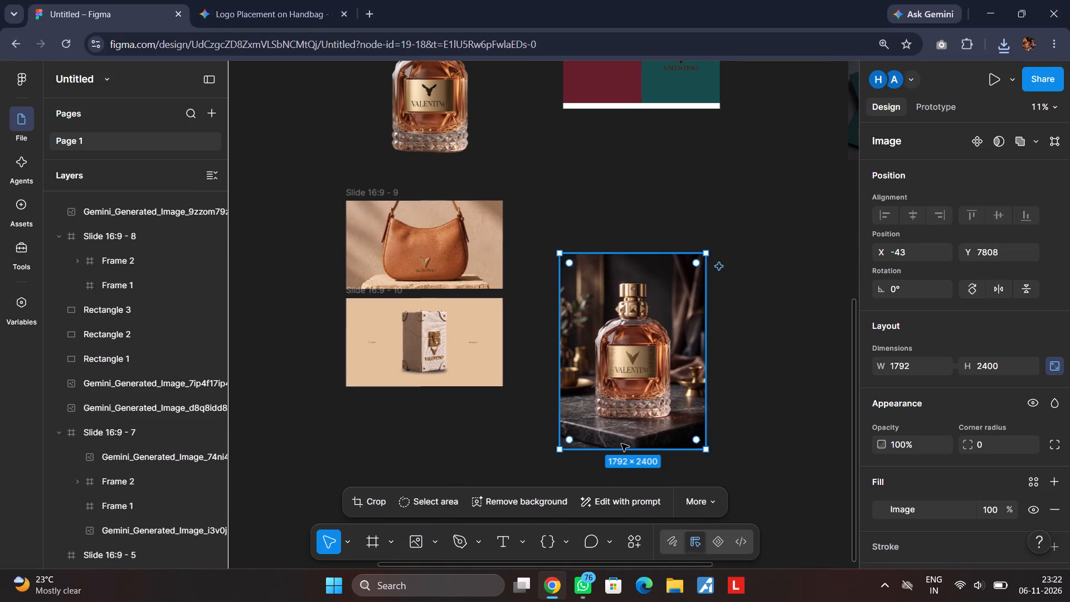
Remove the background from the newly placed perfume bottle image.
{"action": "left_click", "coordinate": [513, 502]}
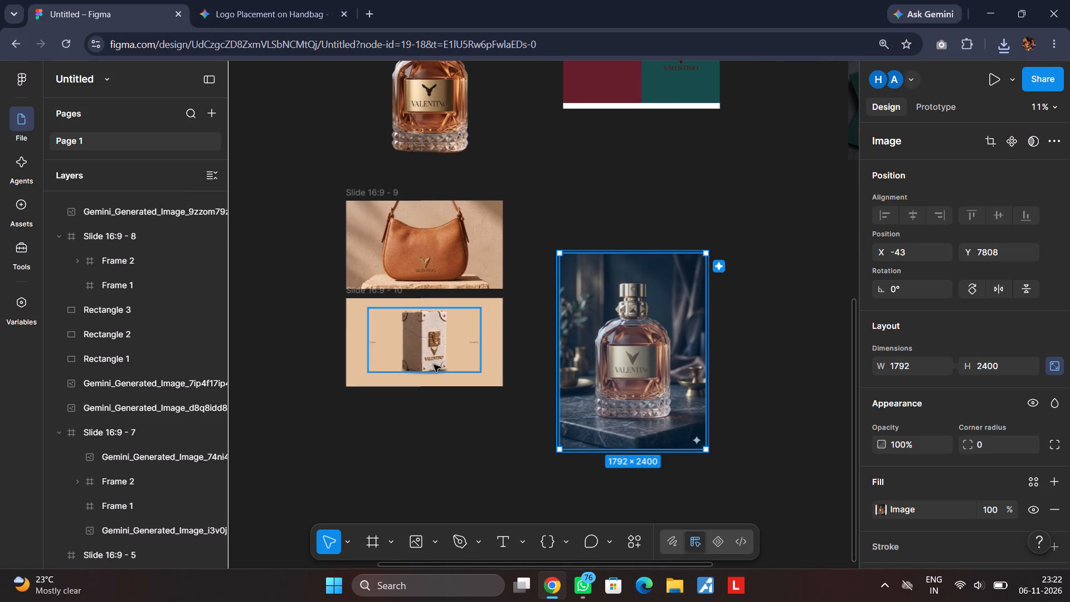
Move the "Packaging" and "The Box" captions off Slide 16:9 - 10 onto the empty canvas to its left.
{"action": "scroll", "coordinate": [434, 365], "scroll_direction": "right", "scroll_amount": 1}
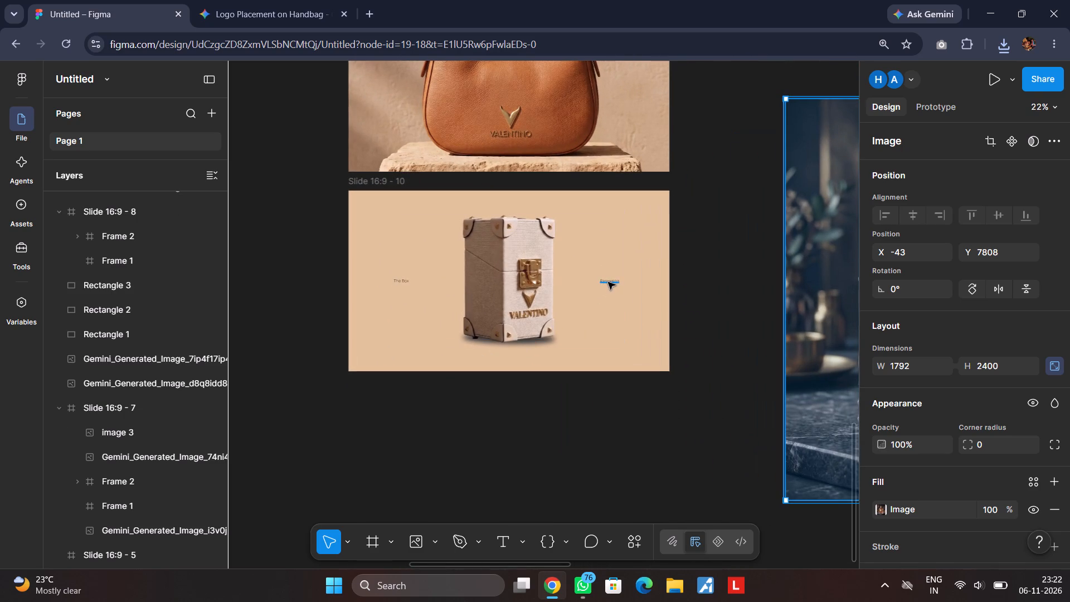
{"action": "left_click_drag", "start_coordinate": [610, 281], "coordinate": [258, 285]}
{"action": "left_click_drag", "start_coordinate": [398, 278], "coordinate": [360, 296]}
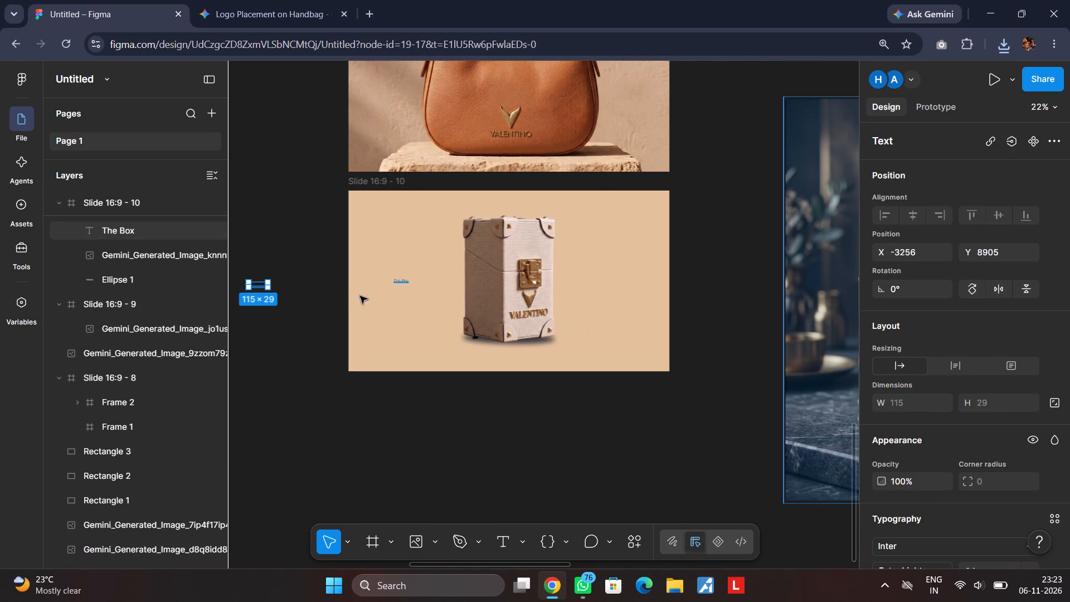
{"action": "left_click_drag", "start_coordinate": [360, 296], "coordinate": [256, 326]}
Shift the box image together with its shadow ellipse left on Slide 16:9 - 10, up to the slide's left edge.
{"action": "left_click_drag", "start_coordinate": [380, 210], "coordinate": [395, 224]}
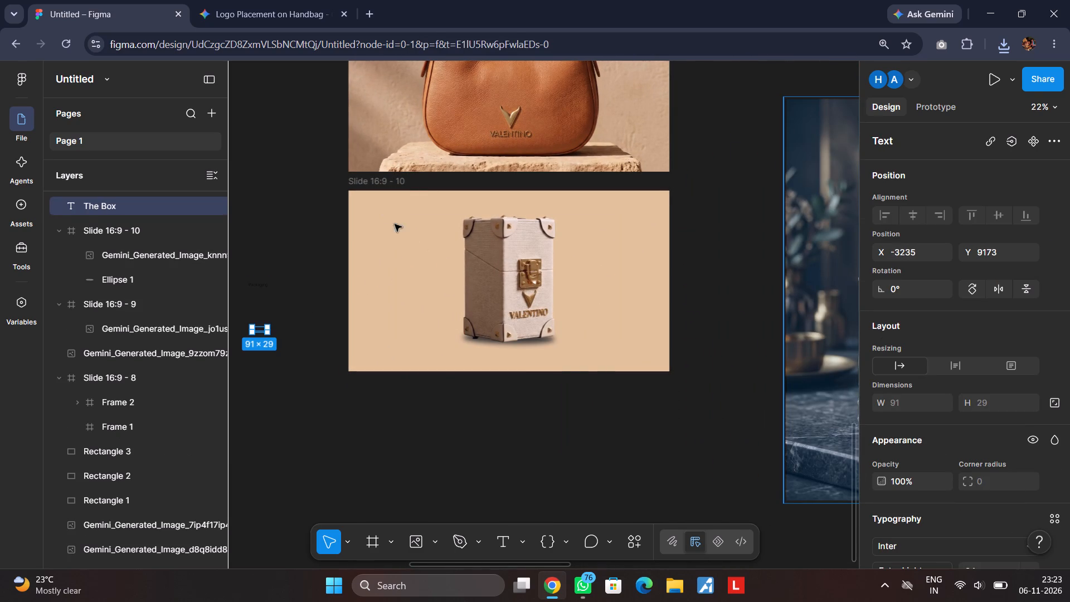
{"action": "left_click_drag", "start_coordinate": [395, 224], "coordinate": [630, 357]}
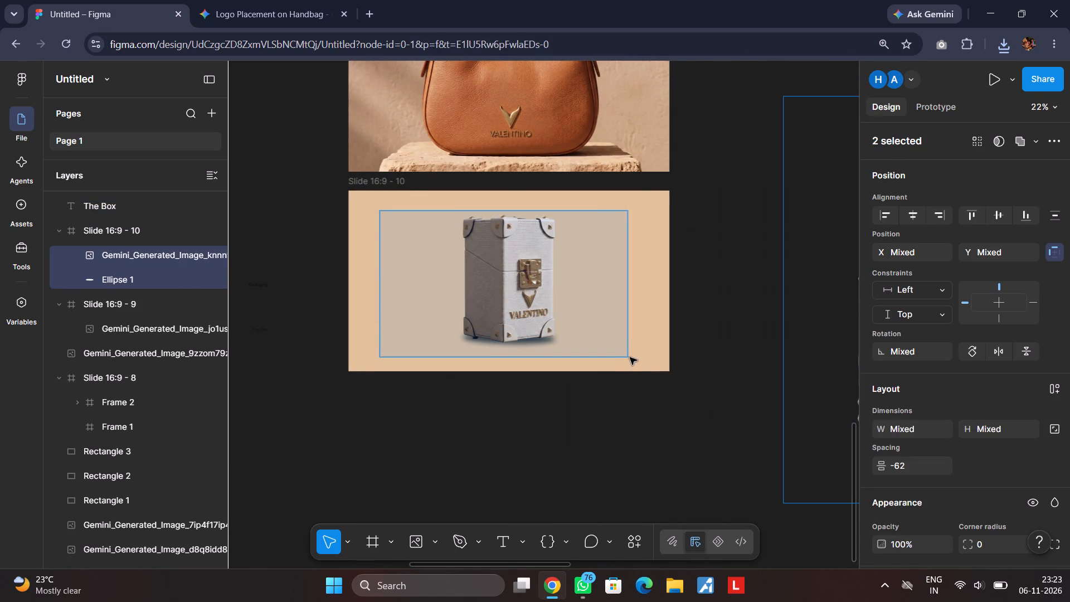
{"action": "left_click_drag", "start_coordinate": [630, 357], "coordinate": [630, 358]}
{"action": "left_click_drag", "start_coordinate": [541, 296], "coordinate": [521, 297]}
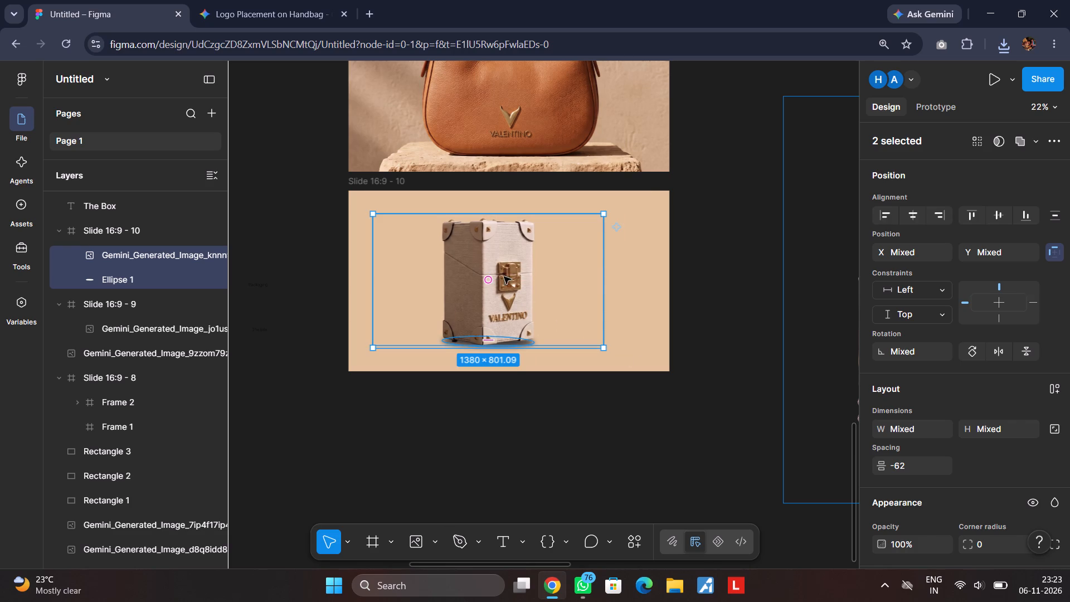
{"action": "left_click_drag", "start_coordinate": [510, 276], "coordinate": [484, 275]}
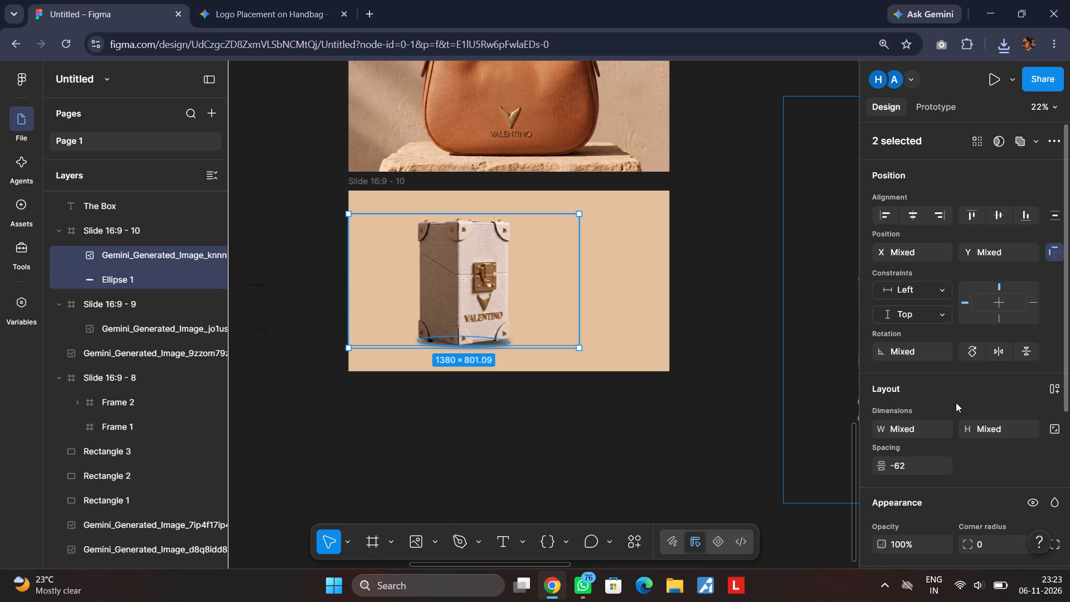
{"action": "scroll", "coordinate": [955, 401], "scroll_direction": "down", "scroll_amount": 4}
{"action": "left_click", "coordinate": [650, 392]}
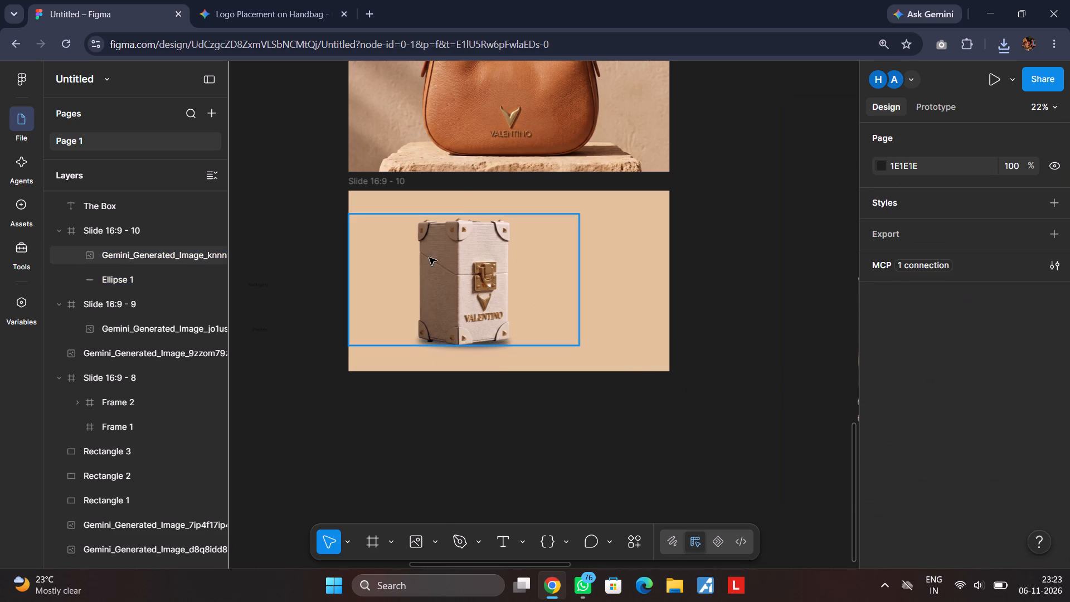
Crop both sides of the box image close to the box, to about 678 × 787.
{"action": "left_click", "coordinate": [429, 258]}
{"action": "scroll", "coordinate": [964, 406], "scroll_direction": "down", "scroll_amount": 4}
{"action": "left_click", "coordinate": [880, 393]}
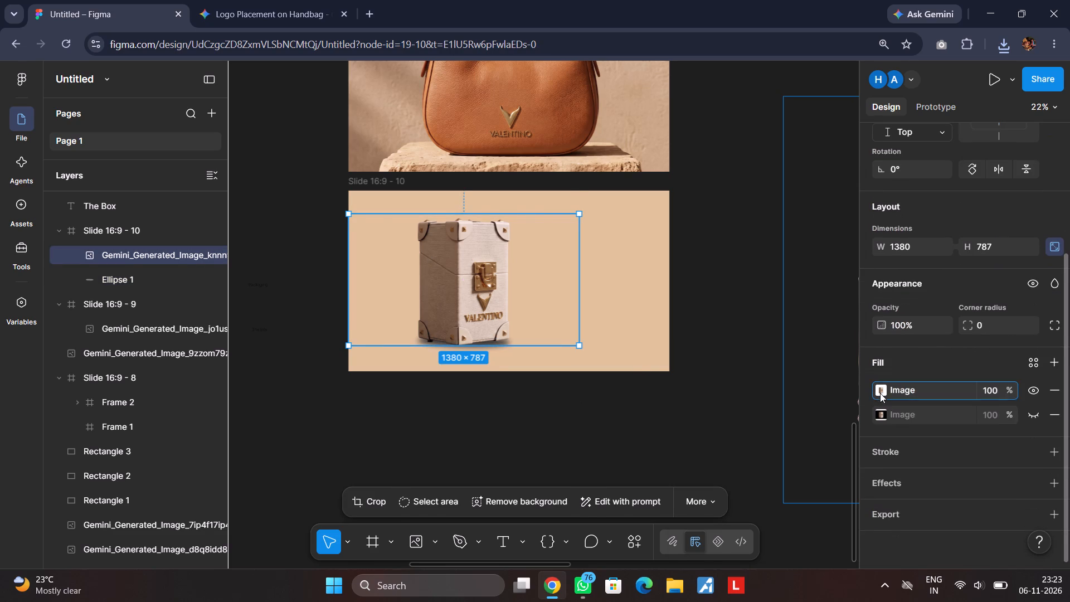
{"action": "left_click", "coordinate": [733, 234]}
{"action": "left_click", "coordinate": [733, 234]}
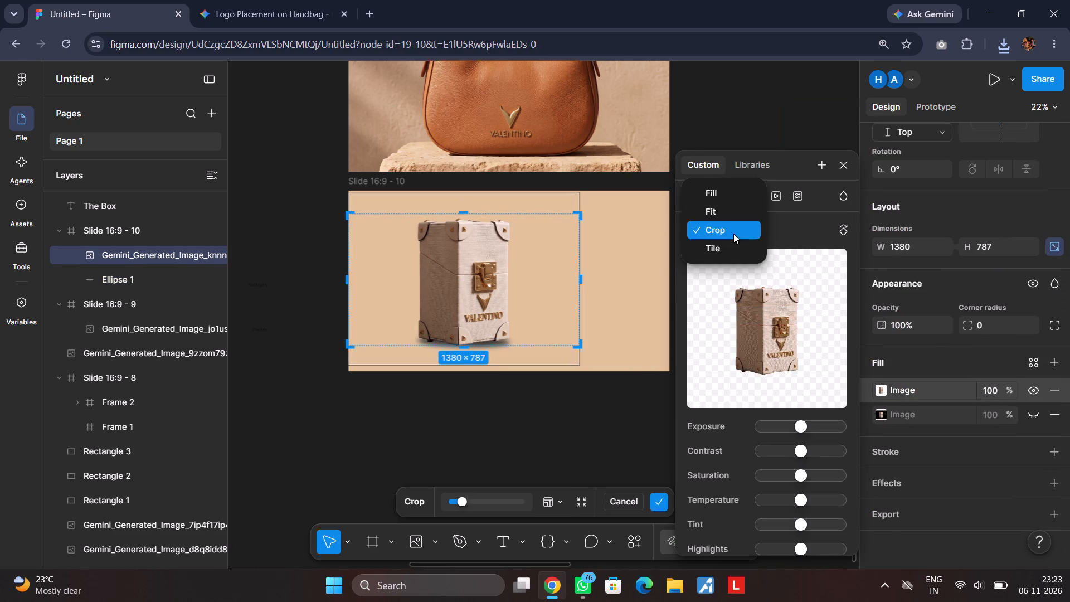
{"action": "left_click_drag", "start_coordinate": [581, 278], "coordinate": [519, 284]}
{"action": "left_click_drag", "start_coordinate": [349, 278], "coordinate": [409, 281]}
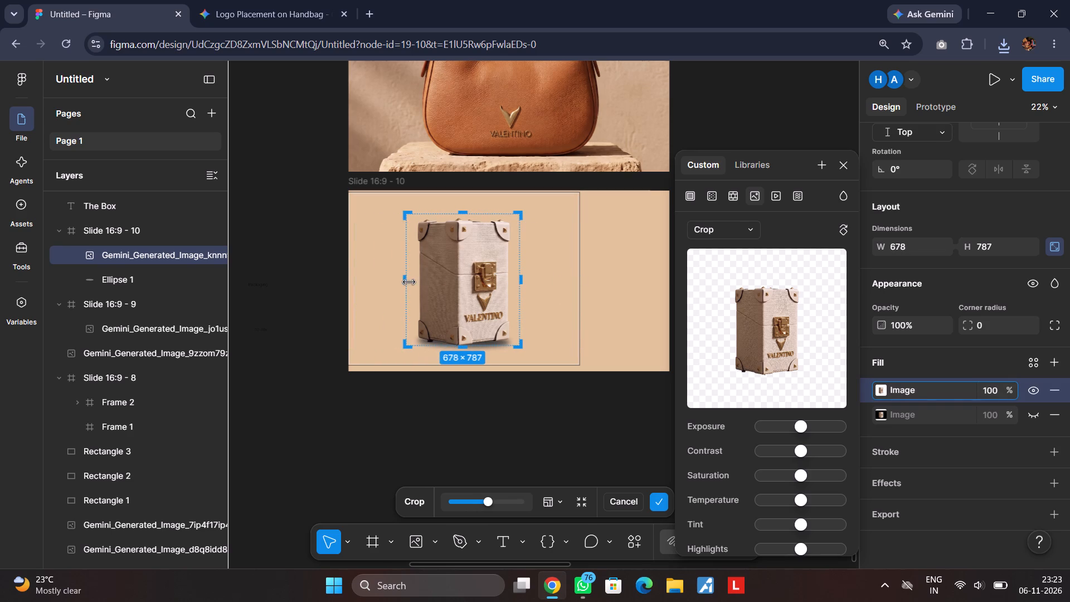
{"action": "left_click_drag", "start_coordinate": [409, 281], "coordinate": [410, 281]}
{"action": "double_click", "coordinate": [455, 422]}
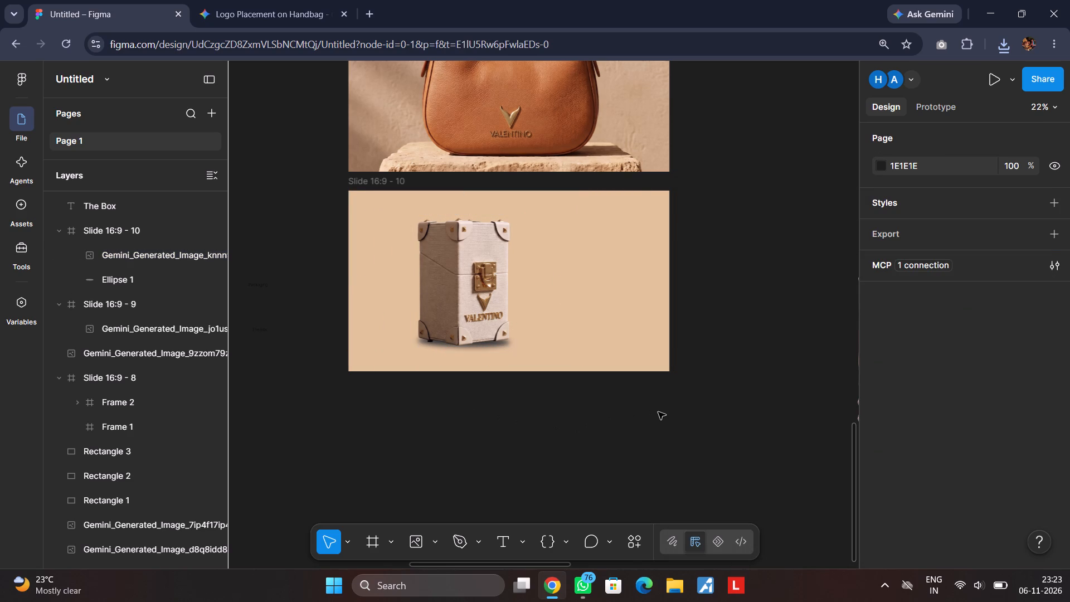
Scale the cut-out perfume bottle image down proportionally to about 477 × 639.
{"action": "scroll", "coordinate": [658, 412], "scroll_direction": "left", "scroll_amount": 2}
{"action": "left_click", "coordinate": [701, 361]}
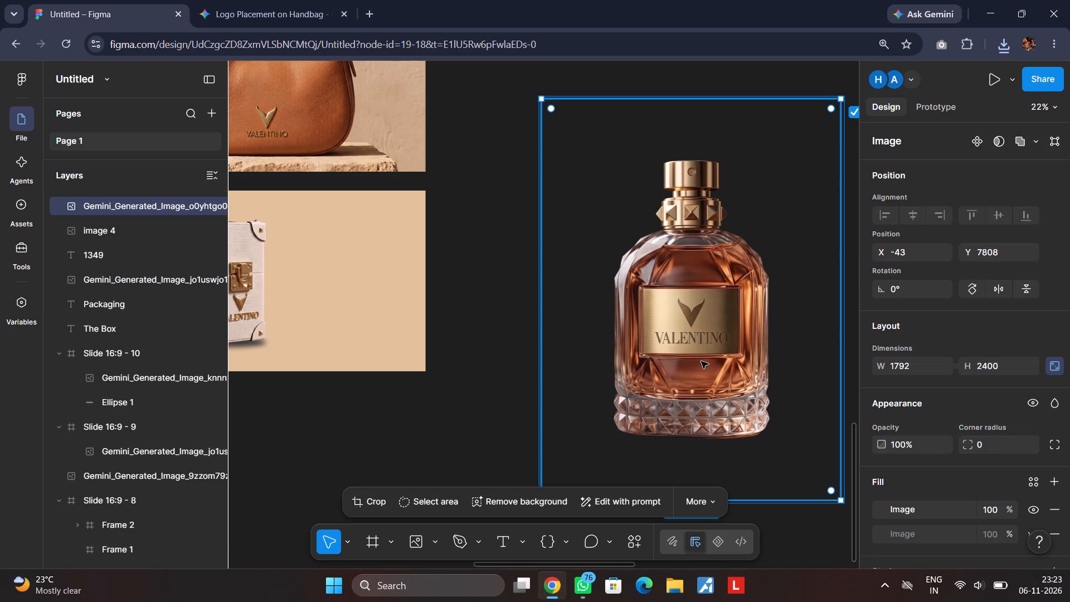
{"action": "left_click_drag", "start_coordinate": [839, 499], "coordinate": [641, 281]}
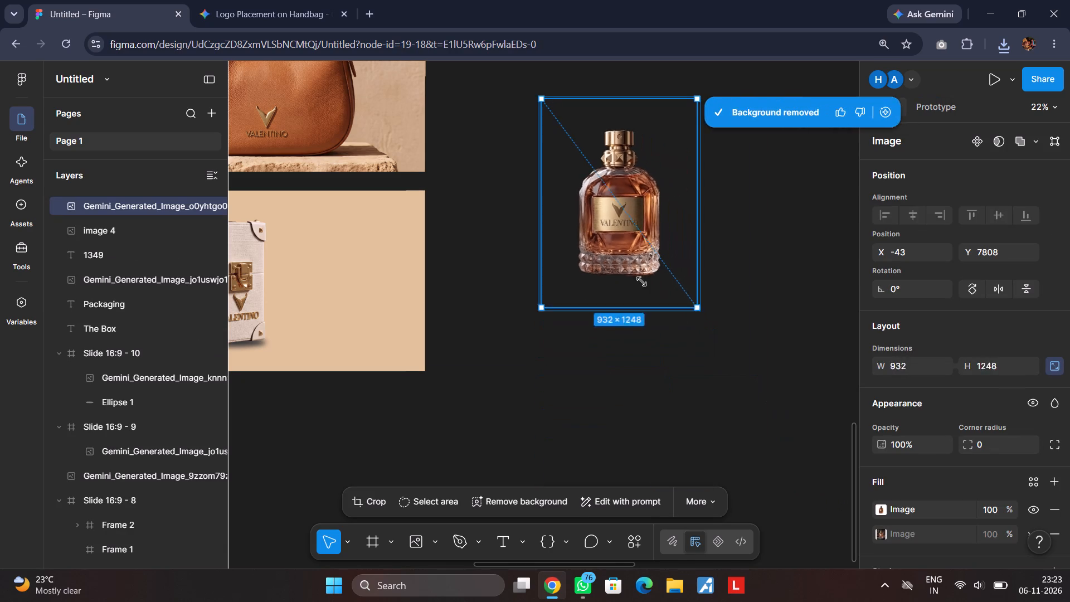
{"action": "left_click_drag", "start_coordinate": [641, 281], "coordinate": [596, 206]}
Move the perfume bottle onto Slide 16:9 - 10, slightly overlapping the box's lower right corner, at about X 818, Y 394.
{"action": "left_click_drag", "start_coordinate": [589, 161], "coordinate": [313, 297]}
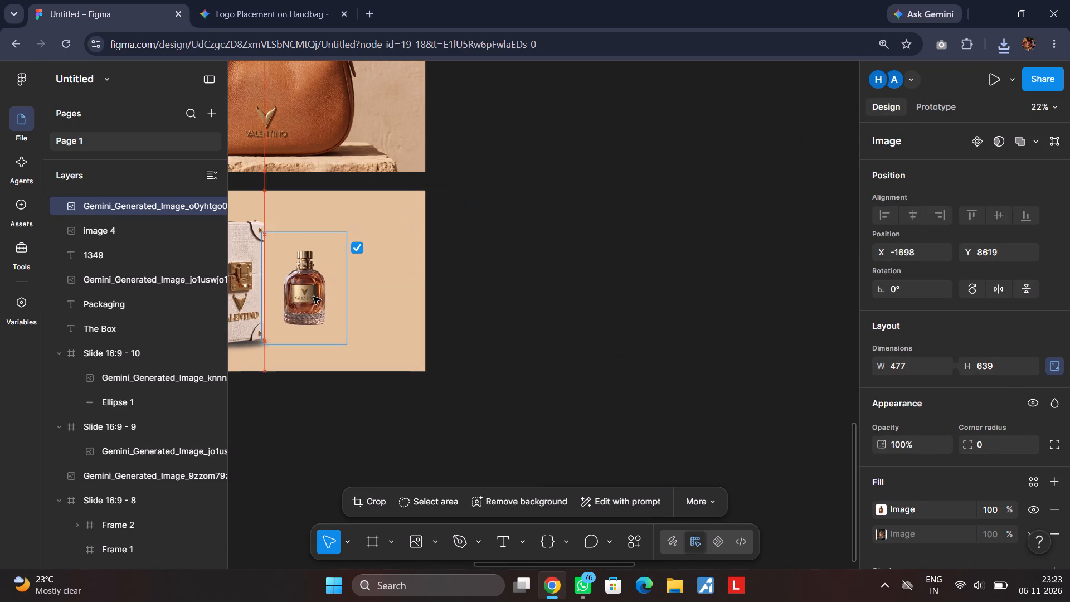
{"action": "left_click_drag", "start_coordinate": [313, 297], "coordinate": [309, 305]}
{"action": "scroll", "coordinate": [414, 305], "scroll_direction": "right", "scroll_amount": 2}
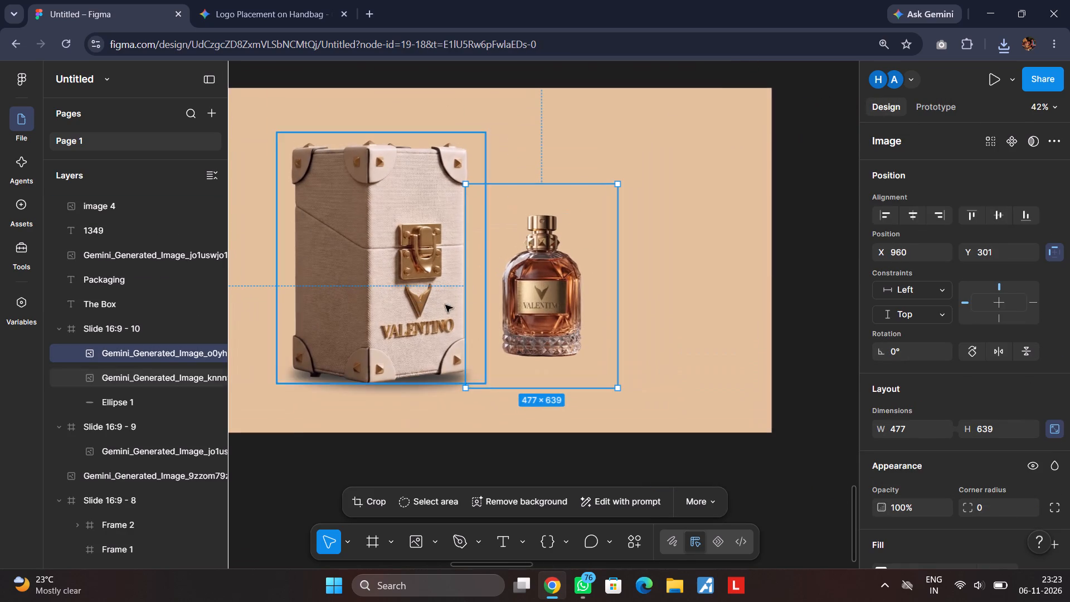
{"action": "left_click_drag", "start_coordinate": [544, 294], "coordinate": [529, 305]}
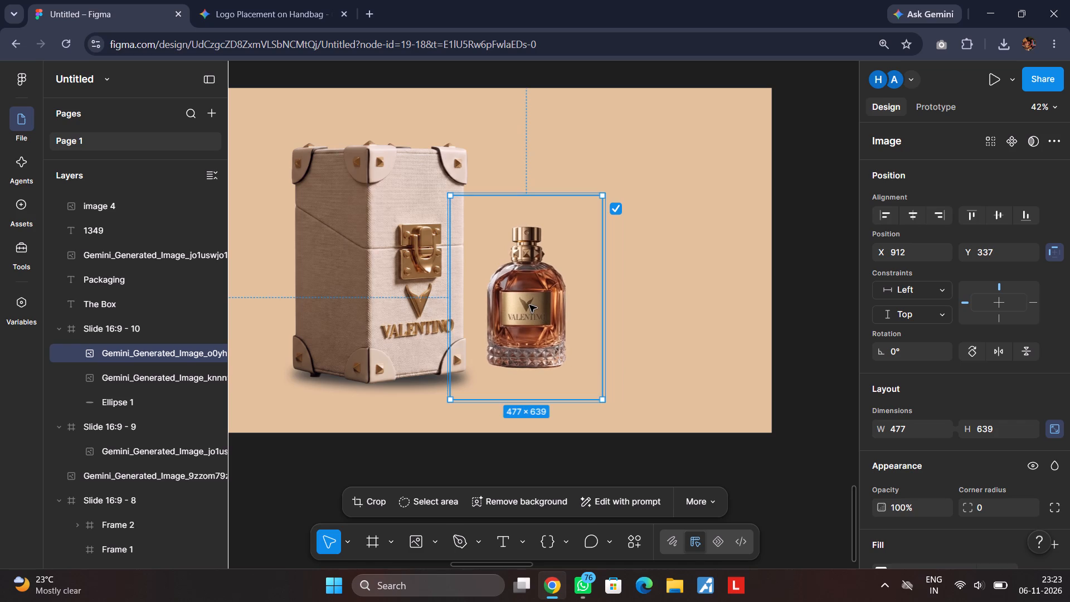
{"action": "left_click_drag", "start_coordinate": [529, 305], "coordinate": [526, 316]}
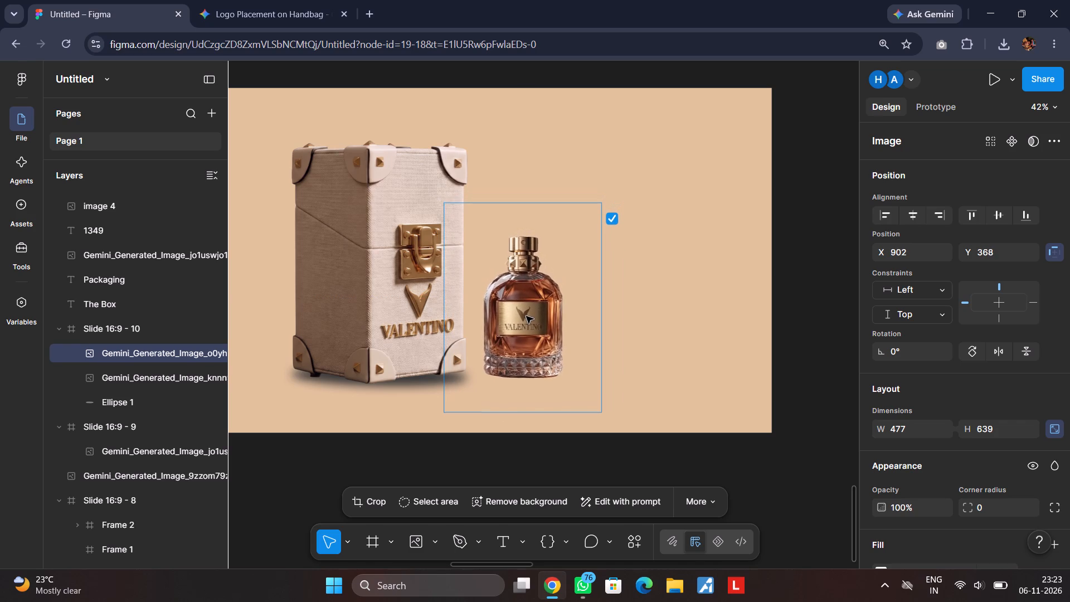
{"action": "left_click_drag", "start_coordinate": [526, 316], "coordinate": [495, 325]}
{"action": "left_click", "coordinate": [797, 339]}
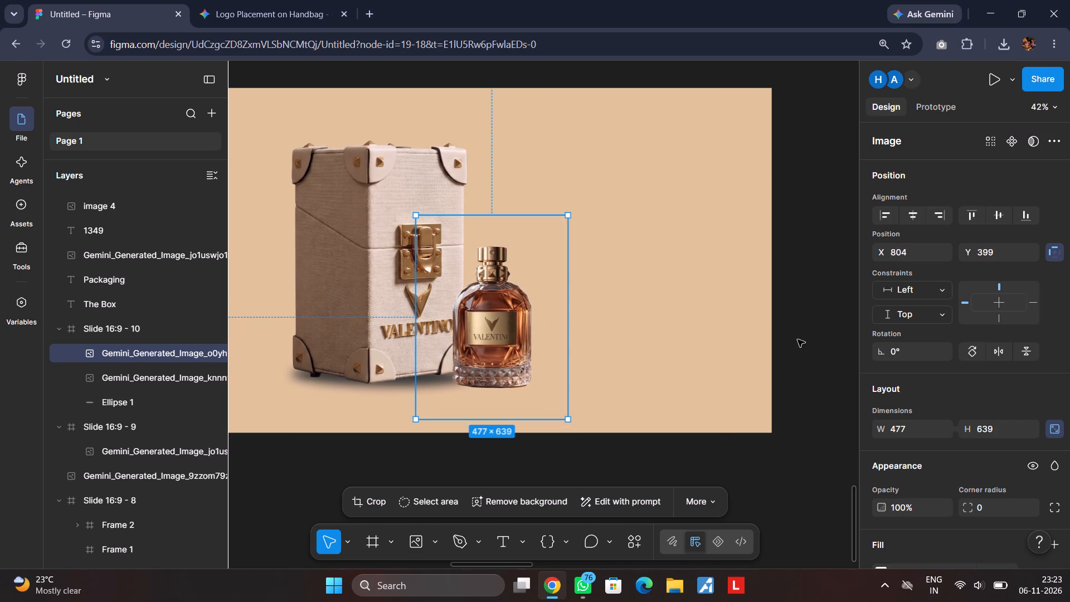
{"action": "left_click", "coordinate": [503, 336]}
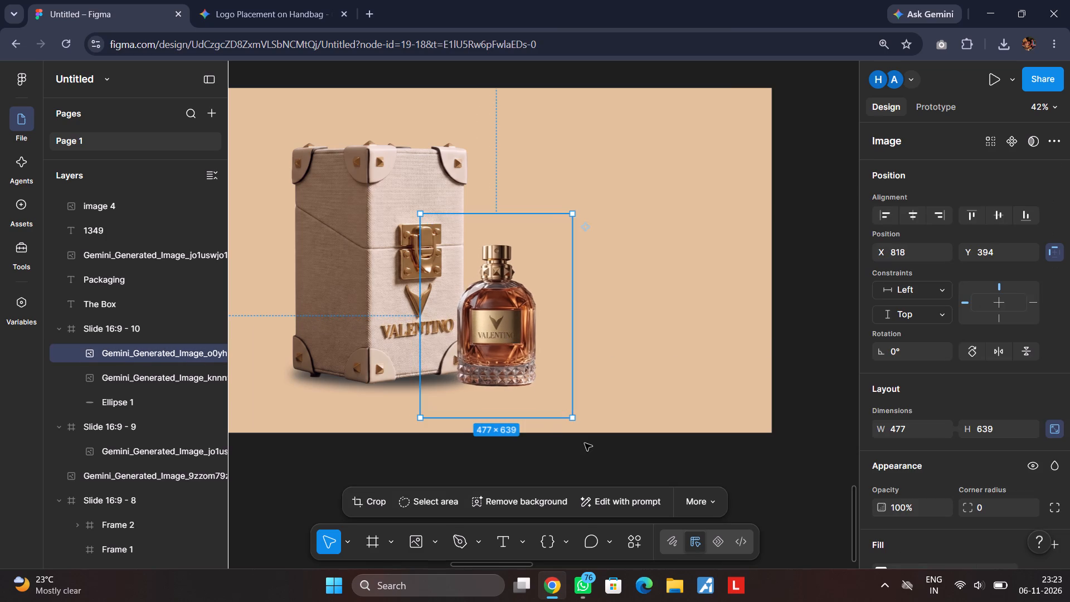
{"action": "left_click", "coordinate": [746, 482]}
Draw a flat ellipse about 227 × 14 directly under the base of the perfume bottle.
{"action": "scroll", "coordinate": [729, 469], "scroll_direction": "right", "scroll_amount": 1}
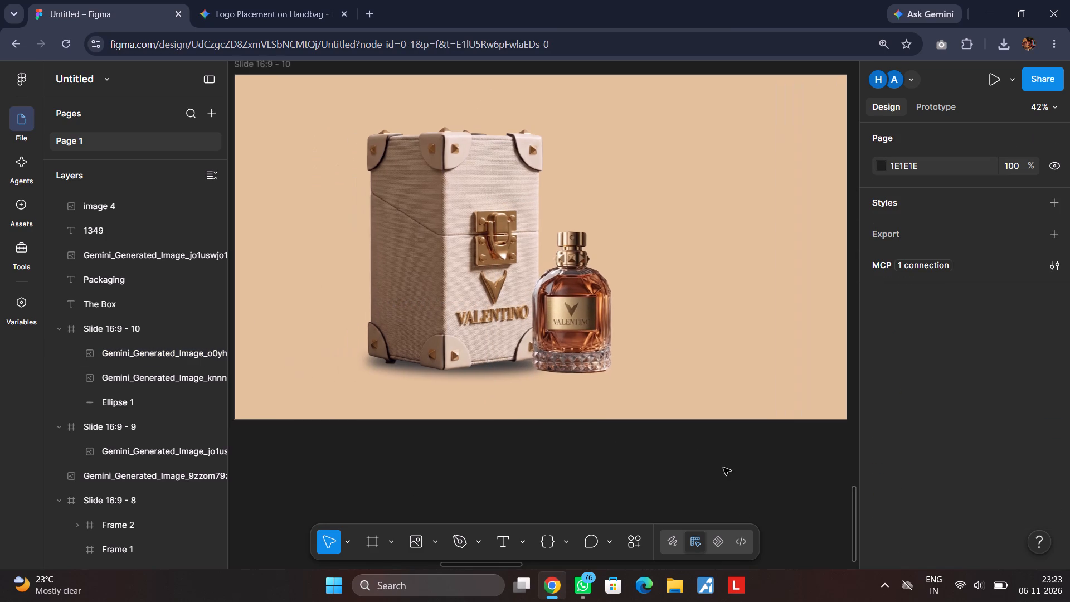
{"action": "scroll", "coordinate": [723, 468], "scroll_direction": "right", "scroll_amount": 1}
{"action": "key", "text": "o"}
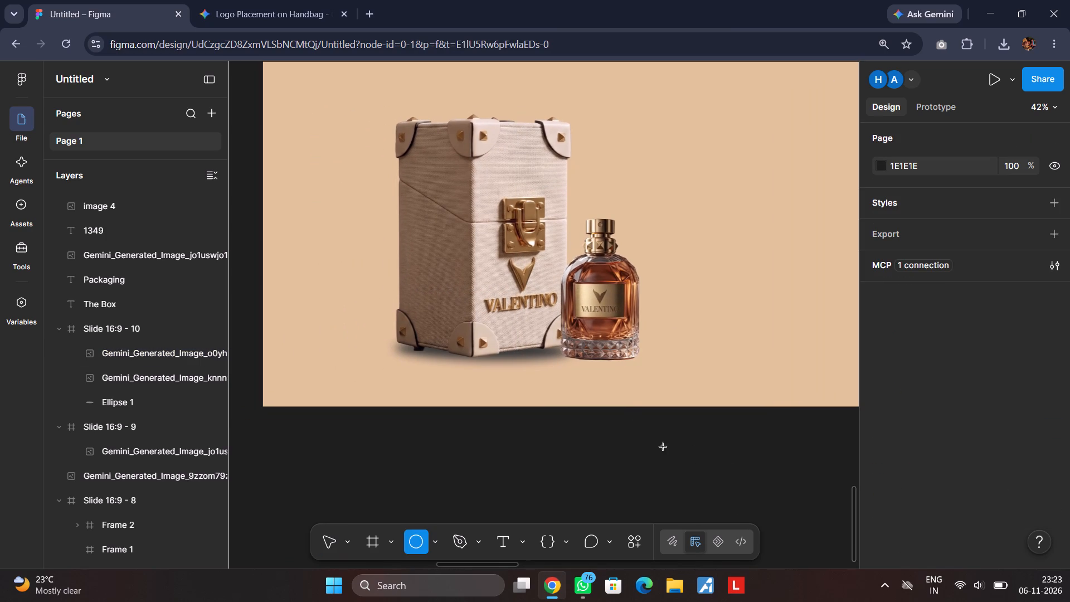
{"action": "left_click_drag", "start_coordinate": [565, 357], "coordinate": [583, 358]}
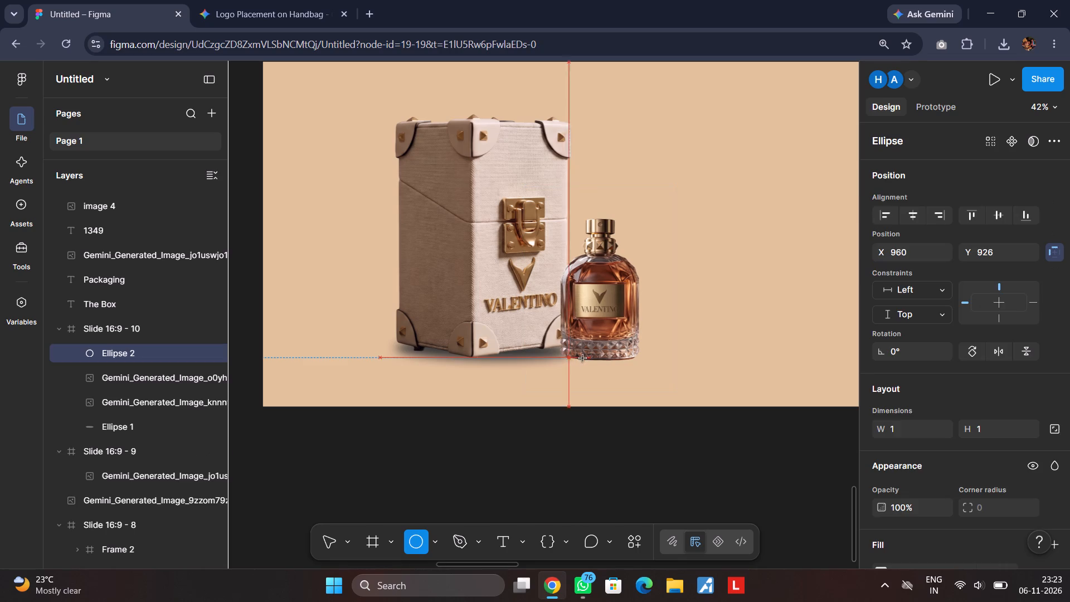
{"action": "left_click_drag", "start_coordinate": [583, 358], "coordinate": [640, 367]}
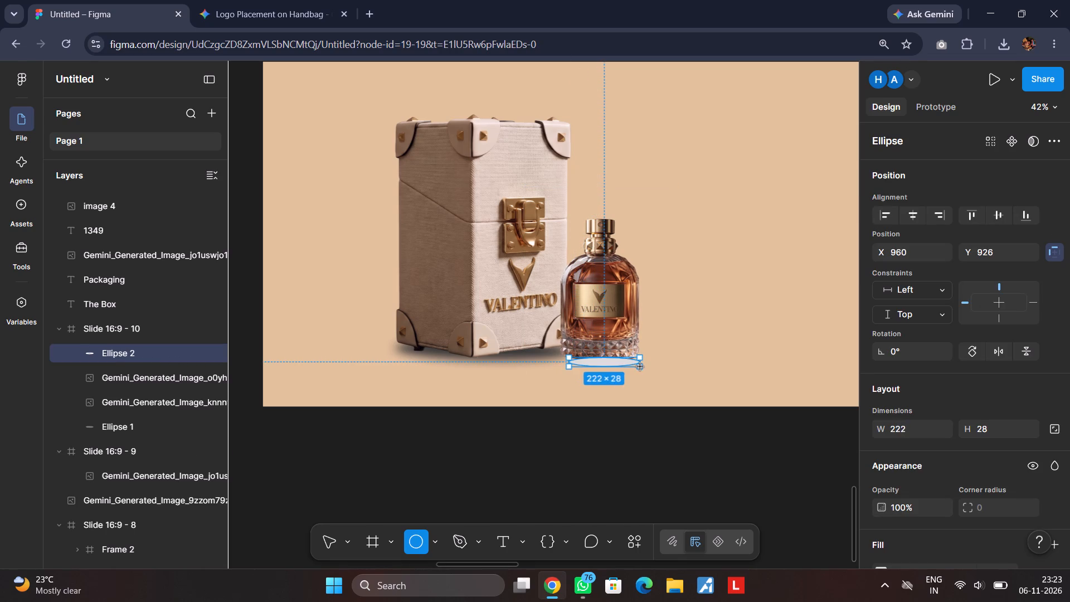
{"action": "left_click_drag", "start_coordinate": [640, 367], "coordinate": [641, 366]}
Set the new ellipse's fill to dark grey 373737 from the page colours.
{"action": "scroll", "coordinate": [957, 454], "scroll_direction": "down", "scroll_amount": 3}
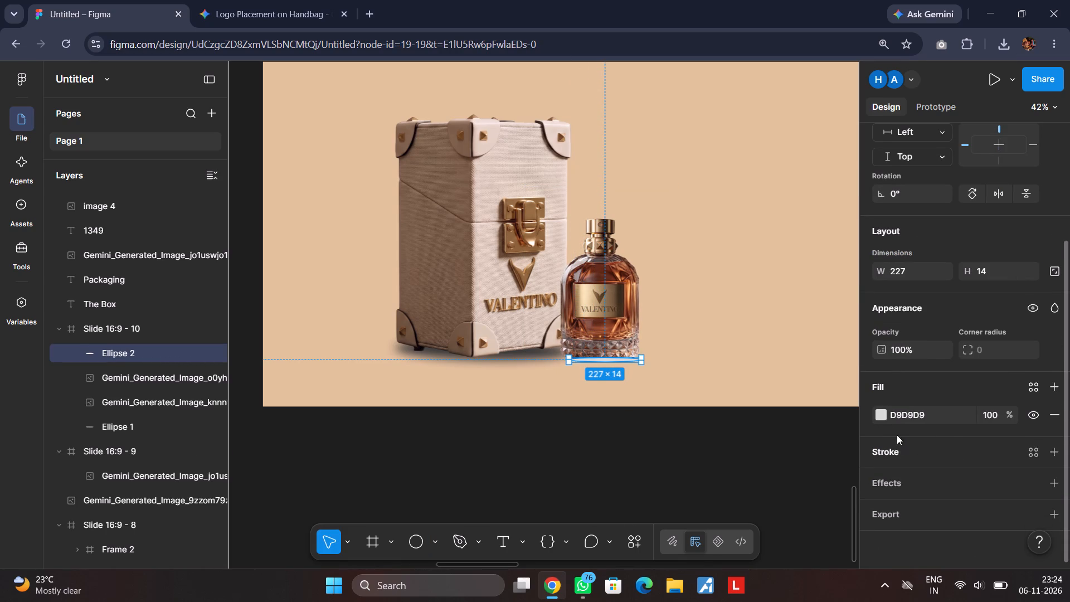
{"action": "left_click", "coordinate": [885, 414]}
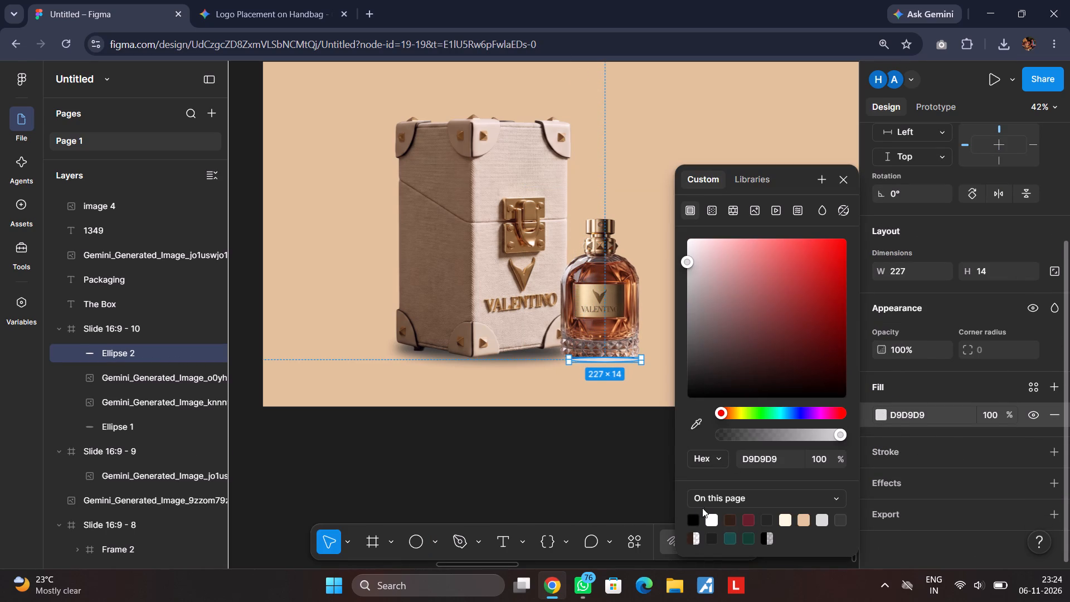
{"action": "left_click", "coordinate": [838, 520]}
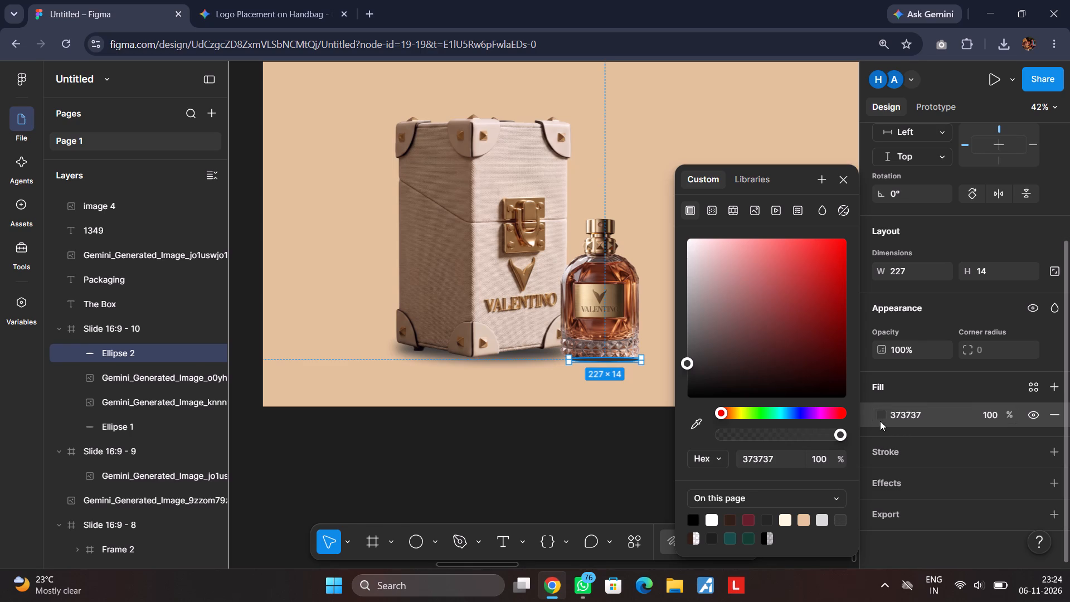
Add a uniform layer blur of about 12.9 to the dark ellipse under the perfume bottle.
{"action": "left_click", "coordinate": [886, 485]}
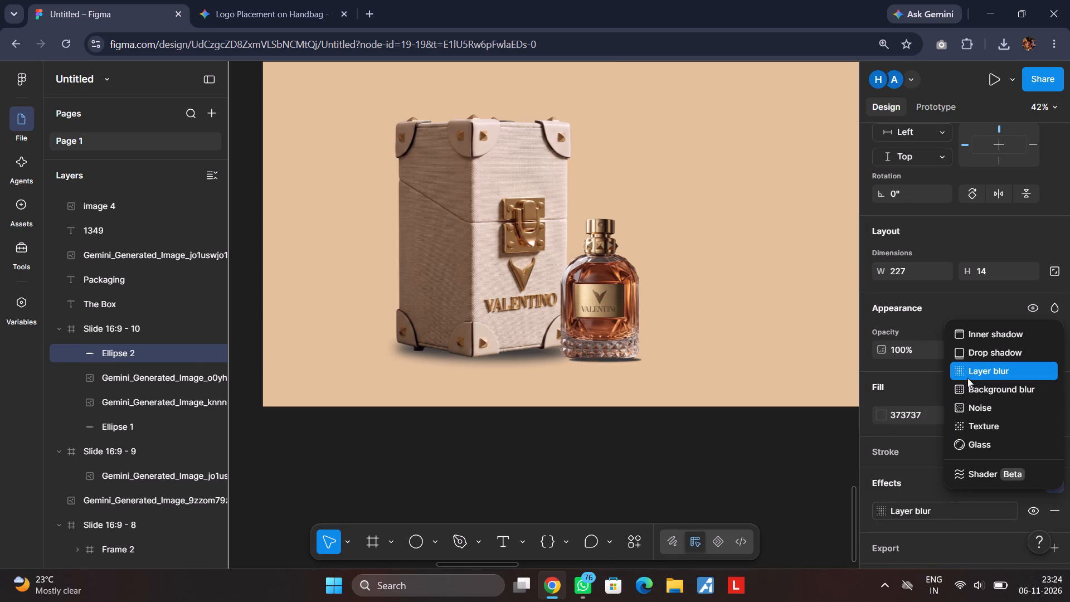
{"action": "left_click", "coordinate": [967, 378]}
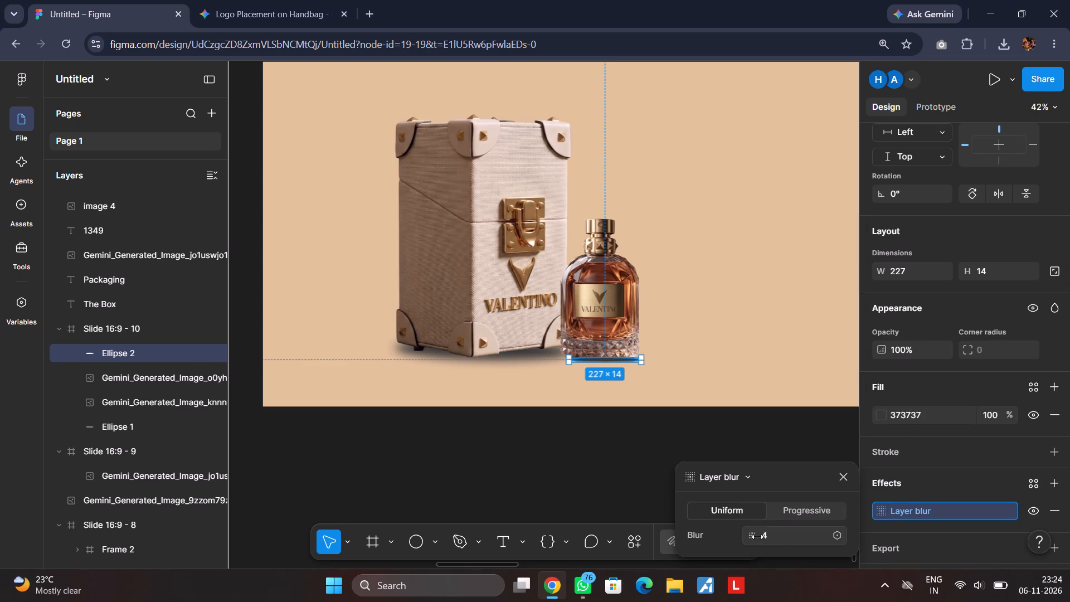
{"action": "left_click_drag", "start_coordinate": [755, 535], "coordinate": [659, 304]}
Shift the blurred ellipse slightly left under the bottle's base and enlarge it to about 234 × 32, at X 936, Y 926.
{"action": "left_click_drag", "start_coordinate": [615, 362], "coordinate": [607, 362]}
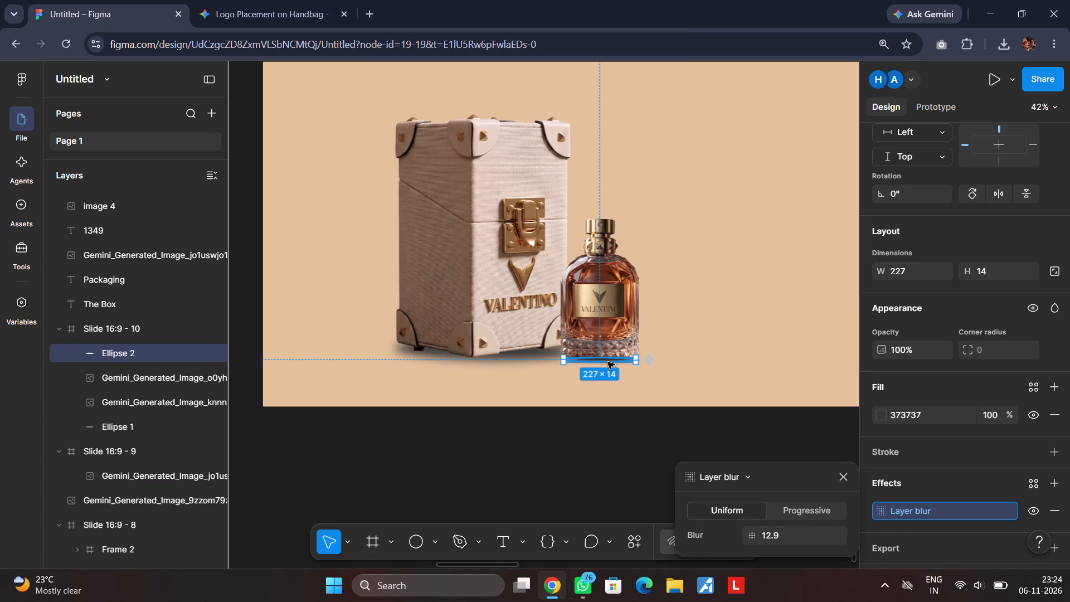
{"action": "left_click", "coordinate": [624, 455]}
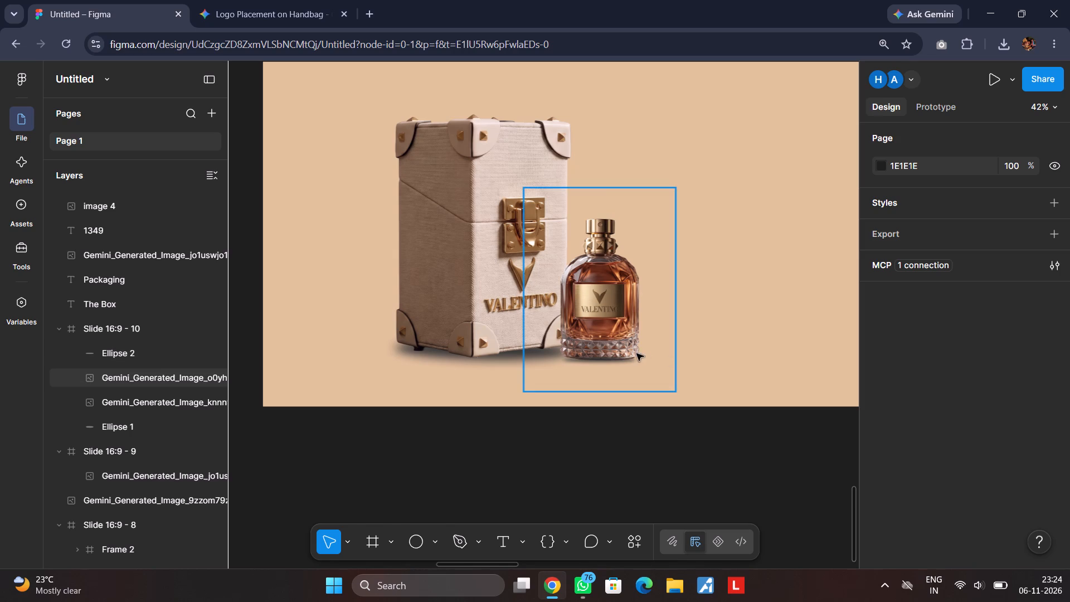
{"action": "left_click", "coordinate": [606, 362]}
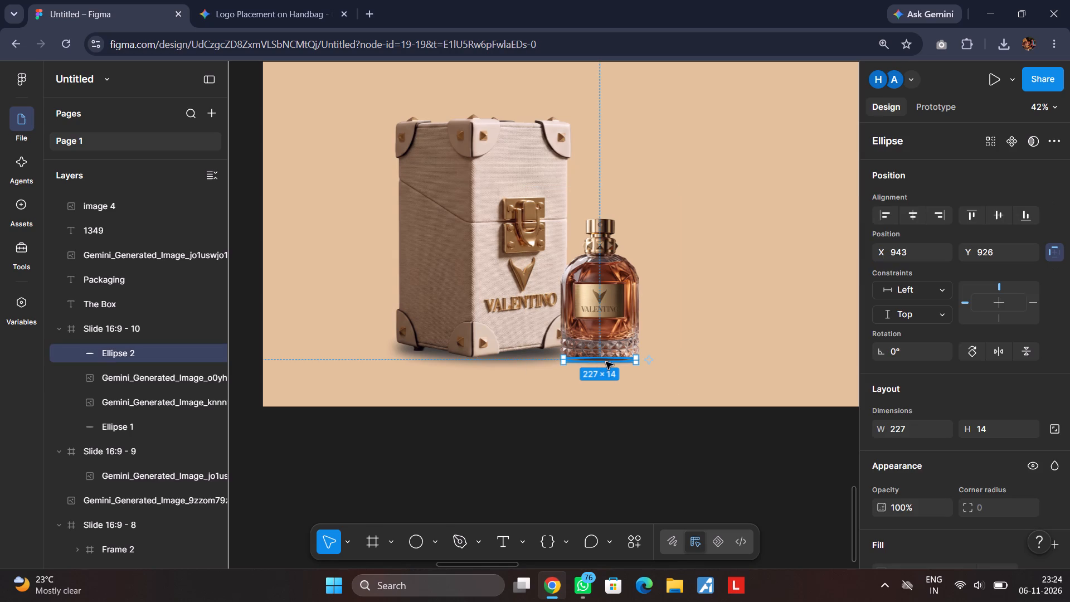
{"action": "left_click_drag", "start_coordinate": [603, 366], "coordinate": [602, 375]}
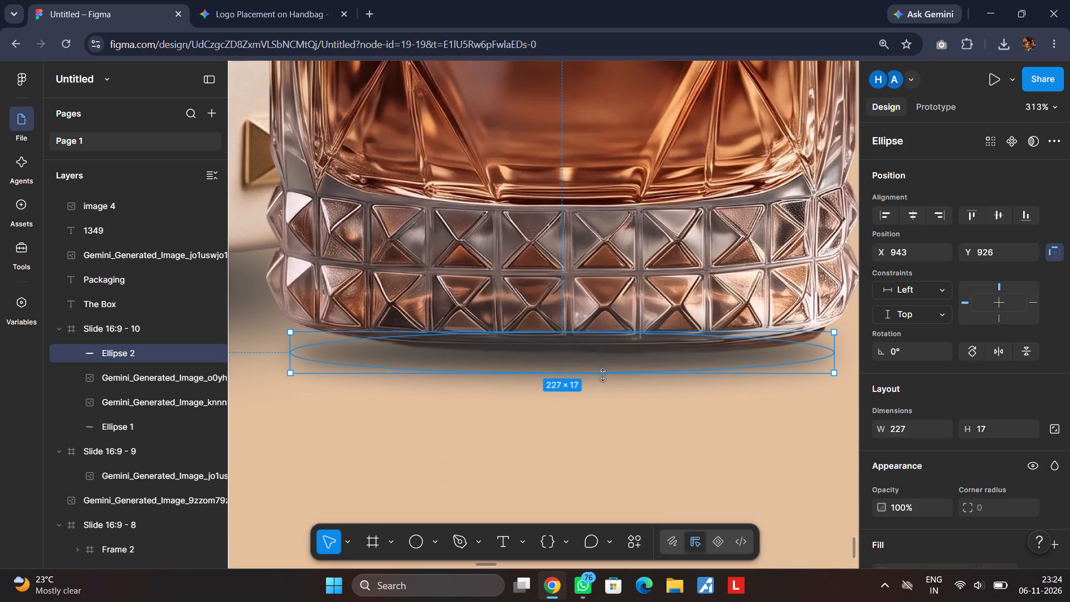
{"action": "left_click_drag", "start_coordinate": [602, 375], "coordinate": [603, 387]}
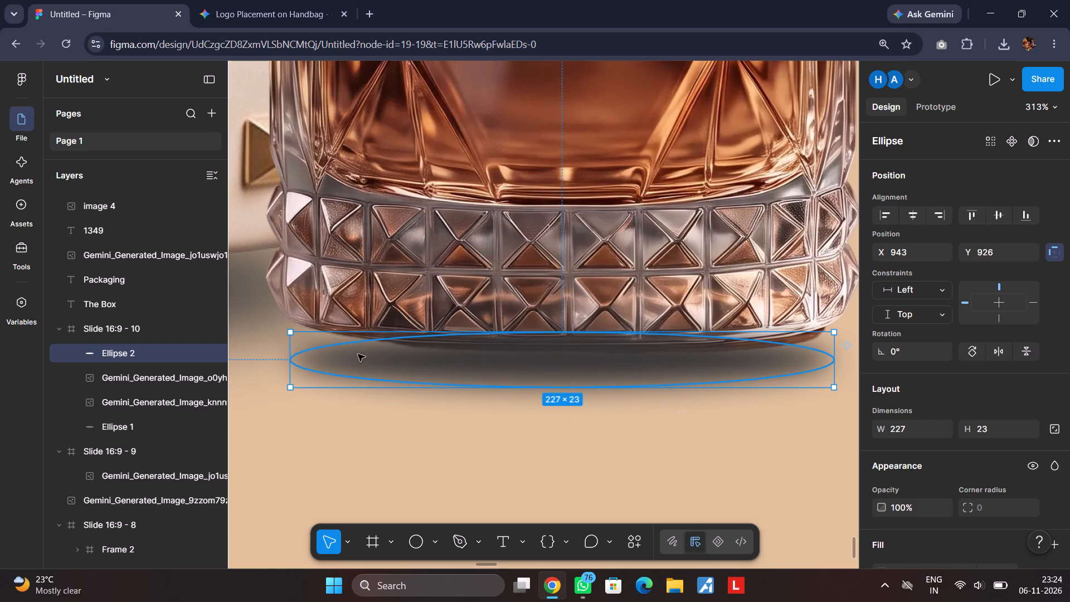
{"action": "left_click_drag", "start_coordinate": [290, 360], "coordinate": [273, 358]}
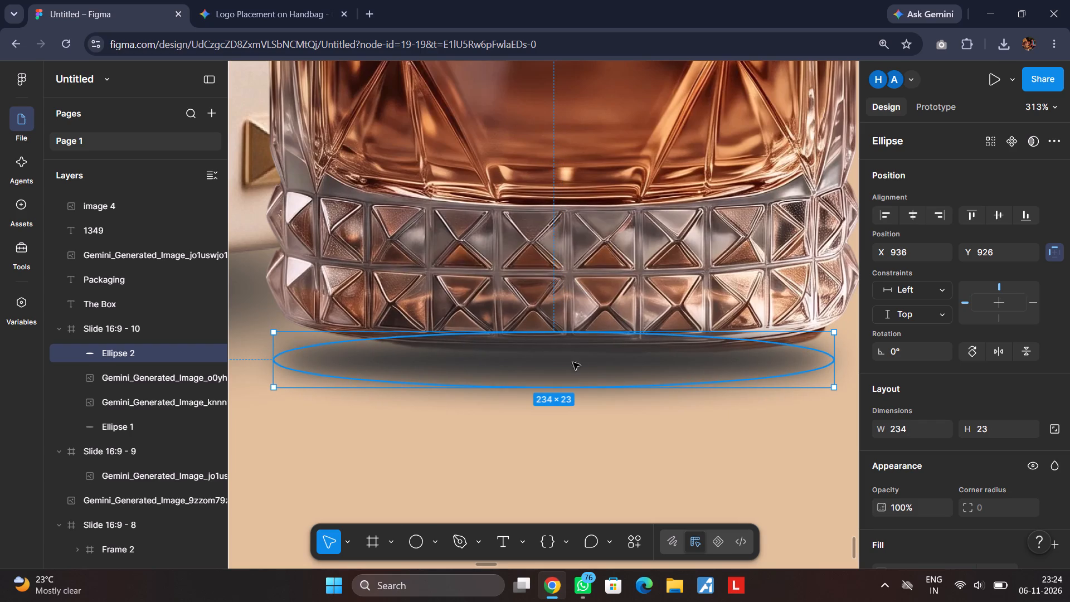
{"action": "left_click_drag", "start_coordinate": [604, 388], "coordinate": [602, 407]}
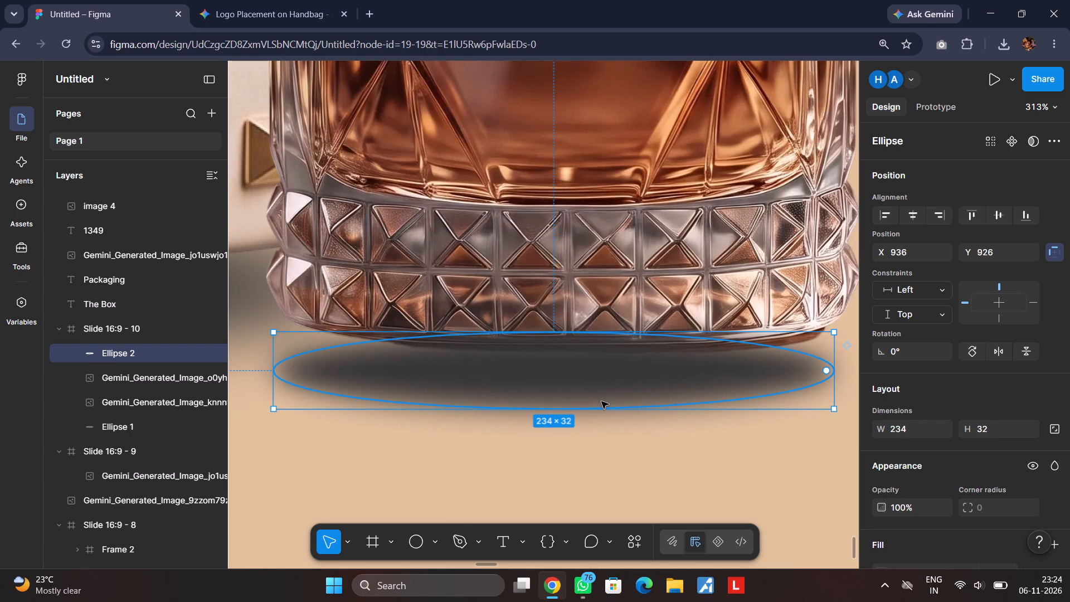
Readjust the layer blur amount on the bottle's shadow ellipse to refine the shadow's softness.
{"action": "scroll", "coordinate": [601, 401], "scroll_direction": "down", "scroll_amount": 1}
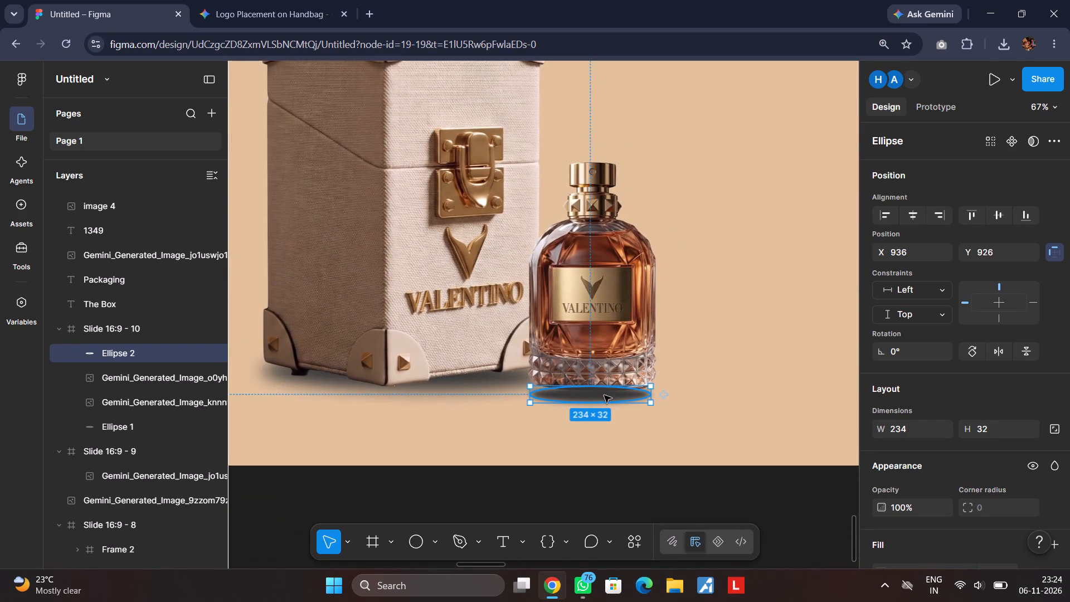
{"action": "scroll", "coordinate": [982, 489], "scroll_direction": "down", "scroll_amount": 5}
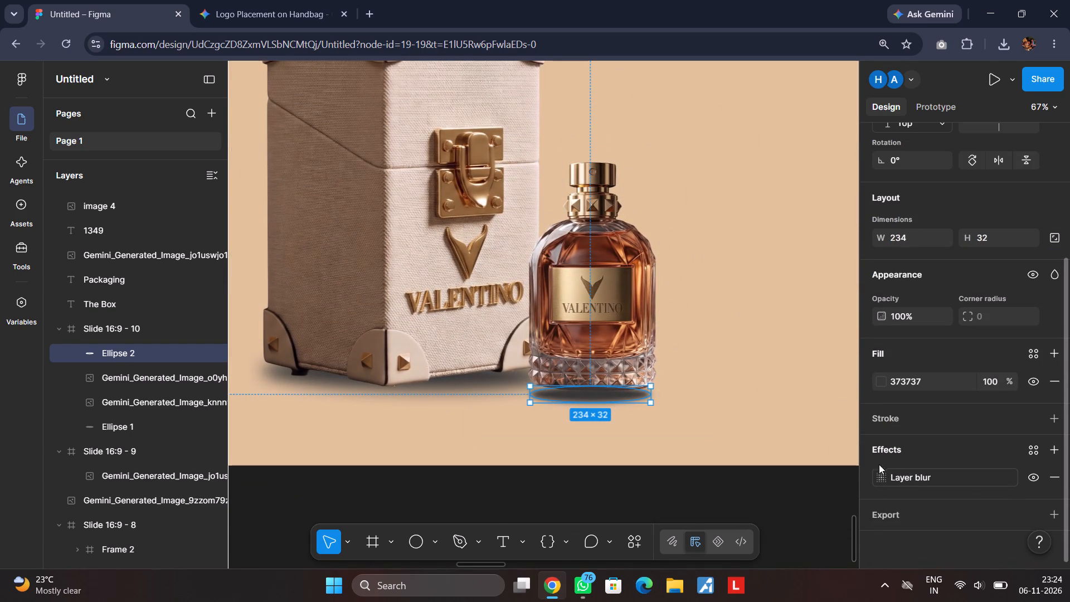
{"action": "left_click", "coordinate": [879, 474]}
{"action": "left_click_drag", "start_coordinate": [755, 535], "coordinate": [542, 314]}
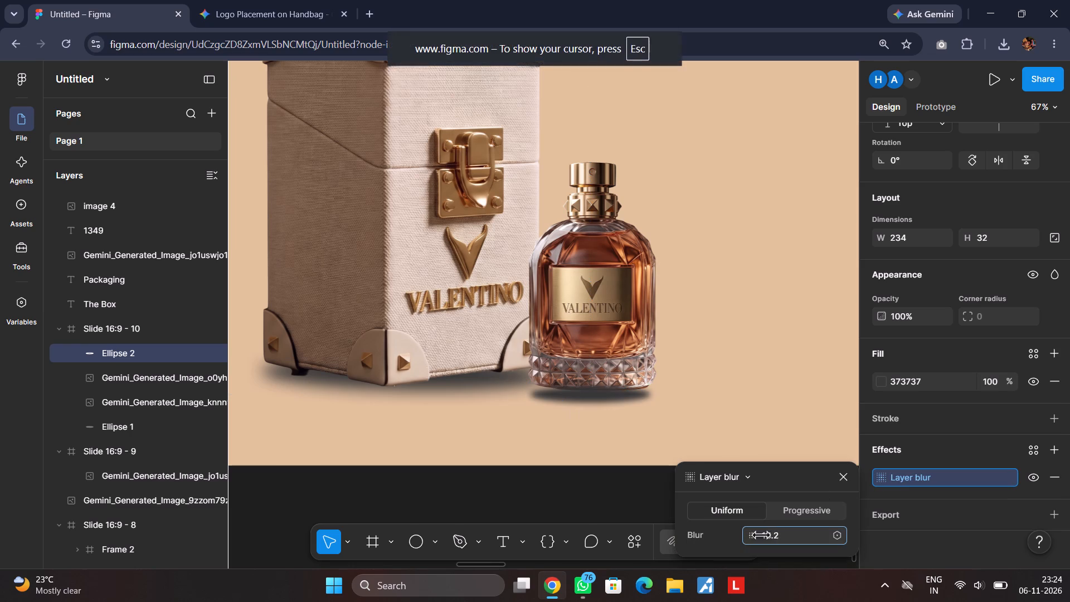
{"action": "left_click_drag", "start_coordinate": [542, 314], "coordinate": [649, 313]}
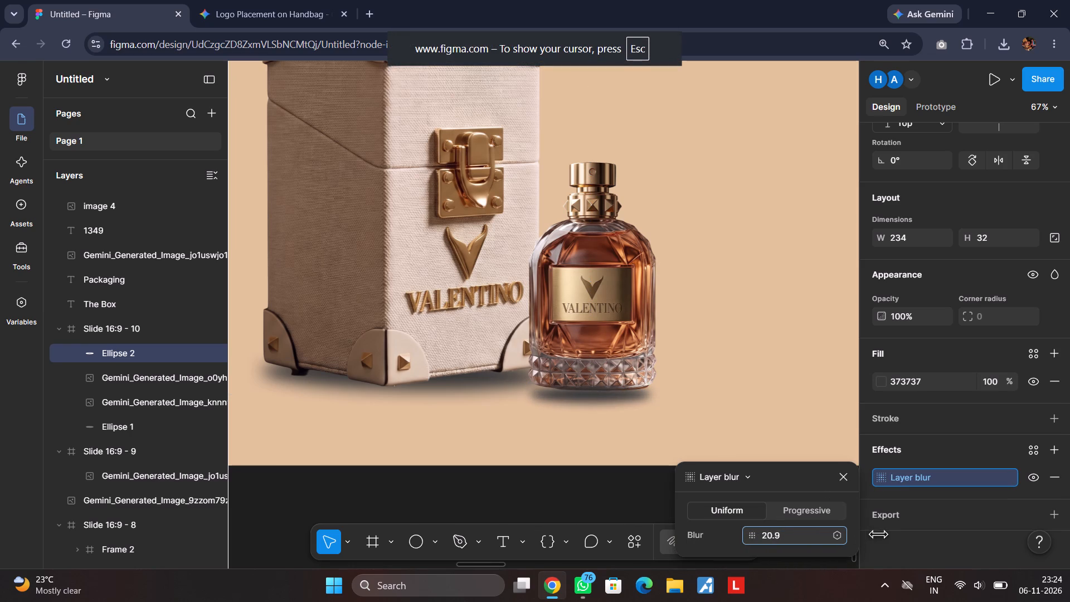
{"action": "left_click_drag", "start_coordinate": [649, 313], "coordinate": [618, 313]}
{"action": "left_click", "coordinate": [622, 493]}
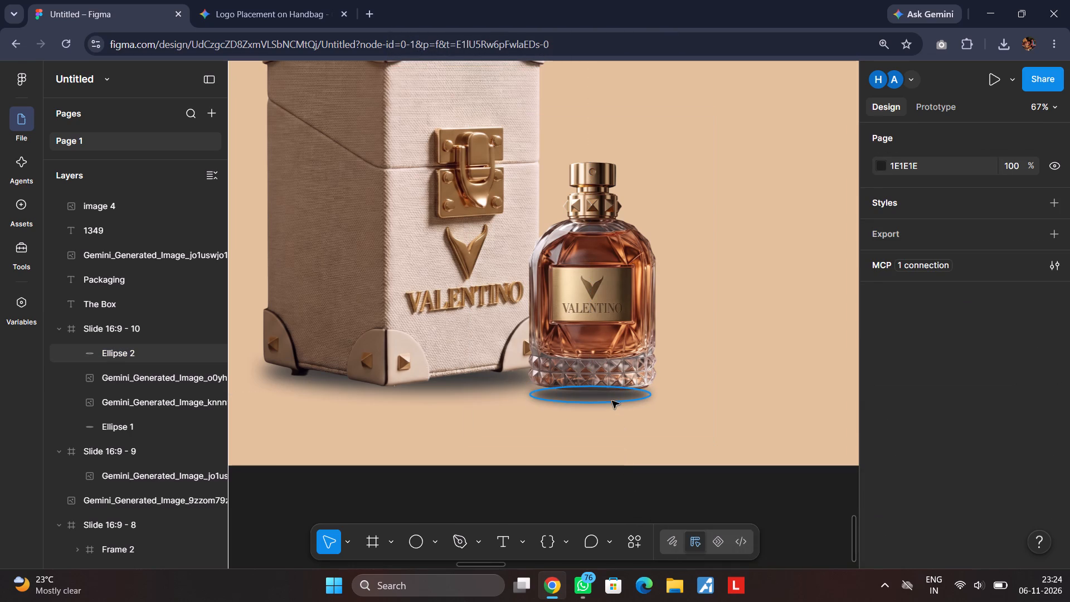
Bring the perfume bottle image to the front, above its shadow ellipse.
{"action": "left_click", "coordinate": [611, 399]}
{"action": "left_click", "coordinate": [629, 318]}
{"action": "right_click", "coordinate": [629, 318]}
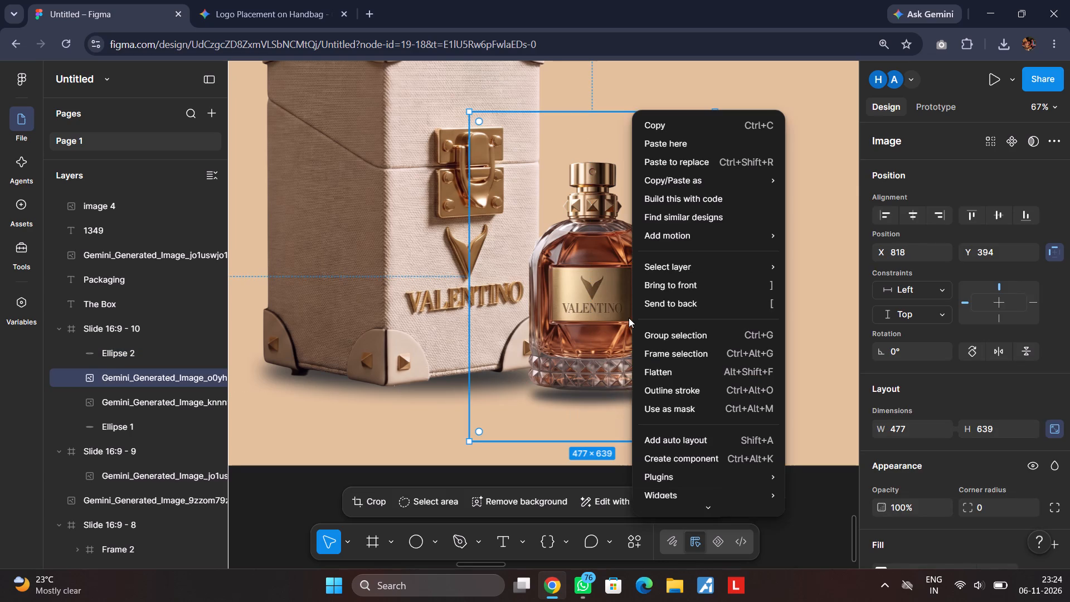
{"action": "left_click", "coordinate": [694, 283]}
{"action": "left_click", "coordinate": [749, 488]}
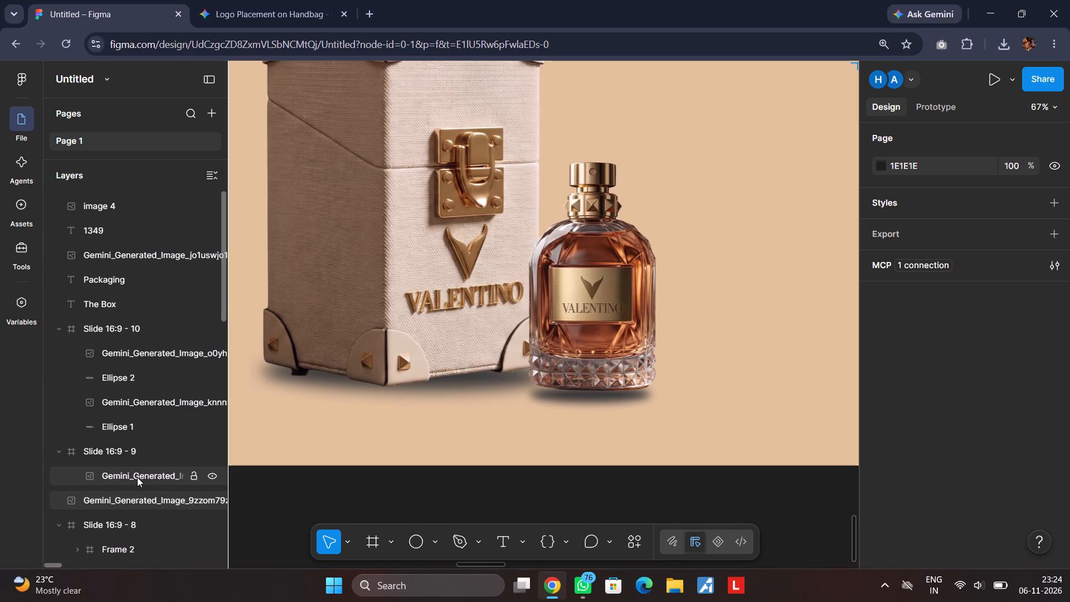
Nudge the bottle's shadow ellipse up to Y 914 so it tucks behind the bottle's base.
{"action": "left_click", "coordinate": [594, 337]}
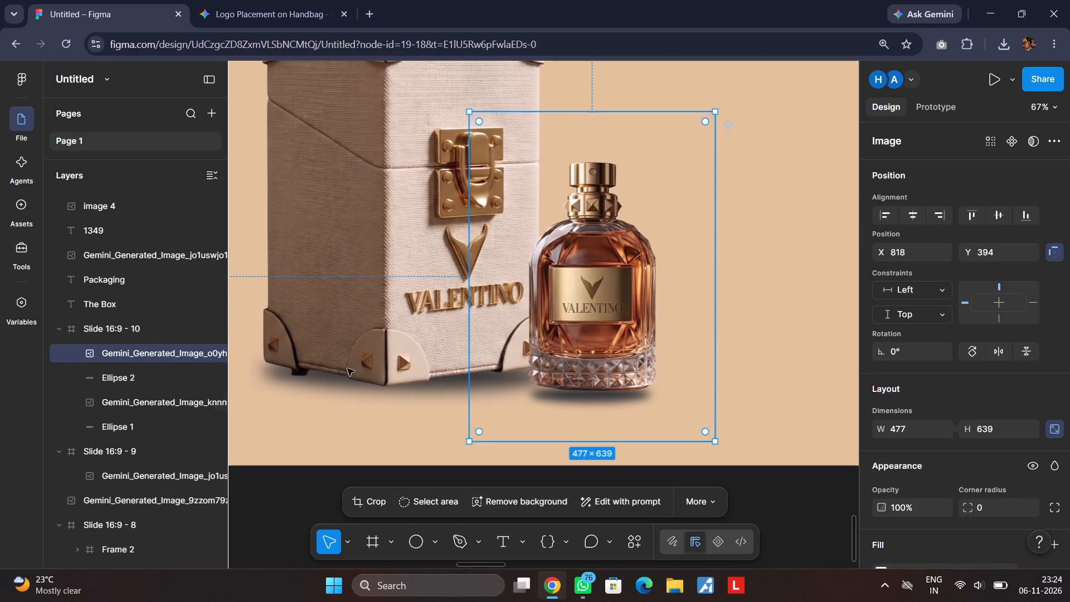
{"action": "left_click", "coordinate": [139, 375]}
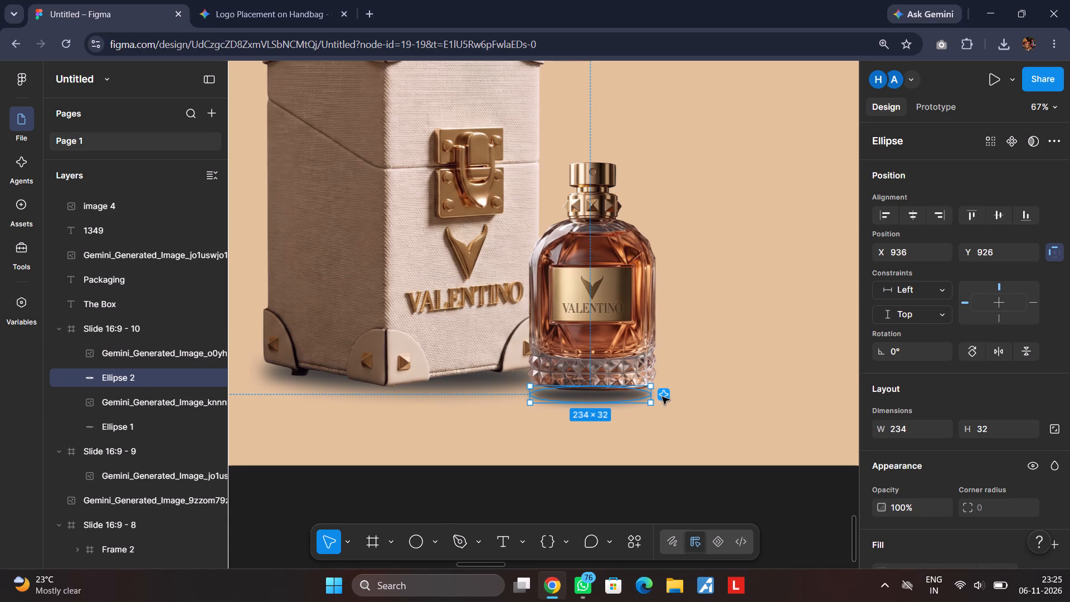
{"action": "key", "text": "Up"}
{"action": "key", "text": "Up"}
{"action": "key", "text": "Up"}
{"action": "key", "text": "Up"}
{"action": "key", "text": "Up"}
{"action": "key", "text": "Up"}
{"action": "key", "text": "Up"}
{"action": "key", "text": "Up"}
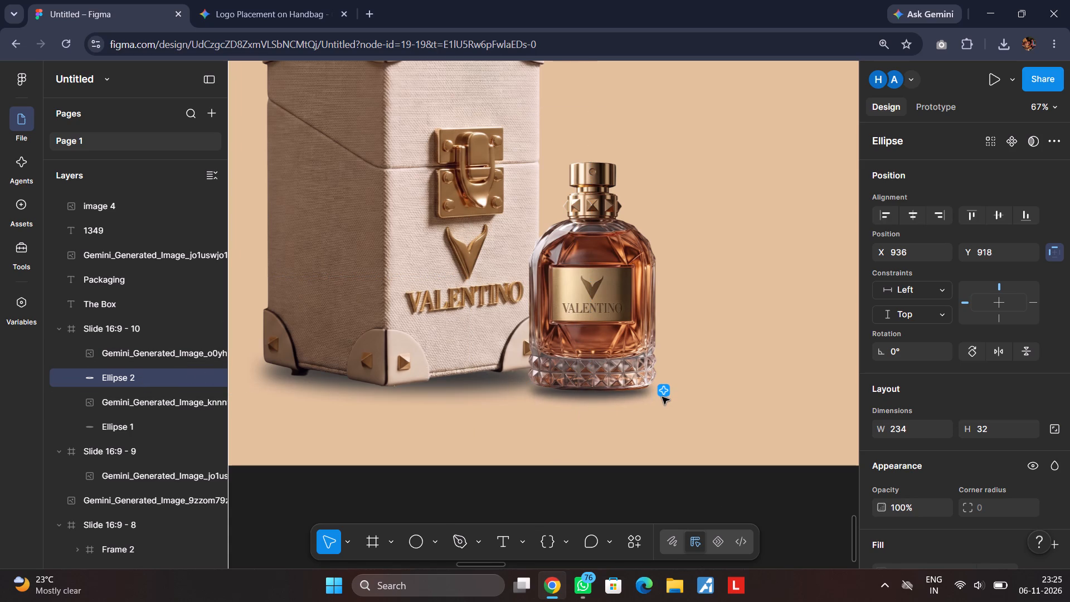
{"action": "key", "text": "Up"}
{"action": "key", "text": "Up"}
{"action": "key", "text": "Up"}
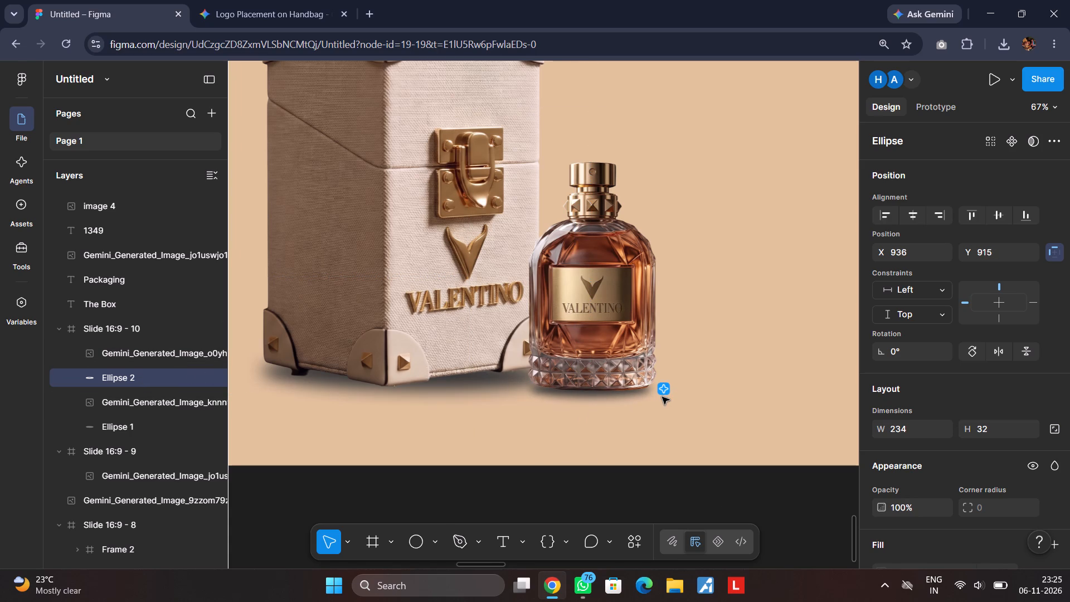
{"action": "key", "text": "Up"}
{"action": "left_click", "coordinate": [703, 470]}
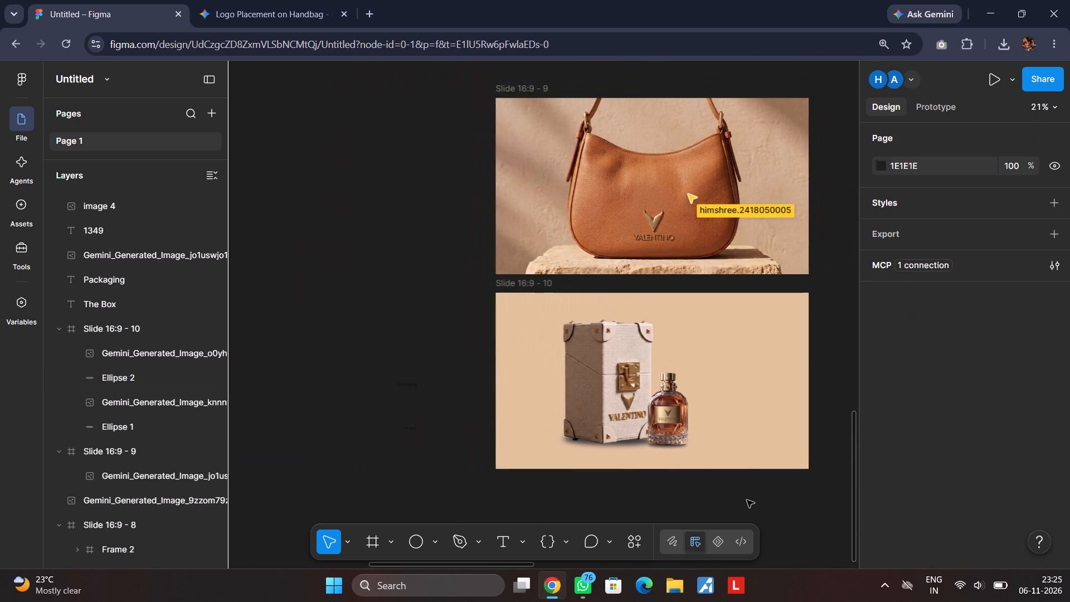
Move the box, bottle and both shadow ellipses together slightly right, toward the centre of Slide 16:9 - 10.
{"action": "scroll", "coordinate": [746, 500], "scroll_direction": "left", "scroll_amount": 2}
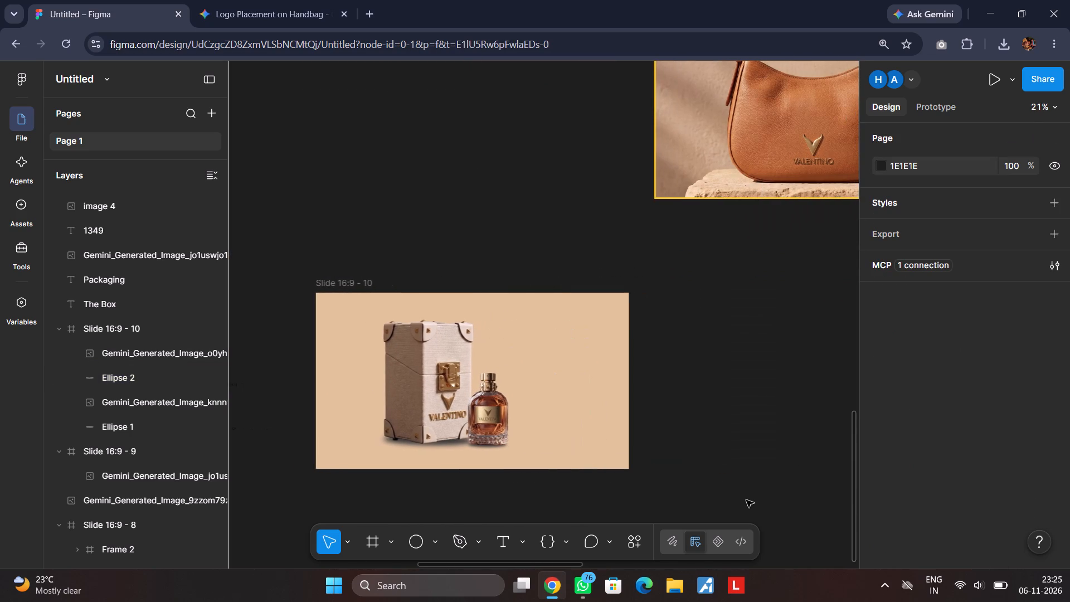
{"action": "scroll", "coordinate": [746, 500], "scroll_direction": "right", "scroll_amount": 1}
{"action": "left_click_drag", "start_coordinate": [452, 313], "coordinate": [551, 397]}
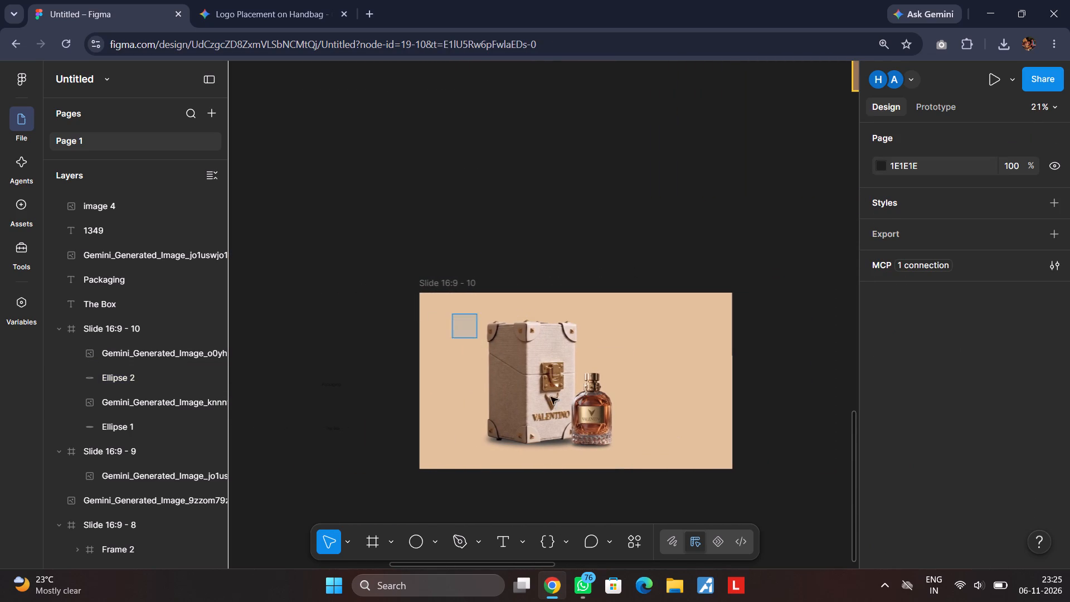
{"action": "left_click_drag", "start_coordinate": [551, 397], "coordinate": [682, 470]}
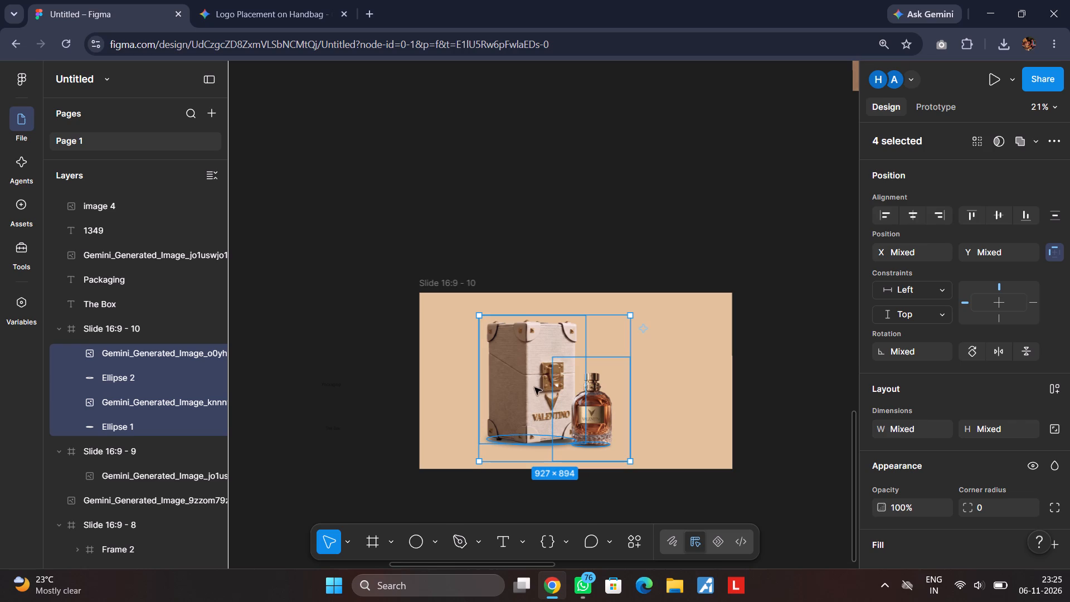
{"action": "left_click_drag", "start_coordinate": [515, 398], "coordinate": [534, 398]}
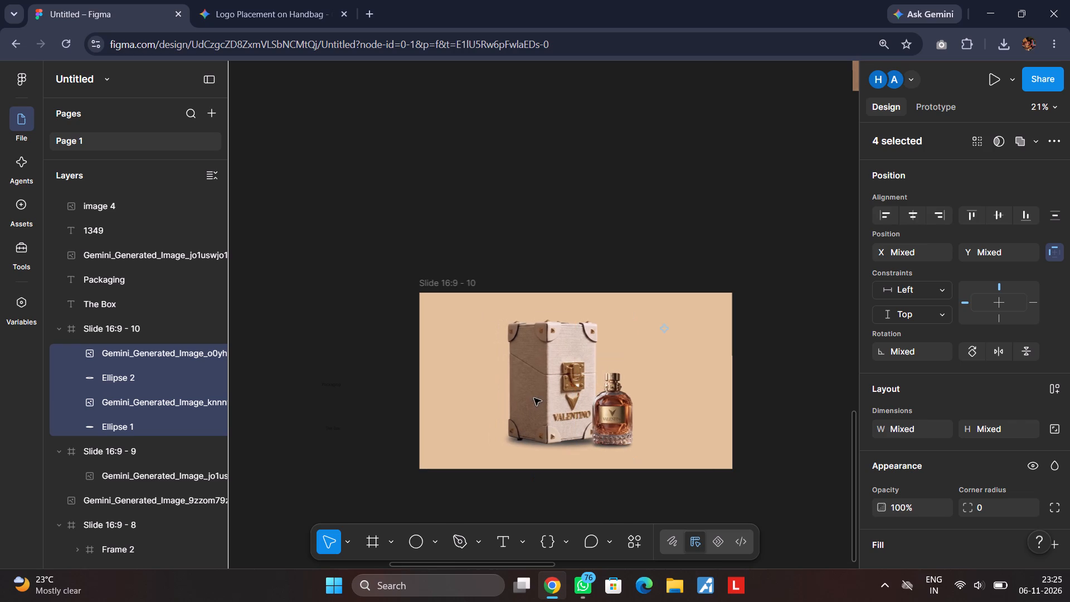
{"action": "left_click", "coordinate": [671, 216]}
Move Slide 16:9 - 10 directly beneath Slide 16:9 - 9, aligned at X 0 with no gap between them.
{"action": "scroll", "coordinate": [671, 216], "scroll_direction": "up", "scroll_amount": 1}
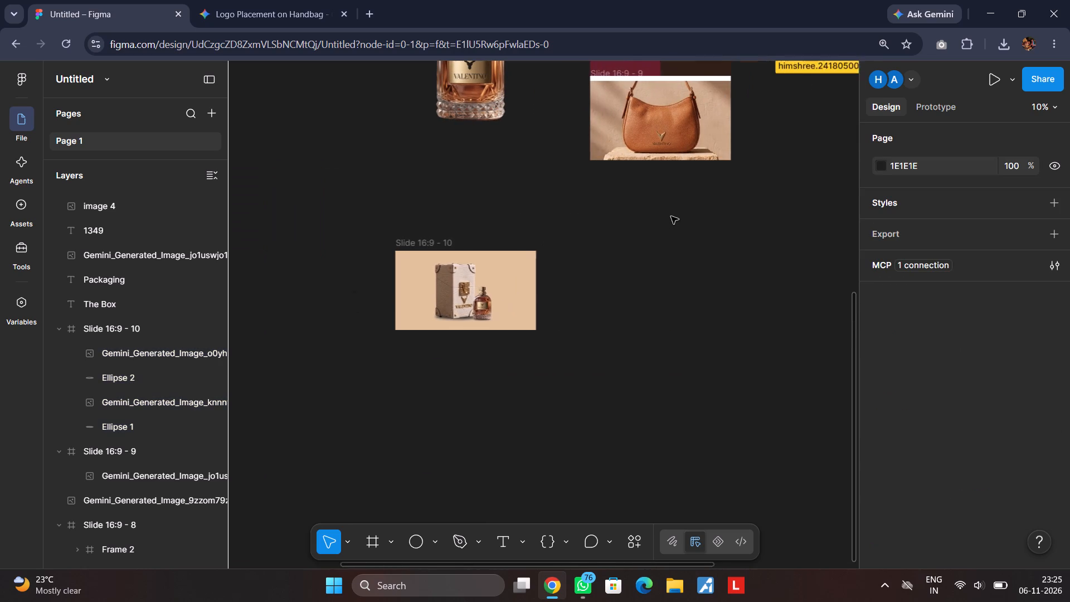
{"action": "scroll", "coordinate": [671, 216], "scroll_direction": "up", "scroll_amount": 1}
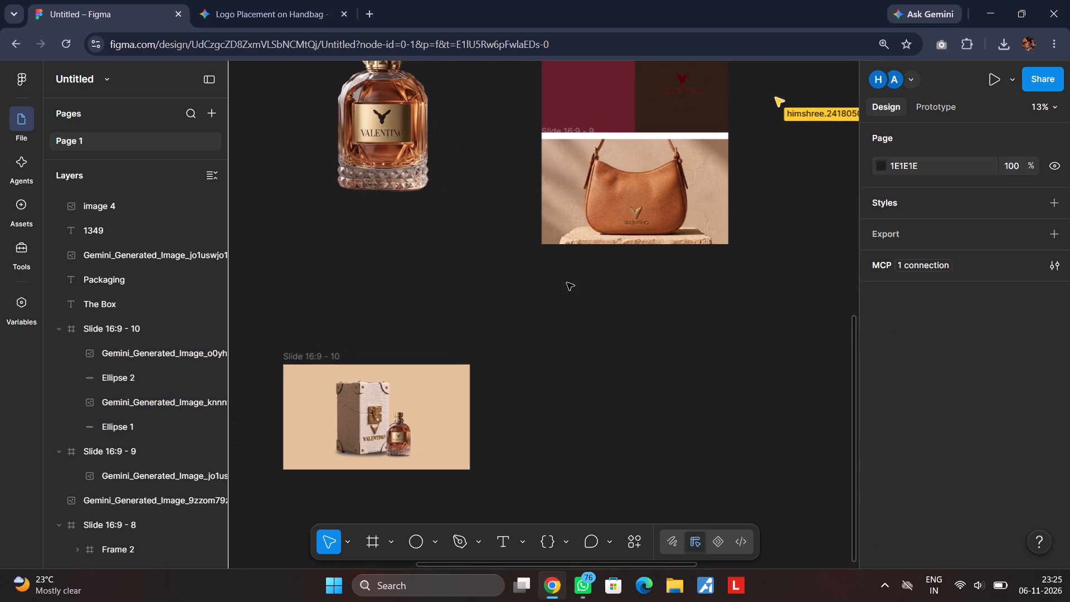
{"action": "left_click_drag", "start_coordinate": [328, 353], "coordinate": [361, 337]}
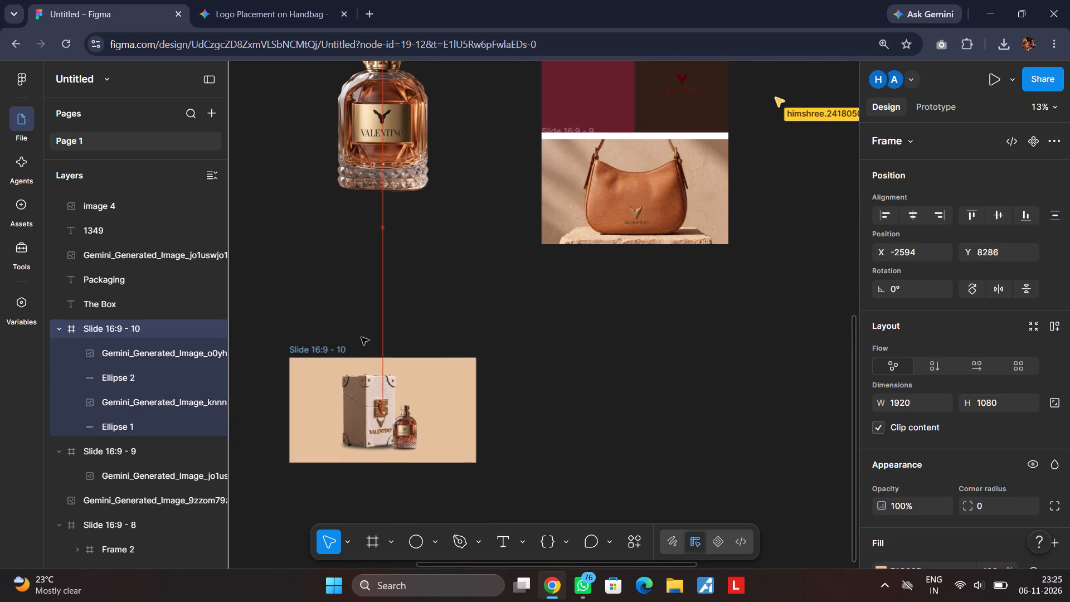
{"action": "left_click_drag", "start_coordinate": [361, 337], "coordinate": [551, 285]}
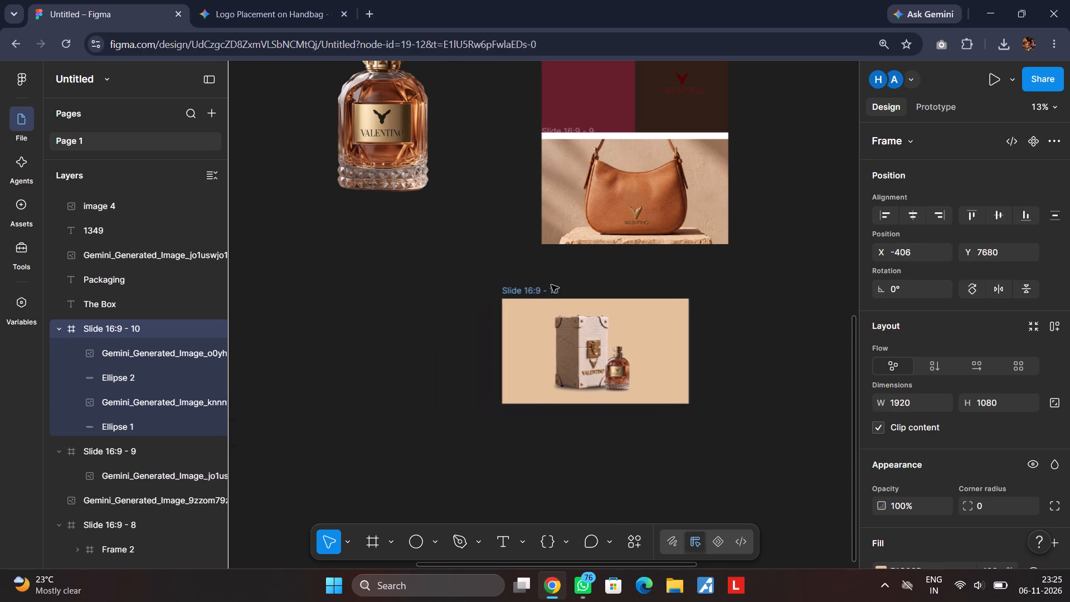
{"action": "left_click_drag", "start_coordinate": [551, 285], "coordinate": [592, 262]}
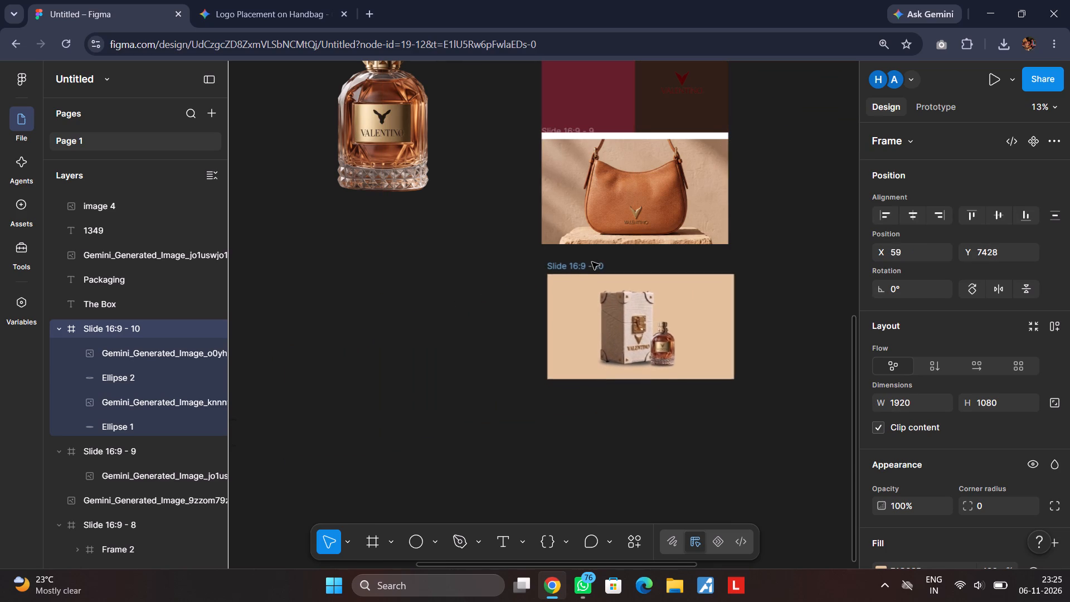
{"action": "left_click_drag", "start_coordinate": [592, 262], "coordinate": [589, 258]}
{"action": "left_click_drag", "start_coordinate": [586, 263], "coordinate": [585, 261]}
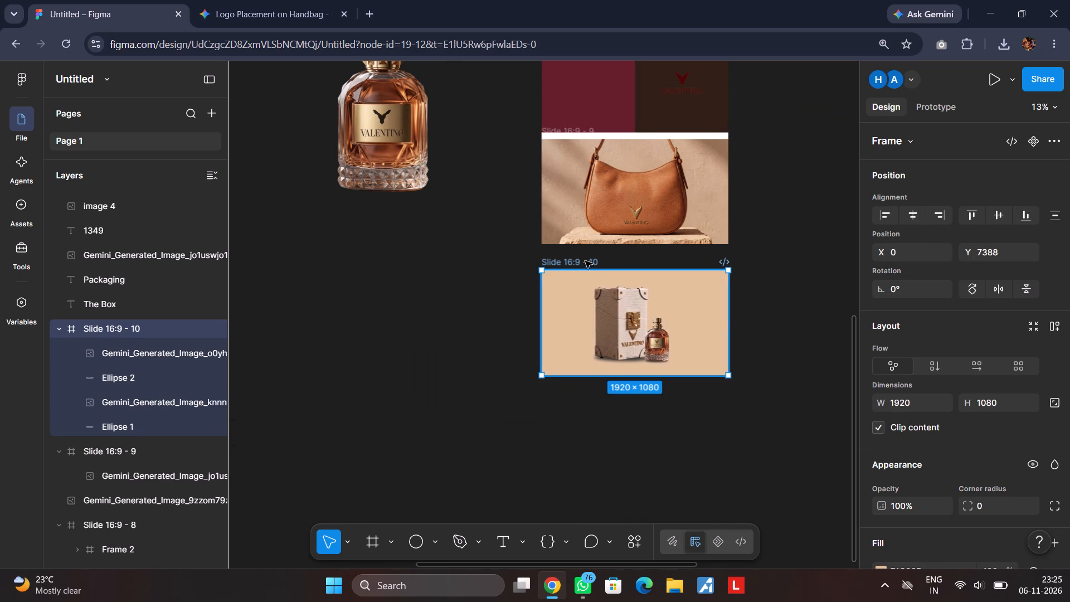
{"action": "left_click_drag", "start_coordinate": [585, 261], "coordinate": [585, 247]}
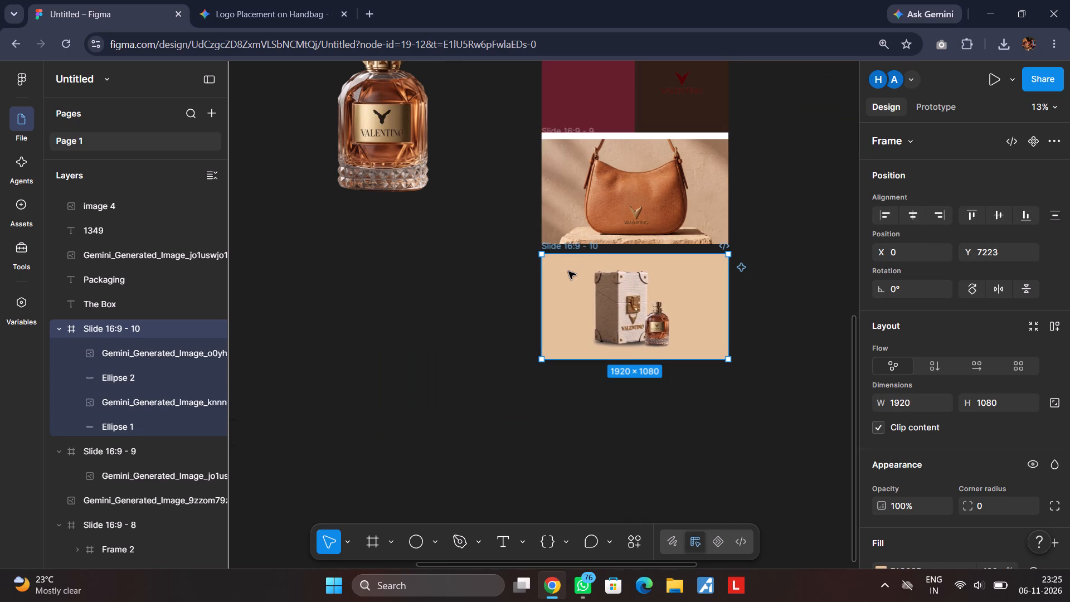
{"action": "left_click_drag", "start_coordinate": [567, 275], "coordinate": [566, 269]}
{"action": "left_click", "coordinate": [450, 303]}
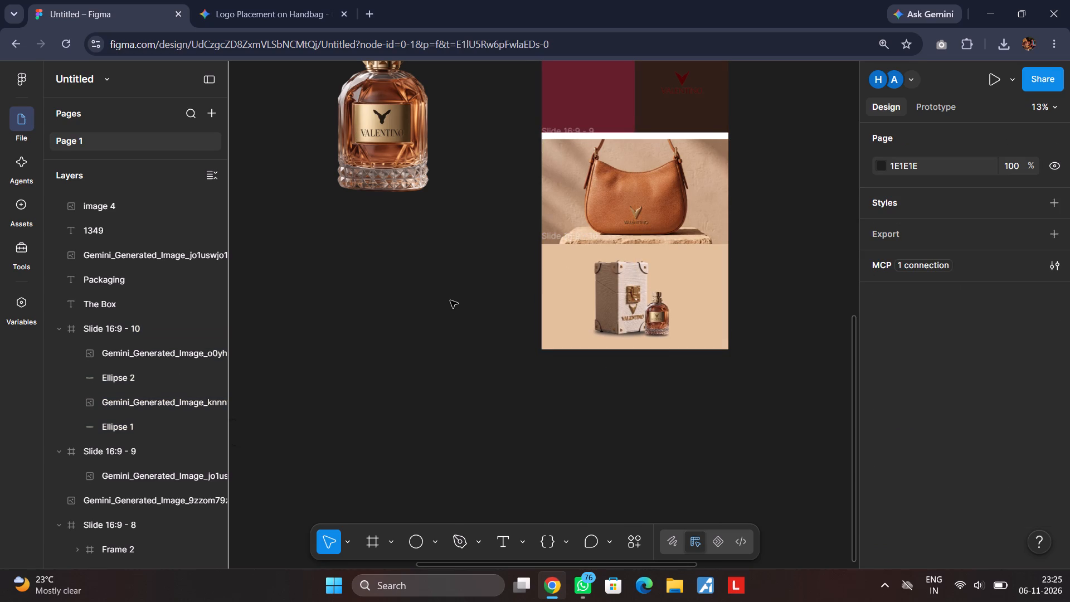
Review the stacked Valentino slides and the loose images around them on the canvas.
{"action": "scroll", "coordinate": [736, 371], "scroll_direction": "up", "scroll_amount": 1}
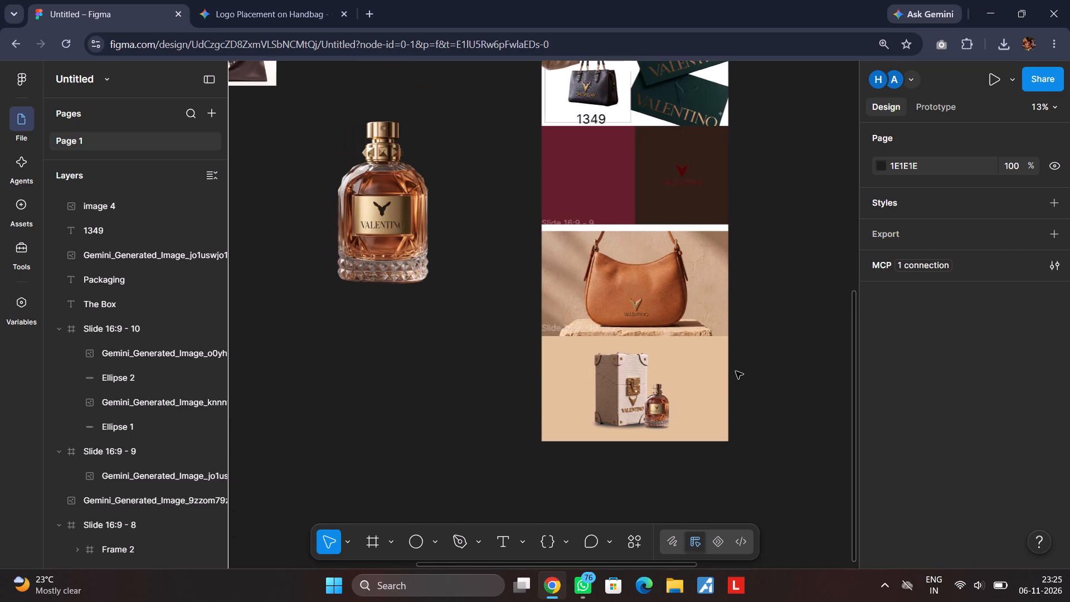
{"action": "scroll", "coordinate": [736, 371], "scroll_direction": "up", "scroll_amount": 1}
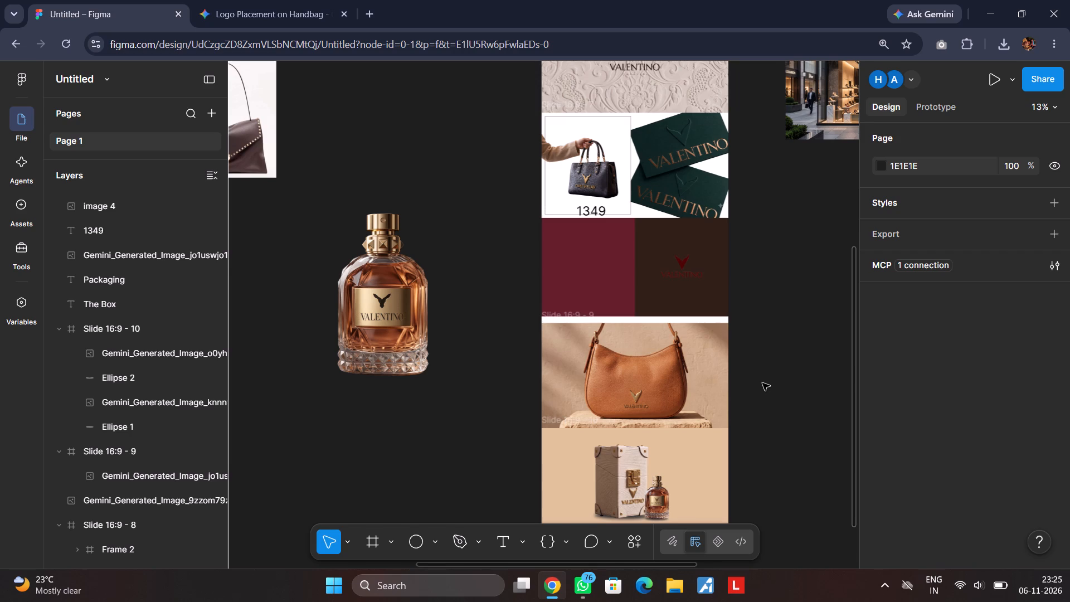
{"action": "scroll", "coordinate": [762, 383], "scroll_direction": "up", "scroll_amount": 1}
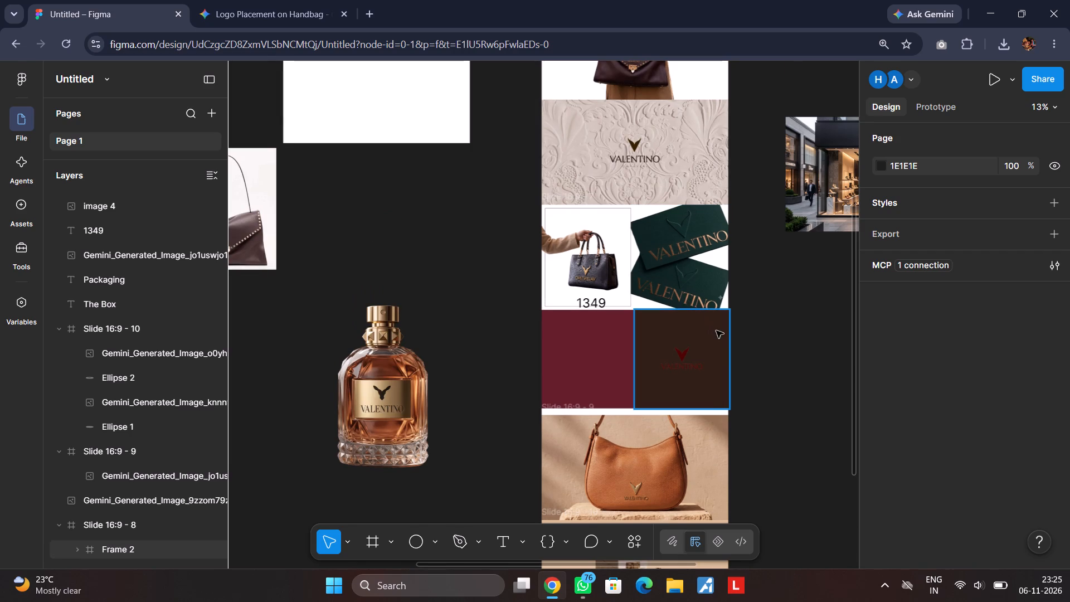
{"action": "scroll", "coordinate": [748, 377], "scroll_direction": "down", "scroll_amount": 2}
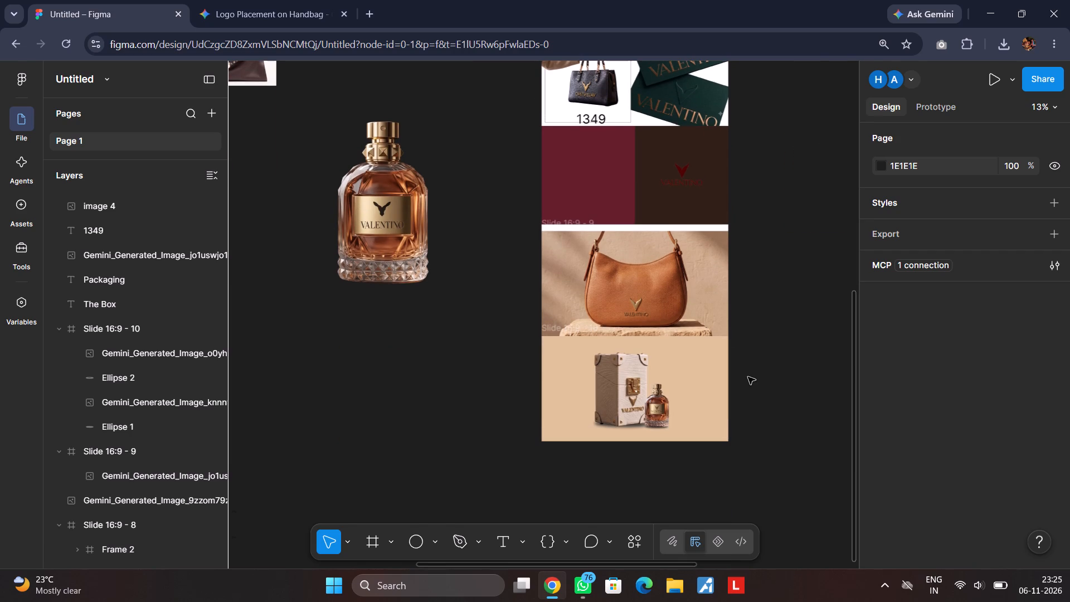
{"action": "scroll", "coordinate": [748, 377], "scroll_direction": "up", "scroll_amount": 3}
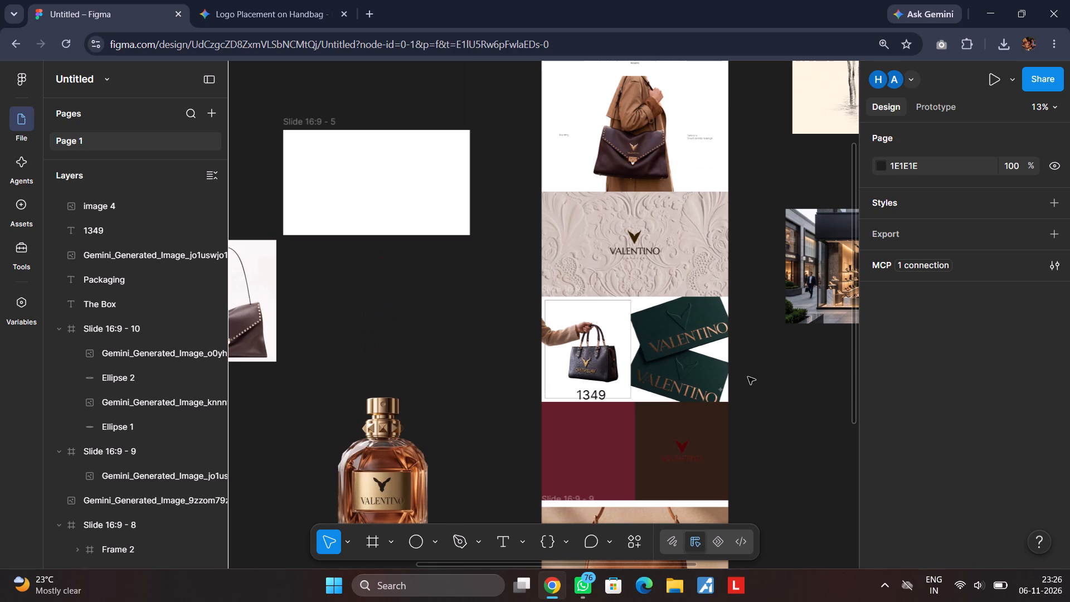
{"action": "scroll", "coordinate": [748, 377], "scroll_direction": "down", "scroll_amount": 4}
{"action": "scroll", "coordinate": [748, 378], "scroll_direction": "up", "scroll_amount": 4}
{"action": "scroll", "coordinate": [748, 378], "scroll_direction": "down", "scroll_amount": 1}
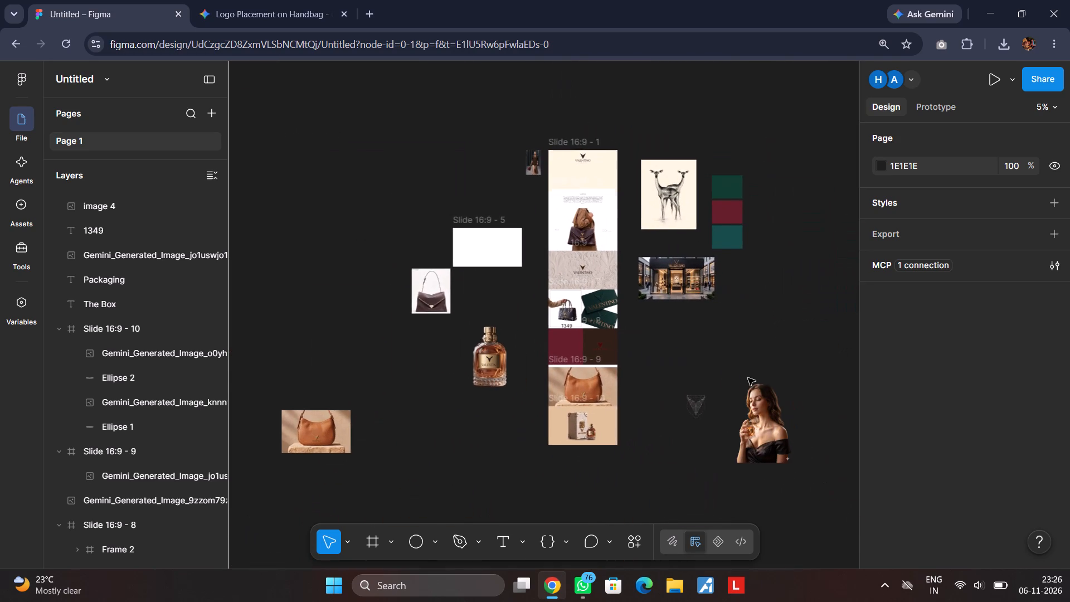
Draw a horizontal line about 636 long, running left from the inner left circle of the logo construction drawing.
{"action": "scroll", "coordinate": [748, 378], "scroll_direction": "down", "scroll_amount": 1}
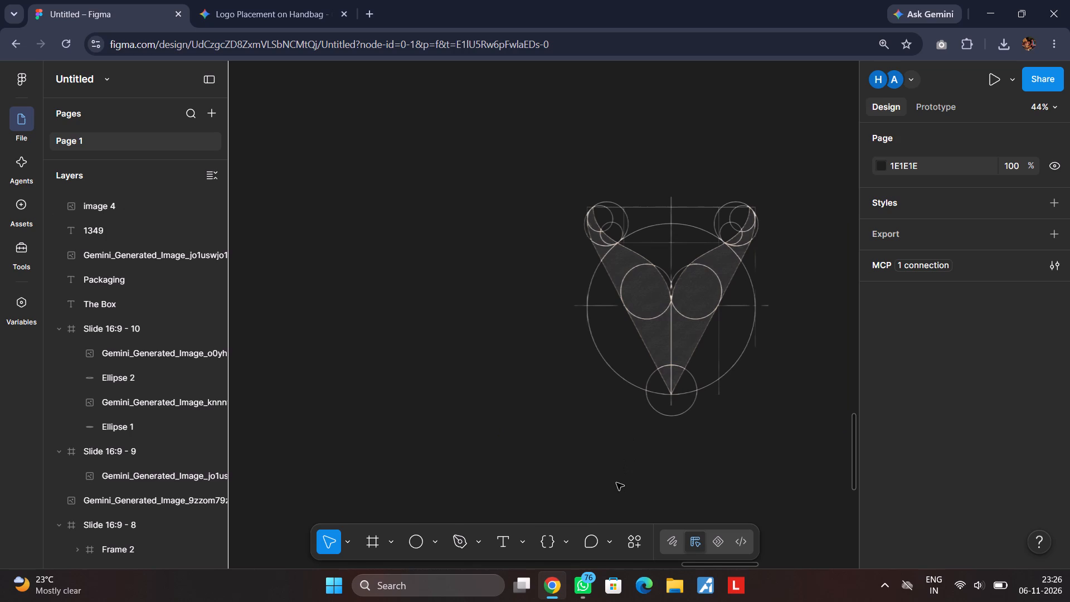
{"action": "key", "text": "l"}
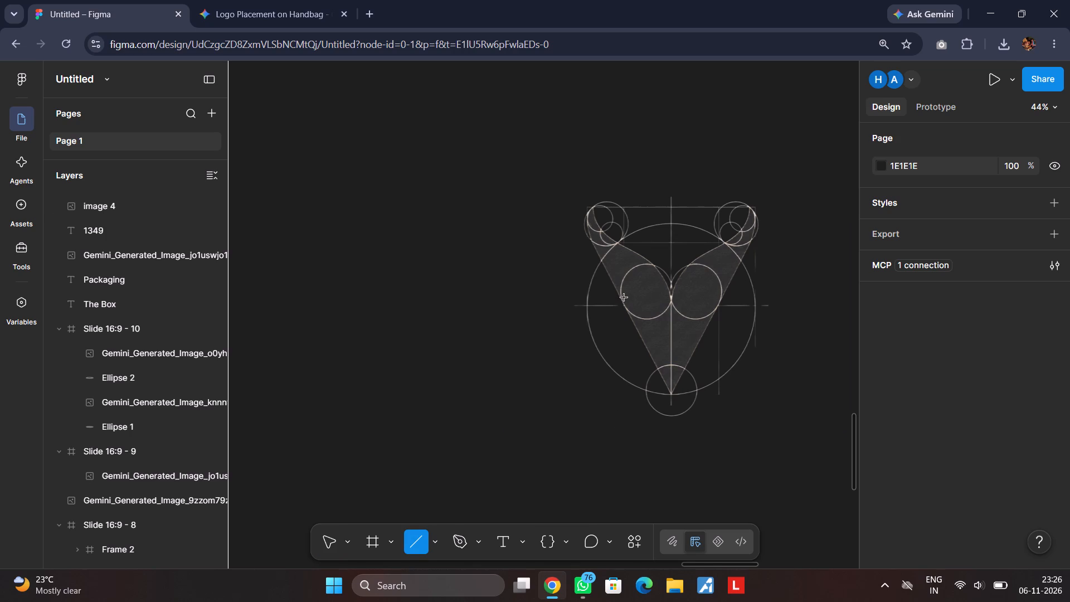
{"action": "left_click_drag", "start_coordinate": [624, 298], "coordinate": [408, 294], "text": "shift"}
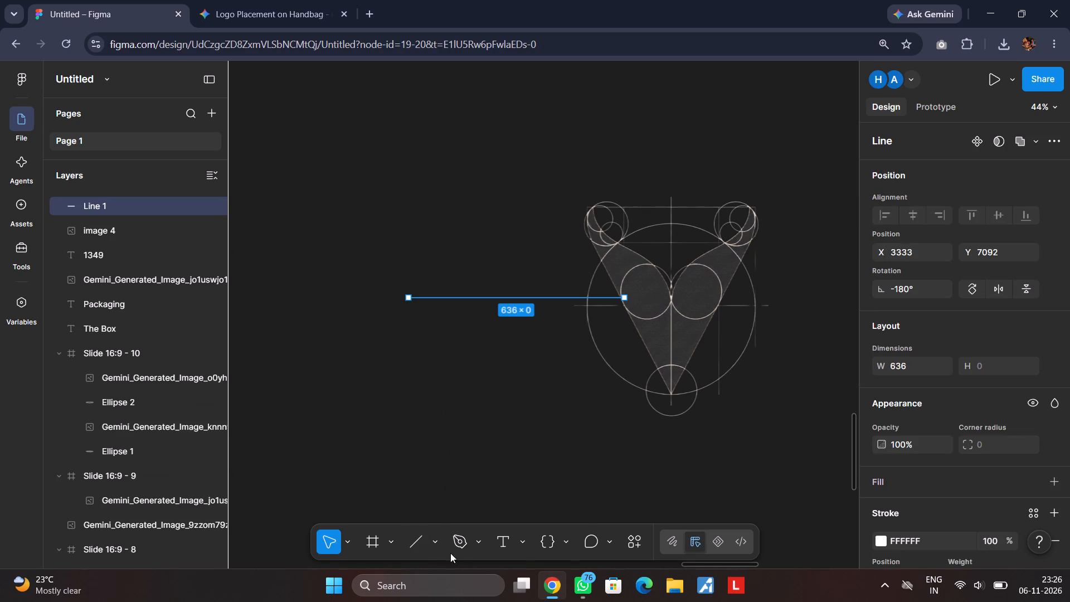
Add a text label reading "Doodhu" and place it beside the line's outer left end.
{"action": "left_click", "coordinate": [504, 536]}
{"action": "left_click", "coordinate": [276, 305]}
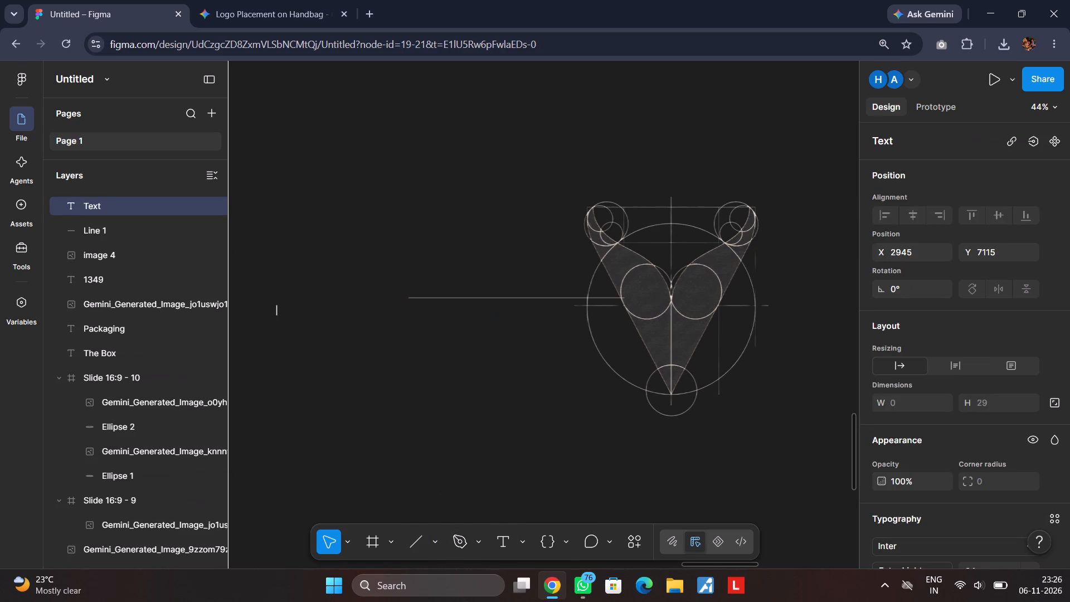
{"action": "key", "text": "d"}
{"action": "type", "text": "oodhu"}
{"action": "left_click", "coordinate": [406, 383]}
{"action": "left_click_drag", "start_coordinate": [296, 310], "coordinate": [298, 309]}
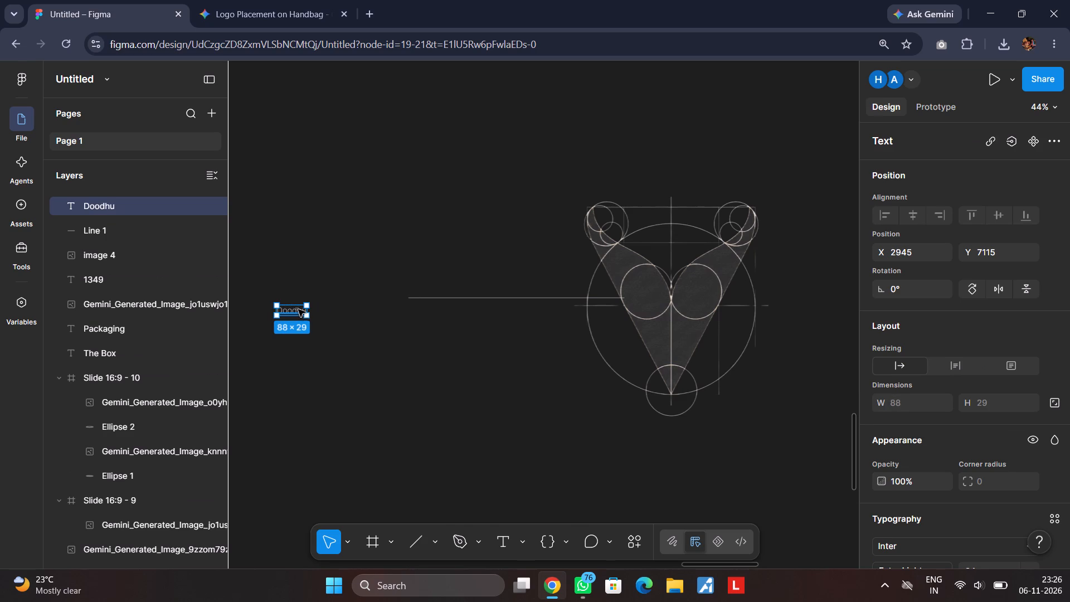
{"action": "left_click_drag", "start_coordinate": [298, 309], "coordinate": [382, 295]}
Set the "Doodhu" label's font size to 96 and place it at X 2965, Y 7034, ending just before the line.
{"action": "scroll", "coordinate": [931, 432], "scroll_direction": "down", "scroll_amount": 6}
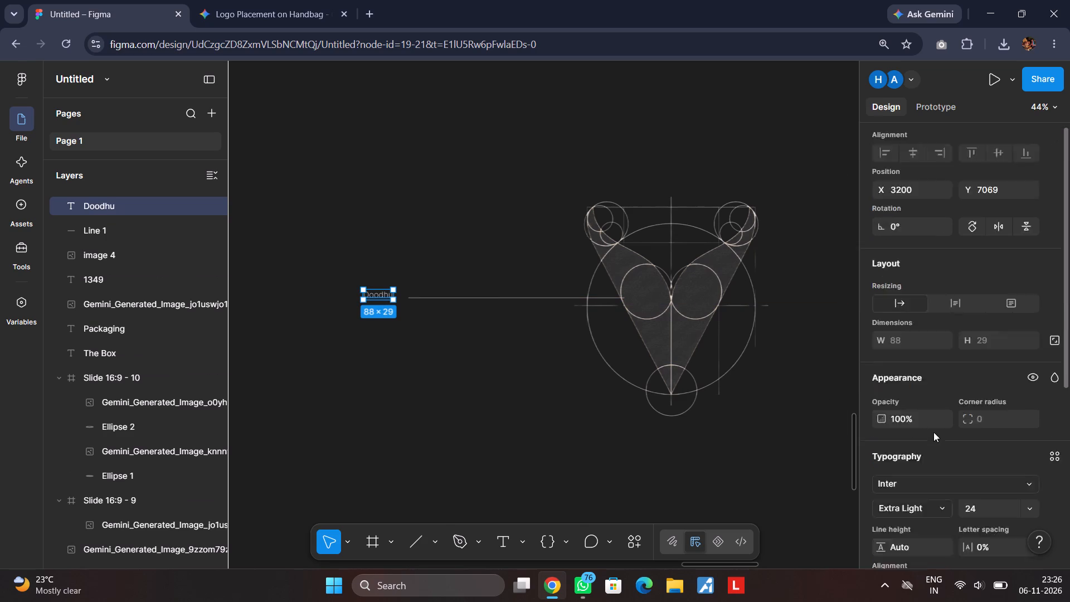
{"action": "left_click", "coordinate": [1028, 271]}
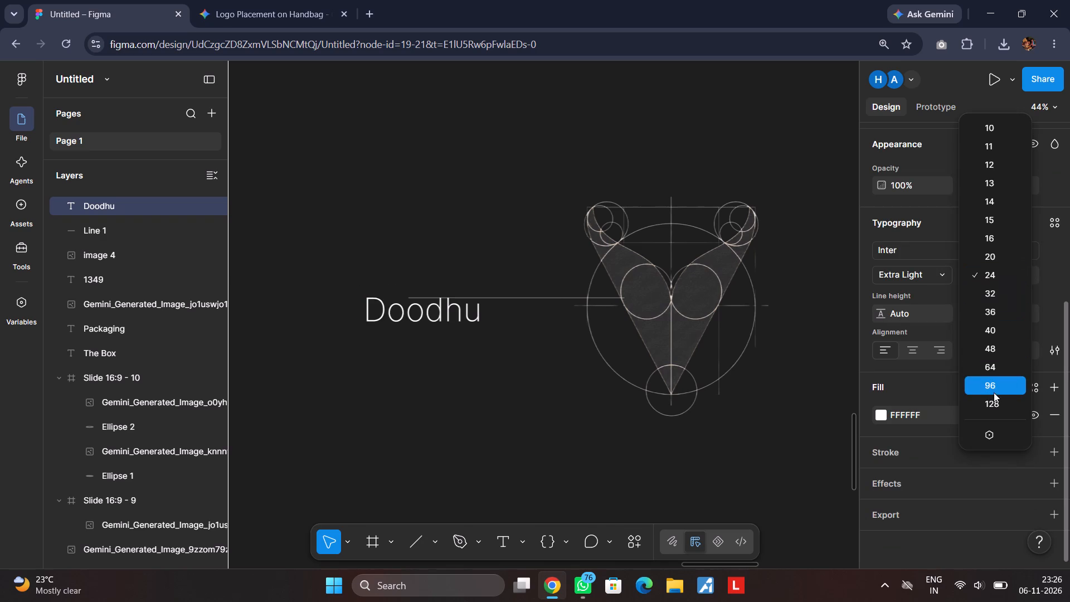
{"action": "left_click", "coordinate": [994, 388]}
{"action": "left_click_drag", "start_coordinate": [426, 306], "coordinate": [344, 297]}
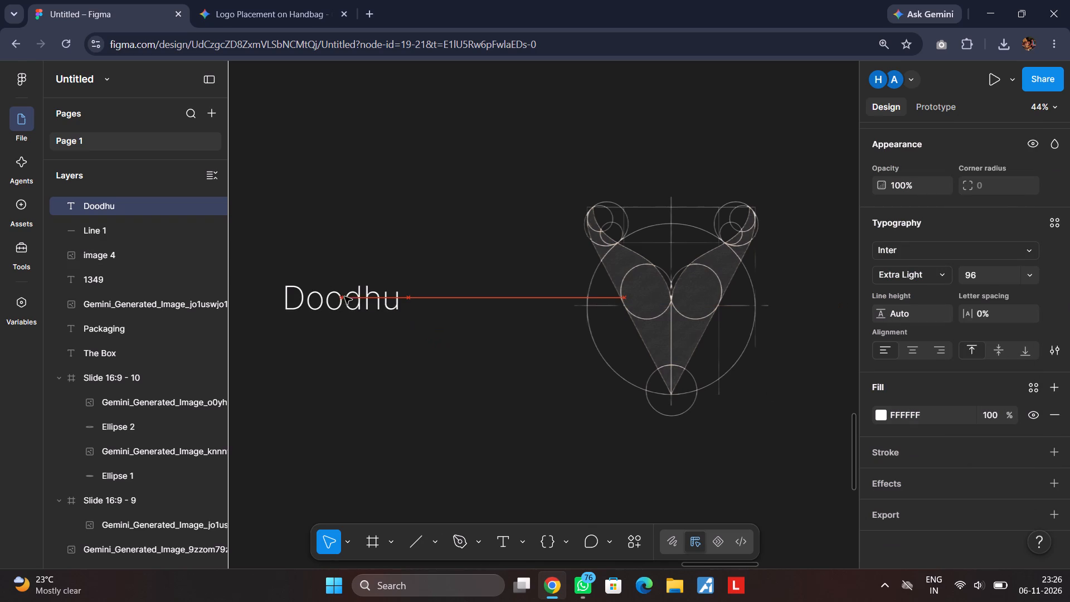
{"action": "left_click_drag", "start_coordinate": [344, 297], "coordinate": [347, 293]}
{"action": "left_click", "coordinate": [480, 373]}
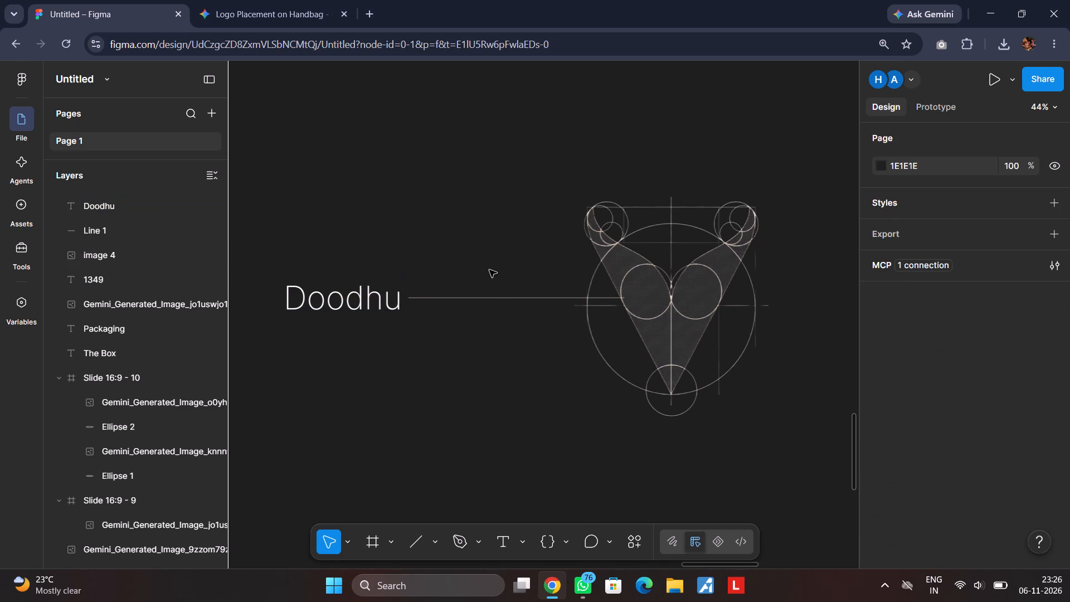
Set the stroke weight to 2 for the line, selected together with the logo construction image.
{"action": "left_click_drag", "start_coordinate": [489, 270], "coordinate": [504, 336]}
{"action": "scroll", "coordinate": [1000, 495], "scroll_direction": "down", "scroll_amount": 3}
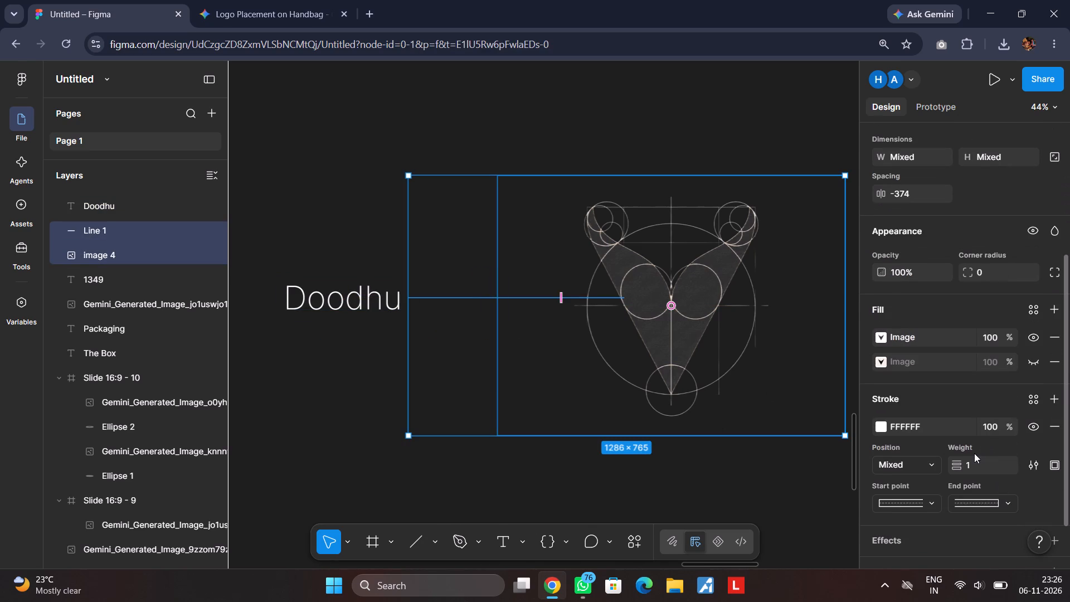
{"action": "left_click", "coordinate": [972, 463]}
{"action": "key", "text": "2"}
{"action": "key", "text": "Return"}
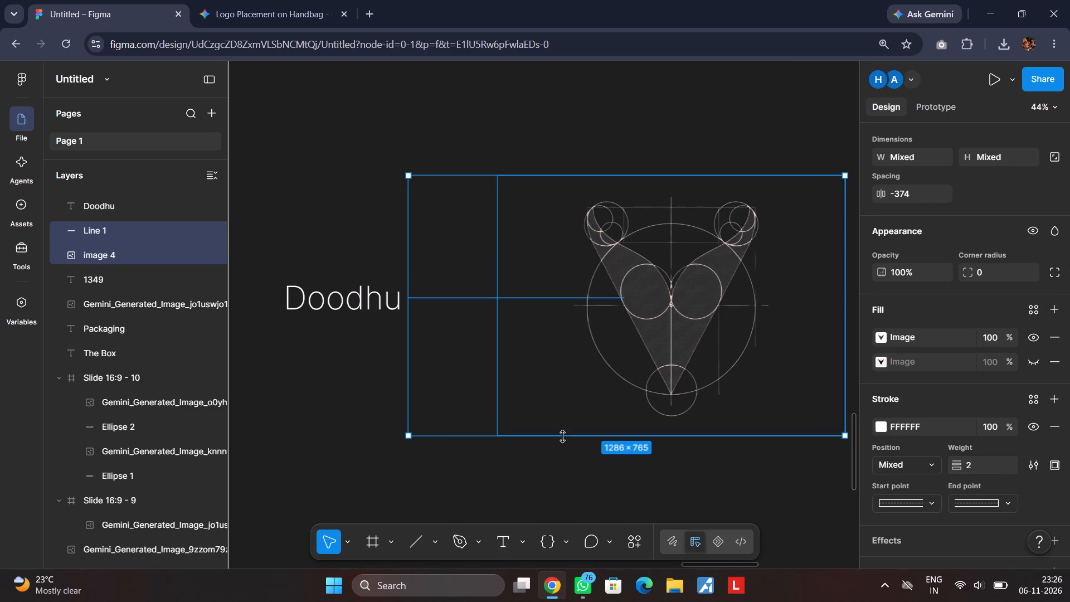
{"action": "left_click", "coordinate": [324, 431]}
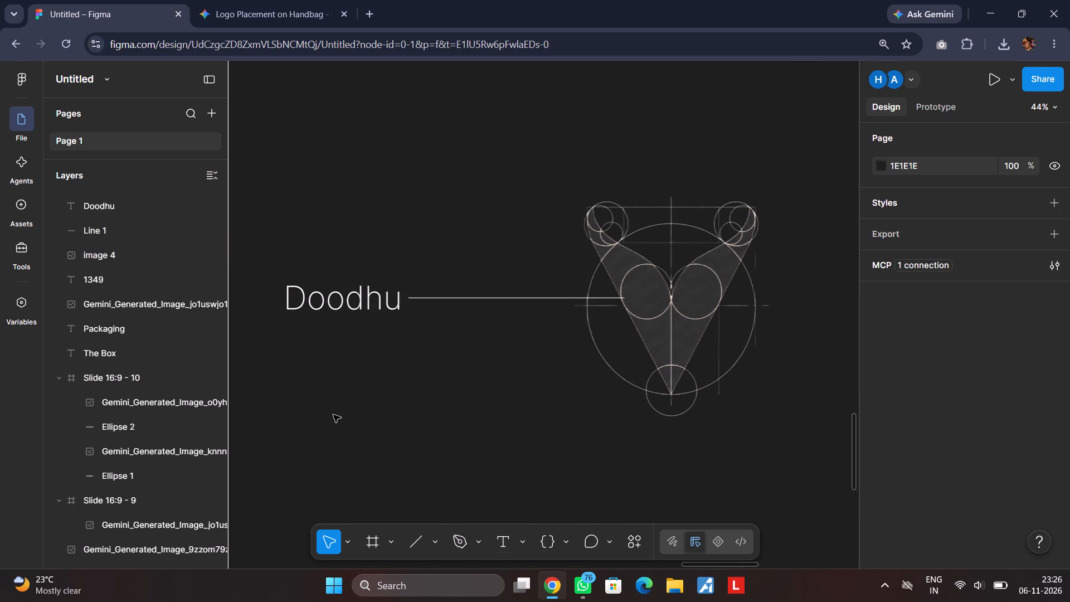
Duplicate the "Doodhu" label and its line, placing the copy above so its line meets the logo's upper-left circles.
{"action": "left_click_drag", "start_coordinate": [369, 264], "coordinate": [474, 344]}
{"action": "left_click_drag", "start_coordinate": [517, 310], "coordinate": [481, 236], "text": "alt"}
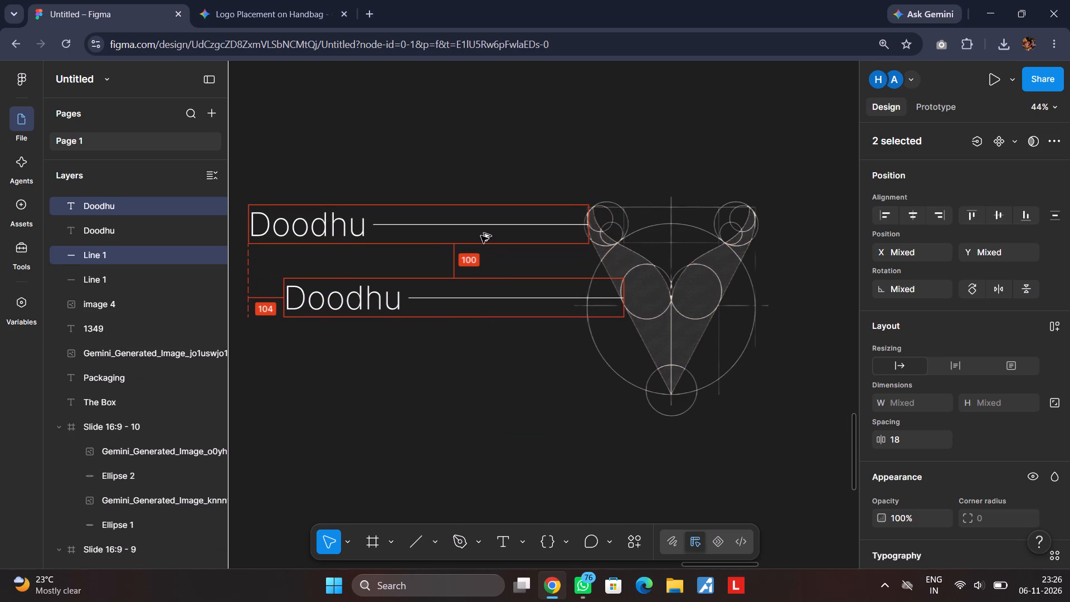
{"action": "left_click_drag", "start_coordinate": [481, 236], "coordinate": [481, 235], "text": "alt"}
Change the upper label's text to "Muche".
{"action": "double_click", "coordinate": [328, 227]}
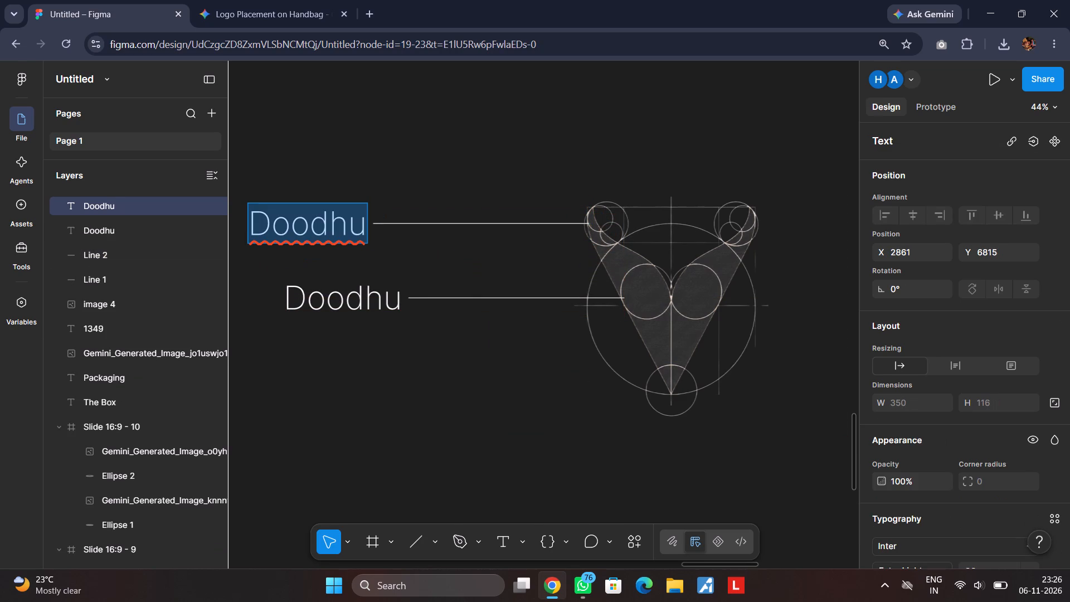
{"action": "key", "text": "u"}
{"action": "type", "text": "che"}
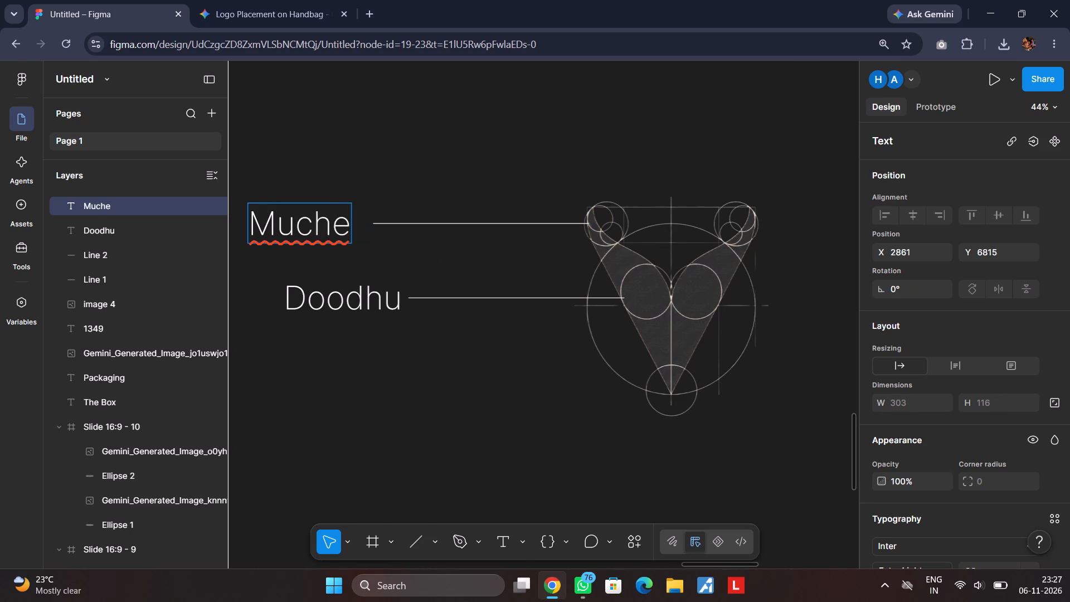
{"action": "left_click", "coordinate": [460, 395]}
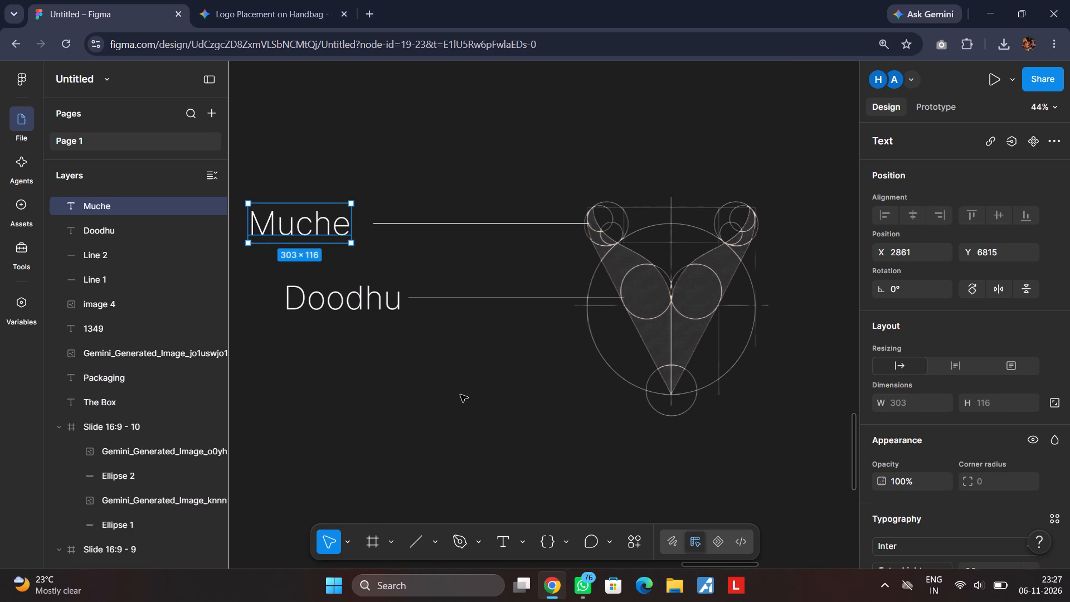
{"action": "left_click", "coordinate": [460, 394]}
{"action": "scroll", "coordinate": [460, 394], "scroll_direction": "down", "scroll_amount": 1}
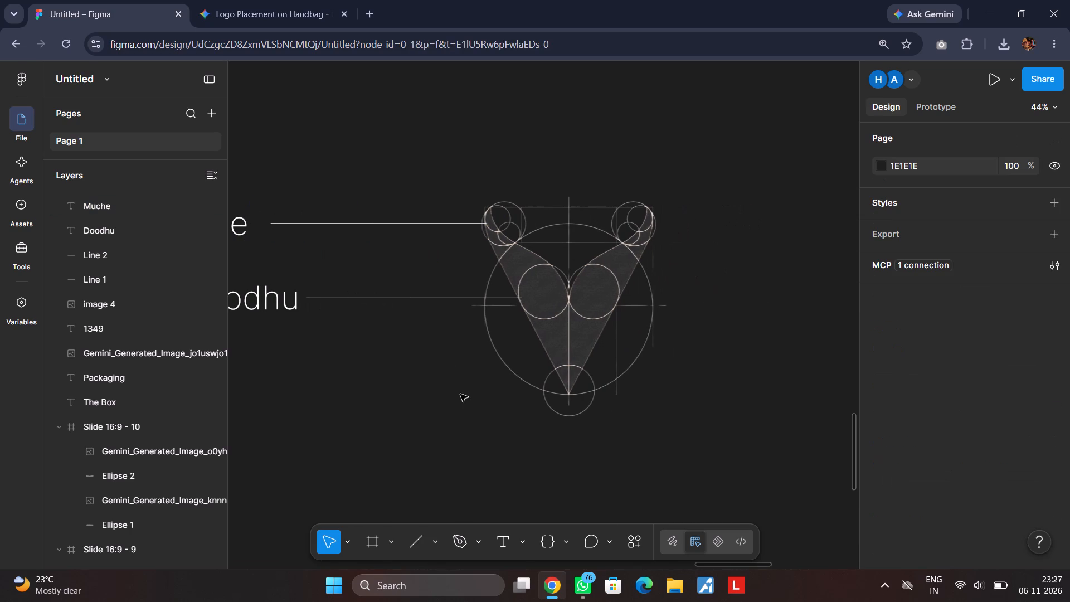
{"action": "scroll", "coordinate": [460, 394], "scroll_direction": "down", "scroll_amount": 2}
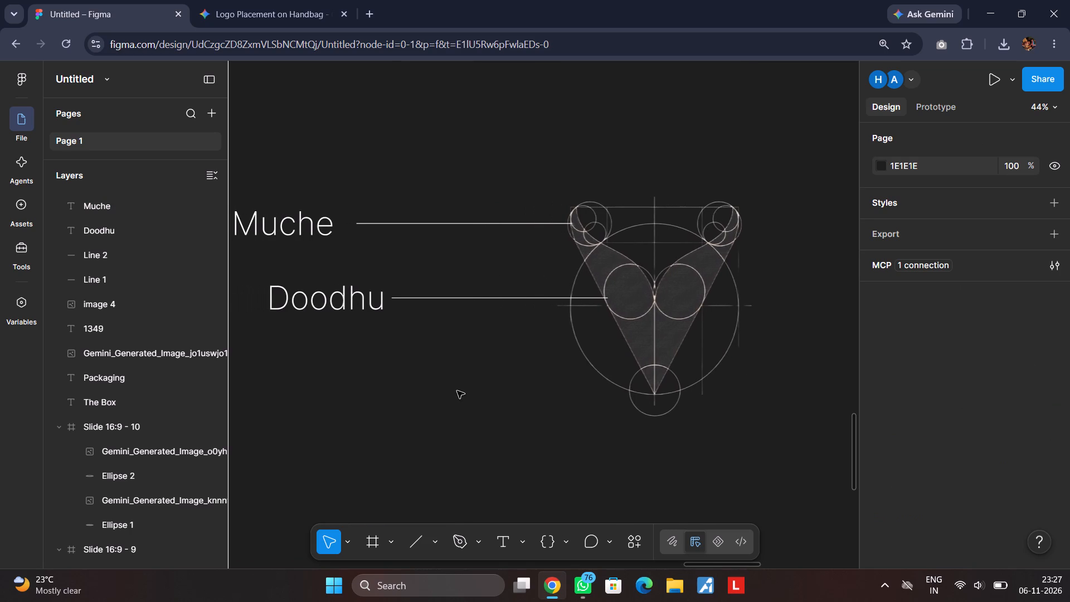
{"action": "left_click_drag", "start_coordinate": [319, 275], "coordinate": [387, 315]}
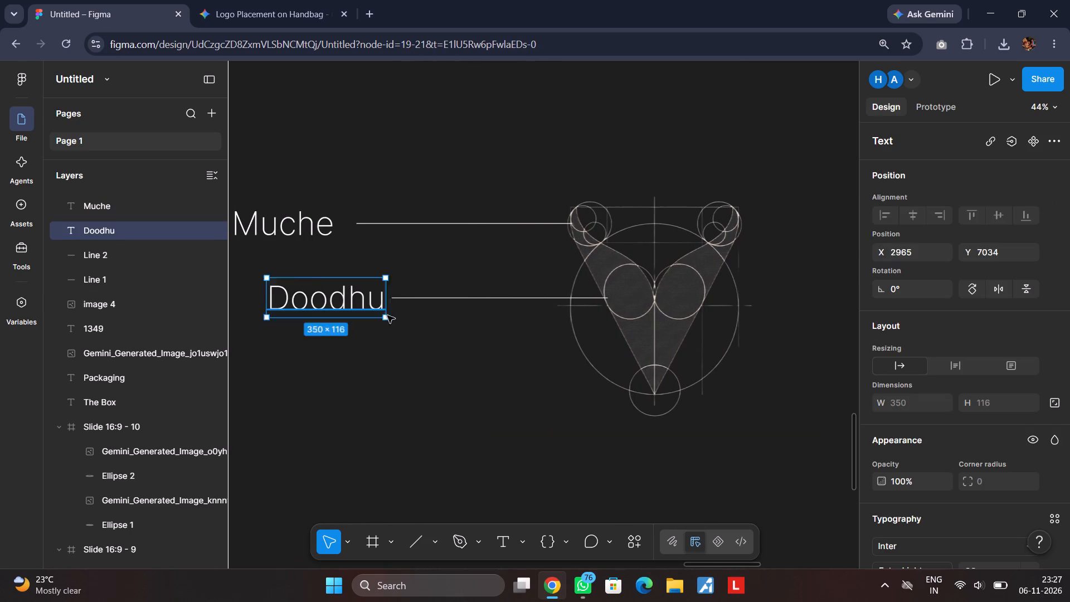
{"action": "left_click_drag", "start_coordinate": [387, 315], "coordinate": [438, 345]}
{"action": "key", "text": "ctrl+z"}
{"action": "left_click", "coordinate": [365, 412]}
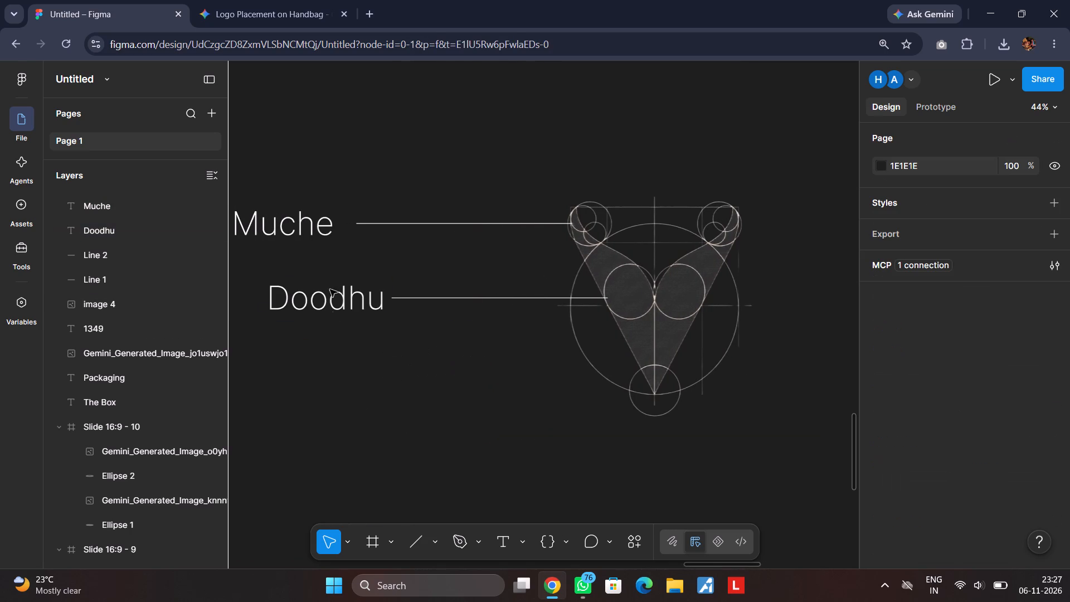
Duplicate the "Doodhu" label and its line, placing the copy below so its line meets the logo's bottom circle.
{"action": "left_click_drag", "start_coordinate": [321, 251], "coordinate": [478, 356]}
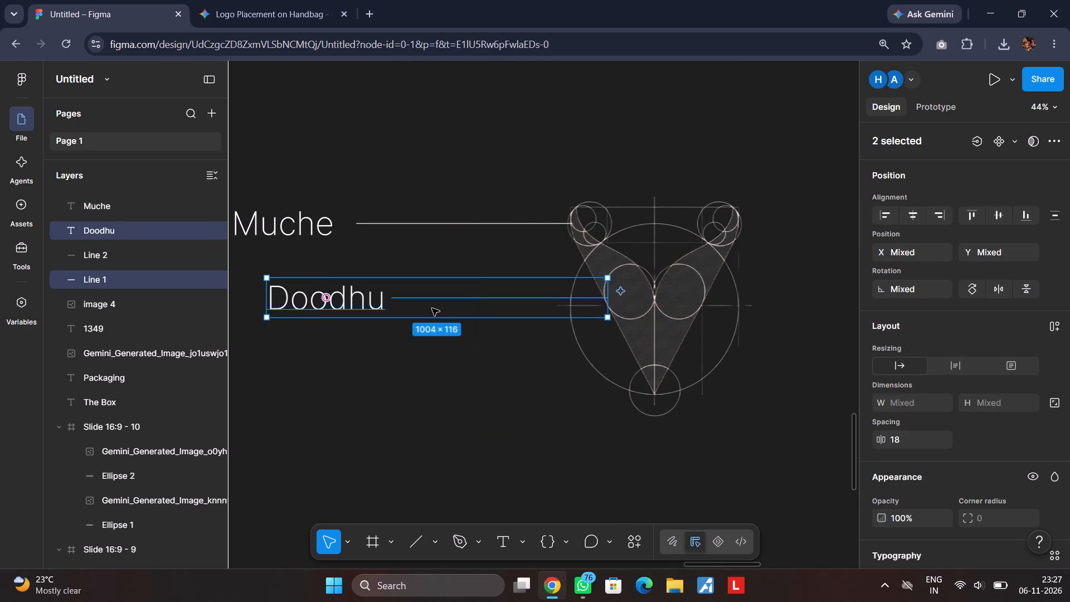
{"action": "left_click_drag", "start_coordinate": [432, 308], "coordinate": [475, 399], "text": "alt"}
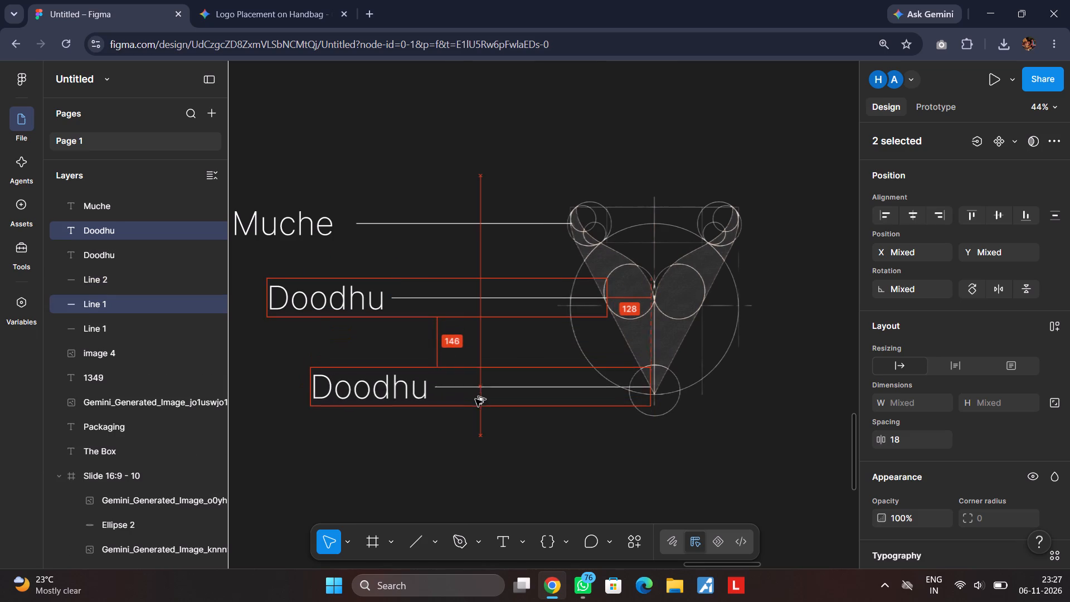
{"action": "left_click_drag", "start_coordinate": [475, 399], "coordinate": [475, 400], "text": "alt"}
Change the lowest label's text to "Fox".
{"action": "double_click", "coordinate": [377, 397]}
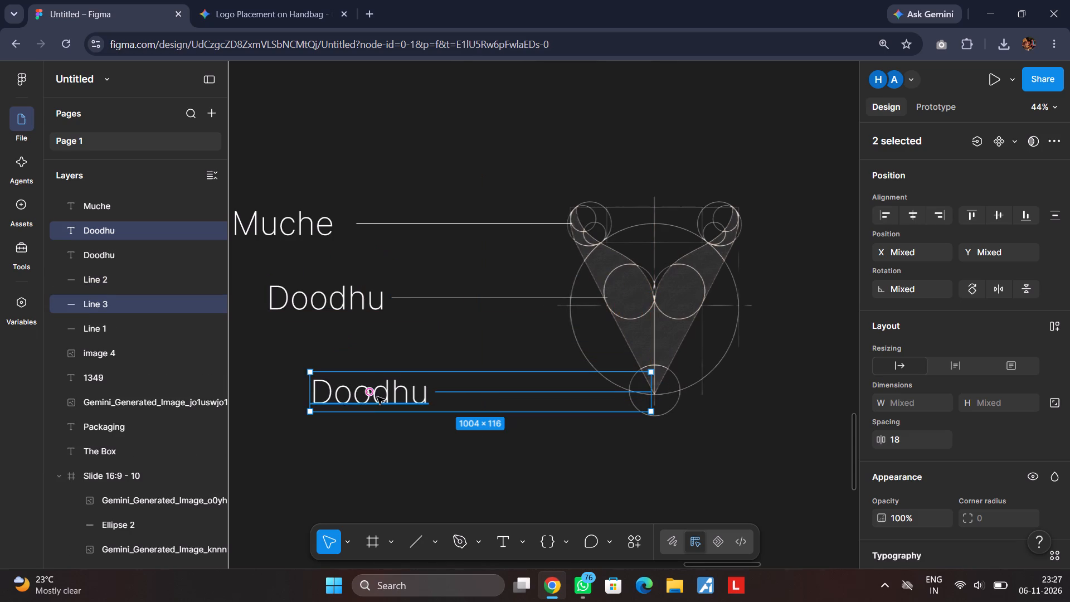
{"action": "key", "text": "f"}
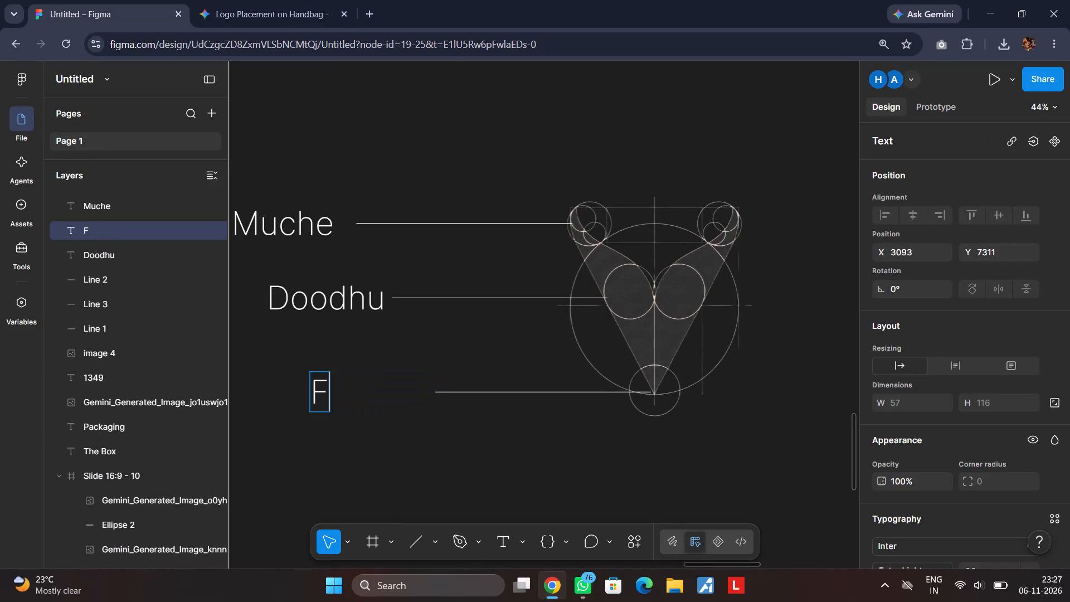
{"action": "type", "text": "ox"}
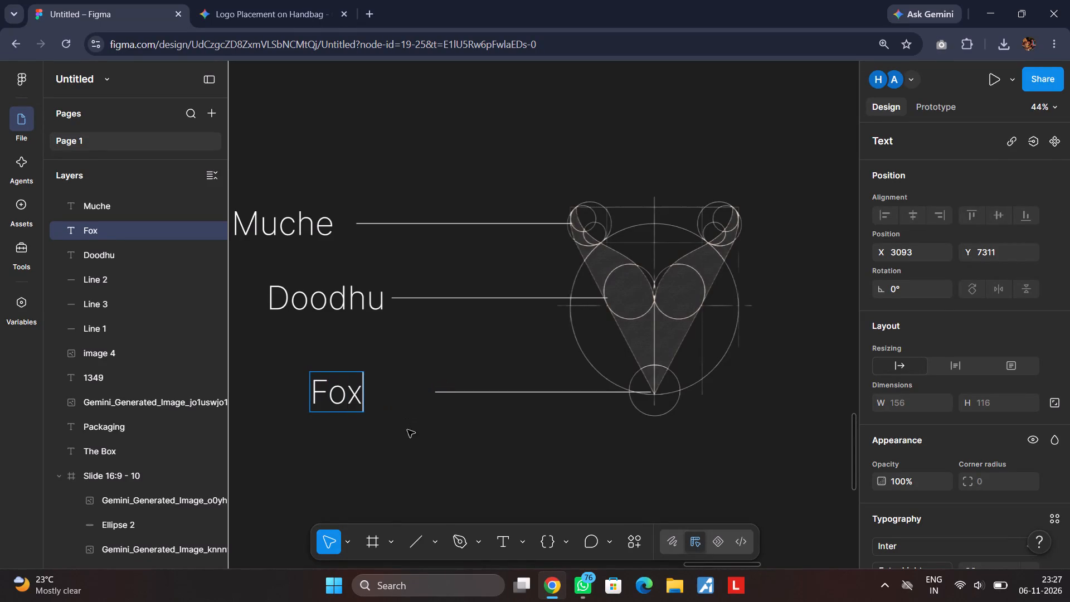
Move the "Fox" label closer to the start of its callout line.
{"action": "left_click", "coordinate": [407, 436]}
{"action": "left_click_drag", "start_coordinate": [349, 400], "coordinate": [410, 402]}
{"action": "left_click", "coordinate": [466, 437]}
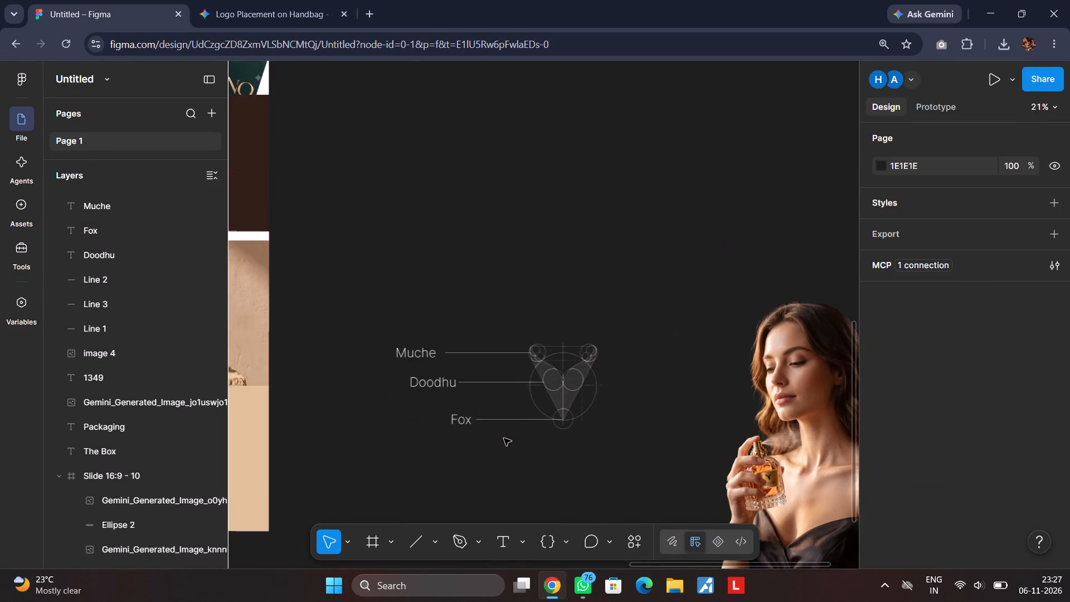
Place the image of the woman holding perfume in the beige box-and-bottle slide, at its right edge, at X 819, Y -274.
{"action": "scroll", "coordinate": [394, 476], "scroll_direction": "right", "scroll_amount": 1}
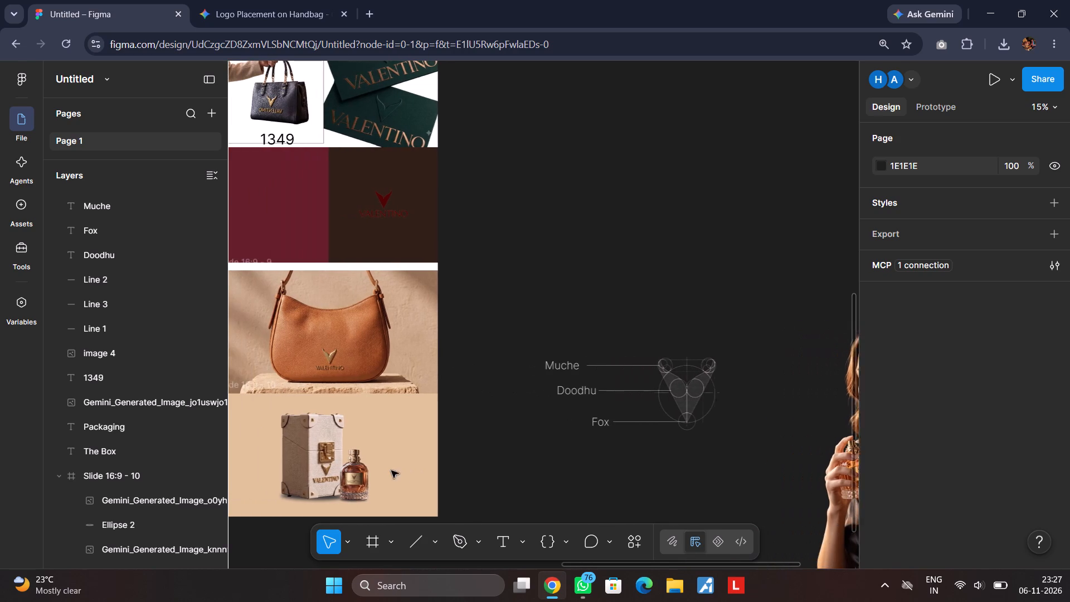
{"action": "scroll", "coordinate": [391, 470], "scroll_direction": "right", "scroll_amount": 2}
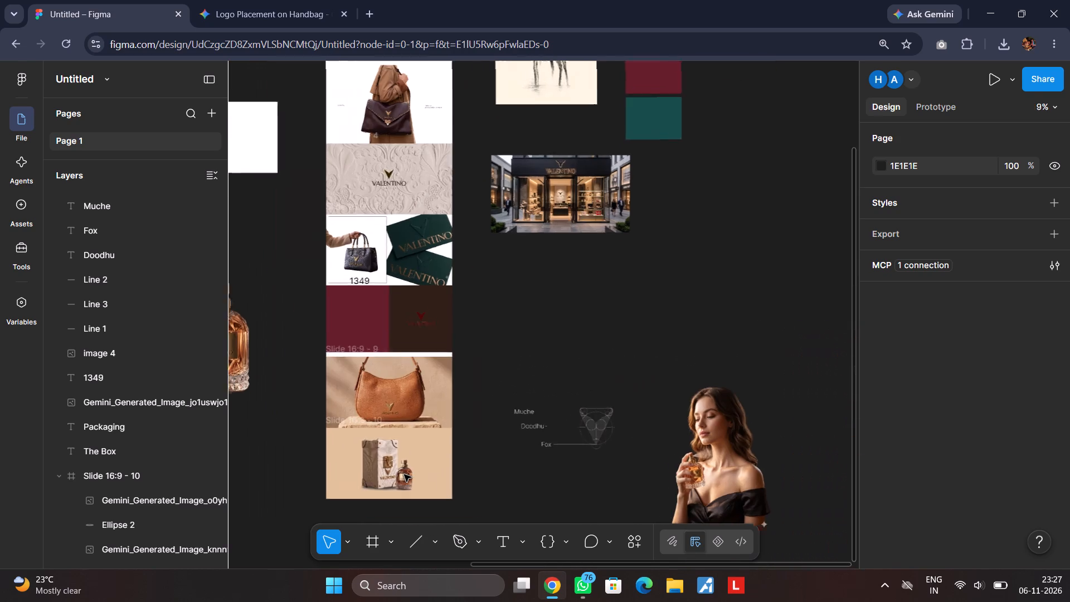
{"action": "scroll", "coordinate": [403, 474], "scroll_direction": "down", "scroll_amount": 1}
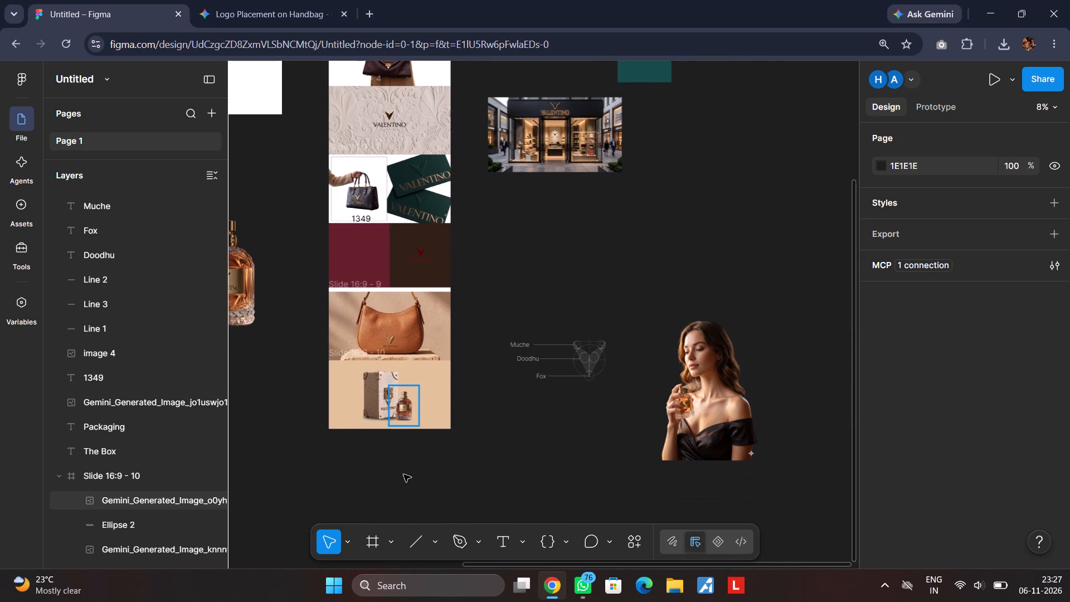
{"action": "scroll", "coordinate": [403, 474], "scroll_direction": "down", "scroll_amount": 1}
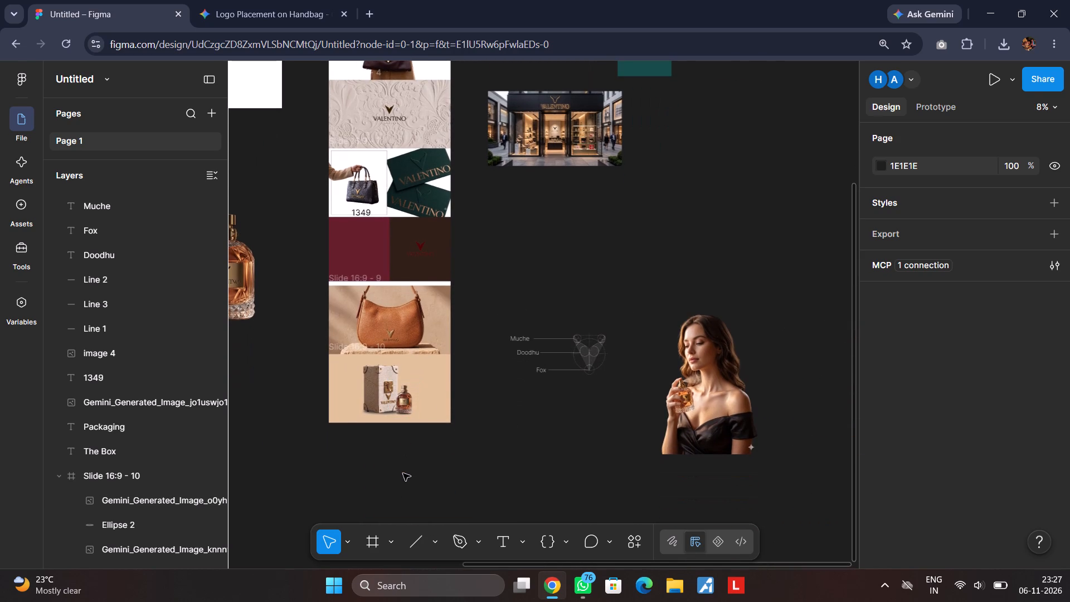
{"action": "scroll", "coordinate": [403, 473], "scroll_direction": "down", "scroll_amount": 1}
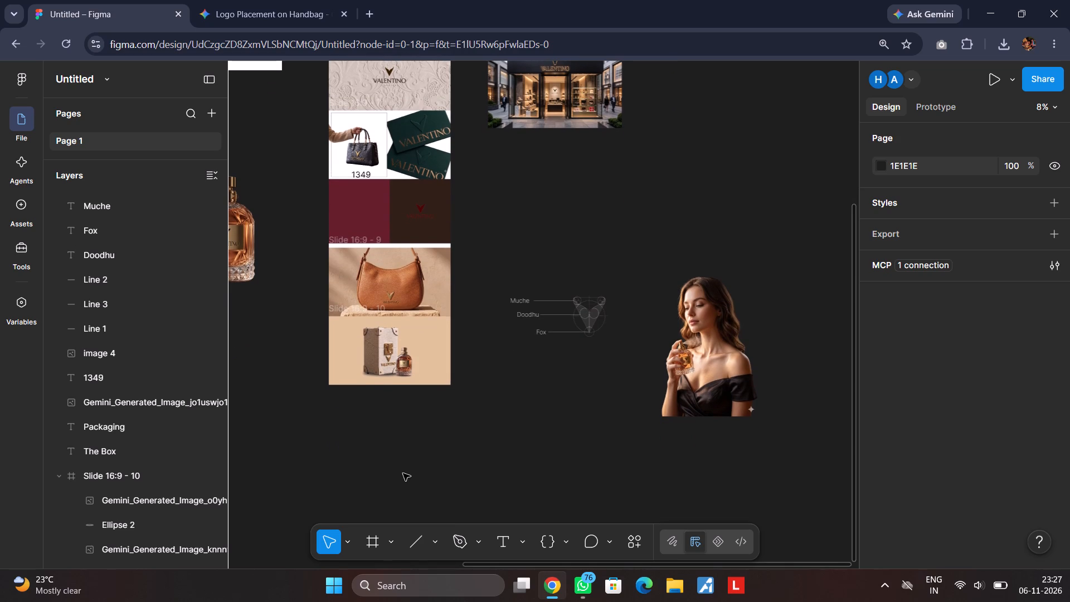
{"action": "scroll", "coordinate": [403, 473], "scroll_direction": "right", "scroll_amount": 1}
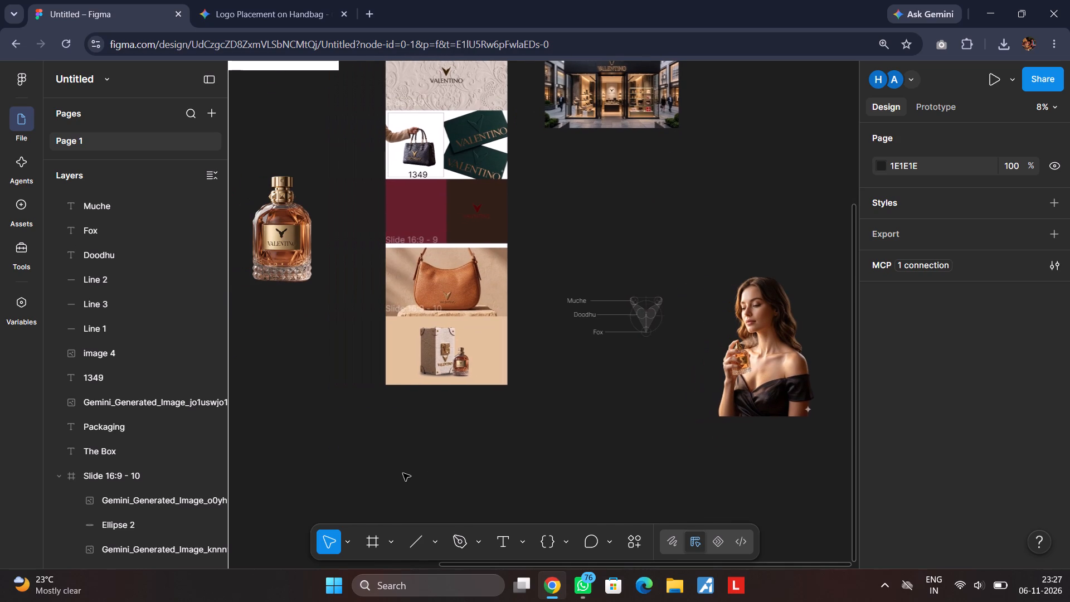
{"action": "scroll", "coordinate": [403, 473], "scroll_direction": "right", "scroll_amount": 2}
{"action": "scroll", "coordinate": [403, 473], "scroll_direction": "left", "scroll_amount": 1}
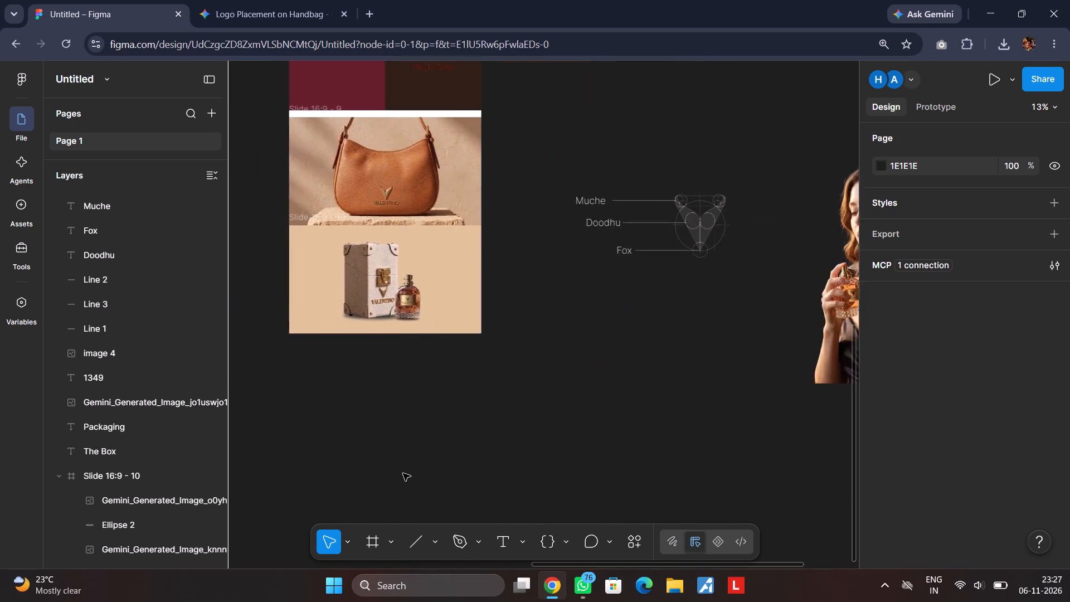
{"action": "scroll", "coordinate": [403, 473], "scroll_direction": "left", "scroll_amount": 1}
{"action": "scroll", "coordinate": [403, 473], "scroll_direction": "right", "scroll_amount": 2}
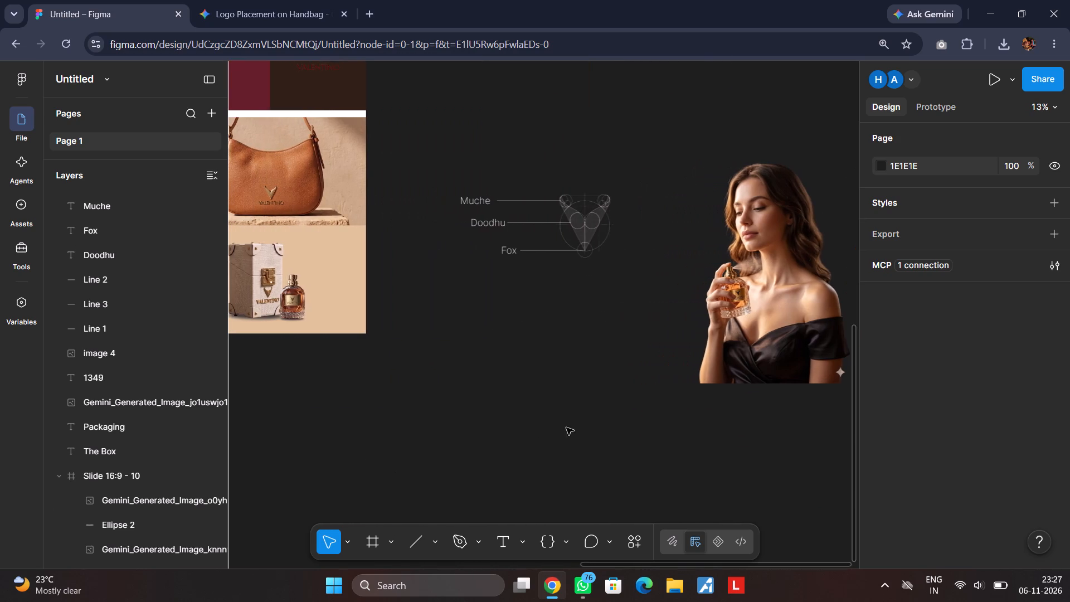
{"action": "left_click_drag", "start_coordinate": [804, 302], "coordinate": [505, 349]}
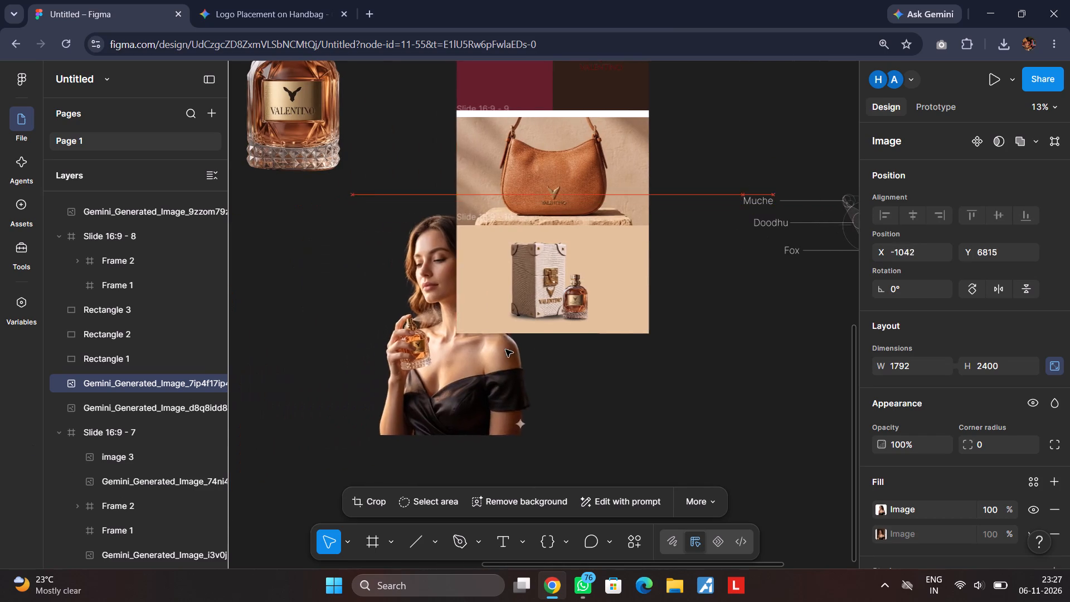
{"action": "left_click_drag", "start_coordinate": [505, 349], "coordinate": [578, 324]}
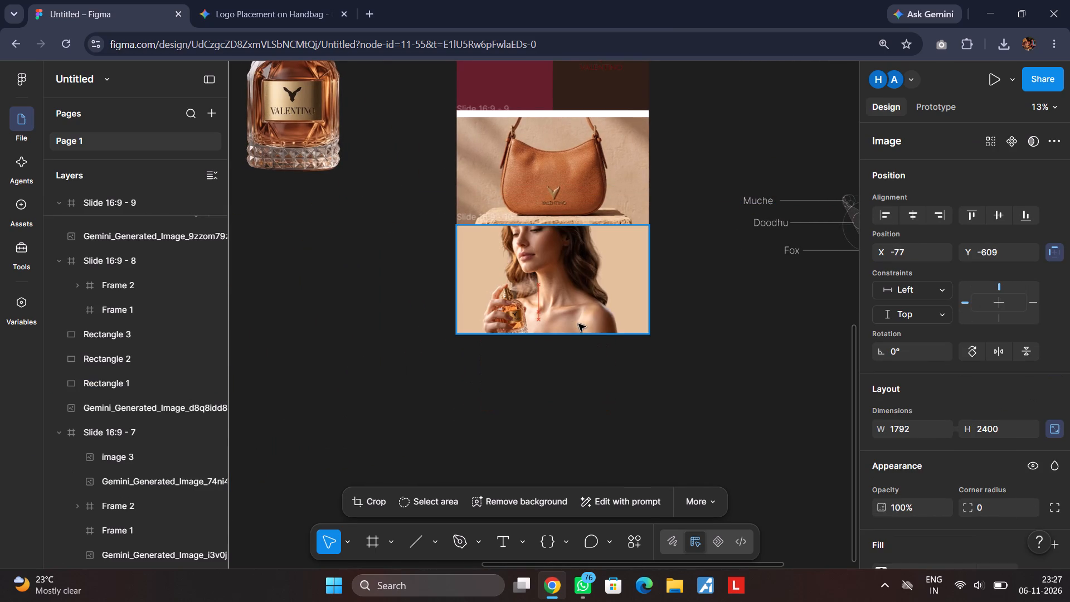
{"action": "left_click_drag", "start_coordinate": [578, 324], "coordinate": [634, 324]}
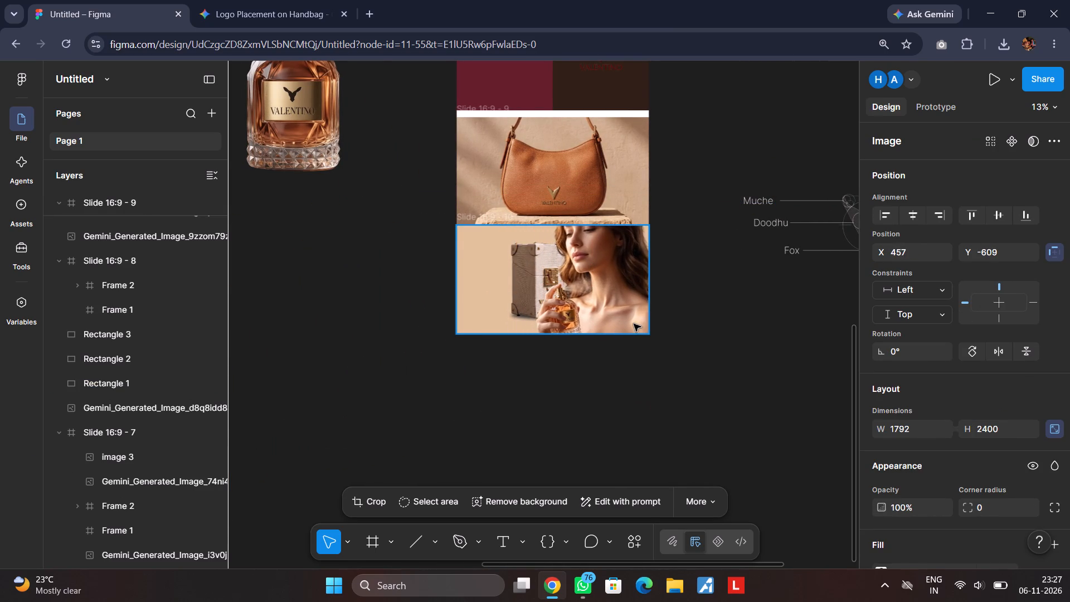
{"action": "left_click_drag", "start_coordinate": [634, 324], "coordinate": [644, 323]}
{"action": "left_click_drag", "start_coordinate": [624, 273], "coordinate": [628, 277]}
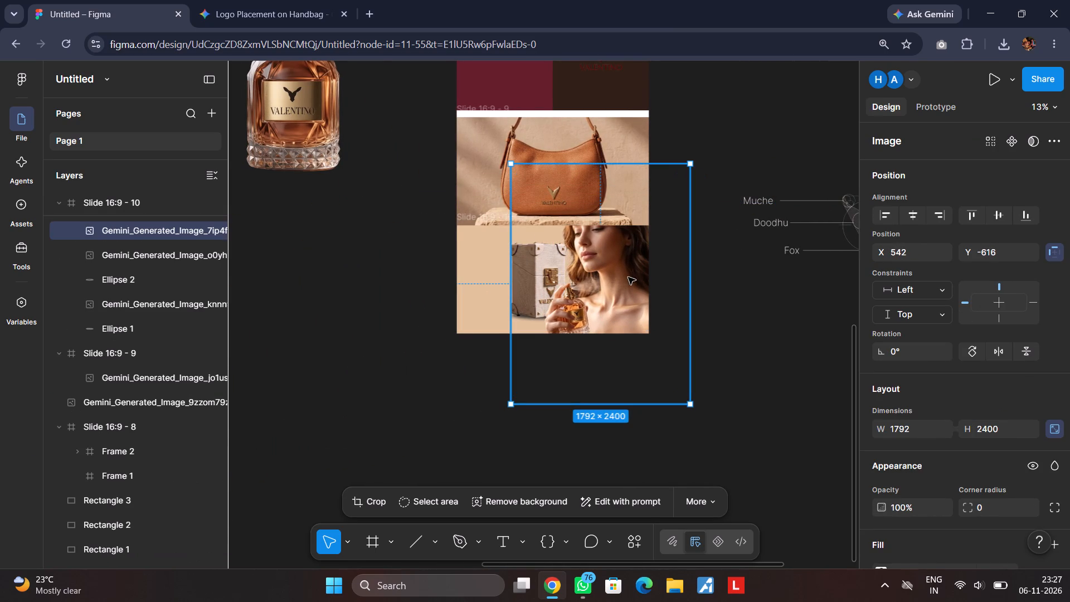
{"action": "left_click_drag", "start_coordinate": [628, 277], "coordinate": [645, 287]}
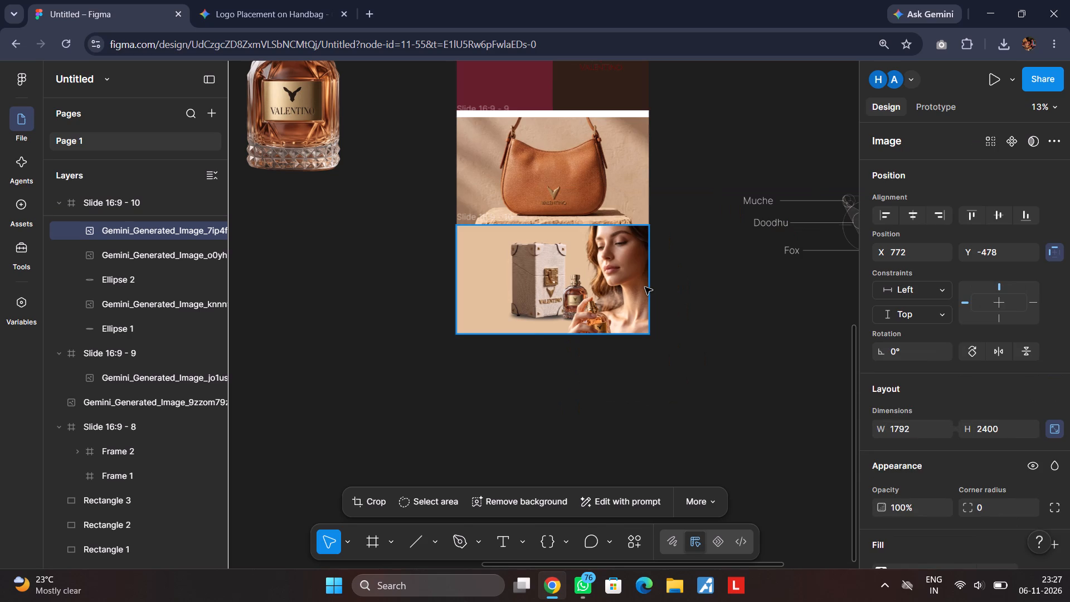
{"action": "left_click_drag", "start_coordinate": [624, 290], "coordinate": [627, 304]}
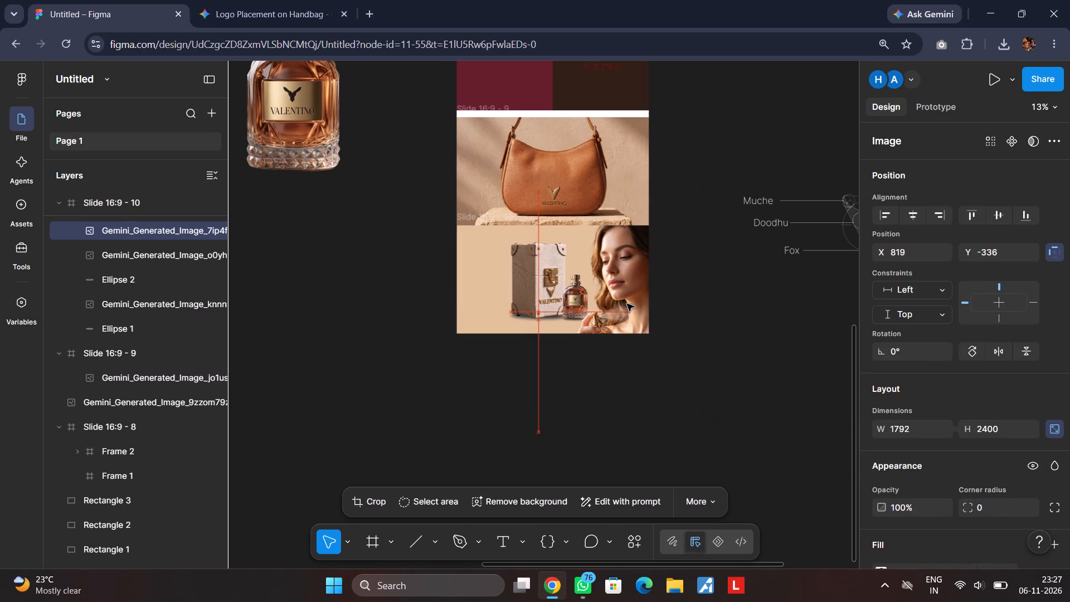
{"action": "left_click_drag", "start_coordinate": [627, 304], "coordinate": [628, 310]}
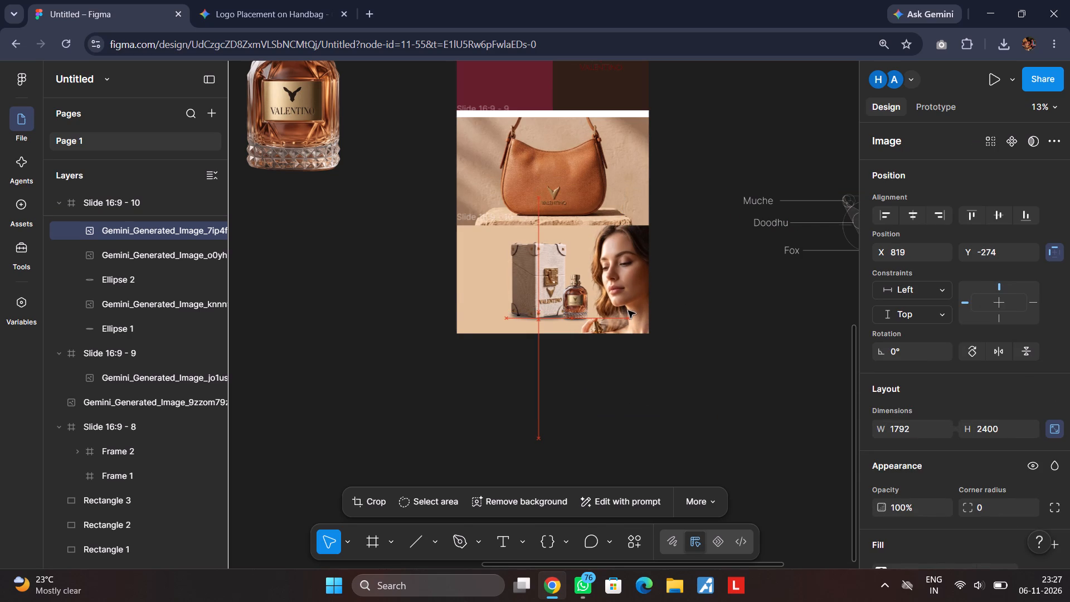
Reduce the woman image's visible fill opacity to about 9%.
{"action": "scroll", "coordinate": [934, 397], "scroll_direction": "down", "scroll_amount": 7}
{"action": "left_click_drag", "start_coordinate": [1012, 390], "coordinate": [536, 314]}
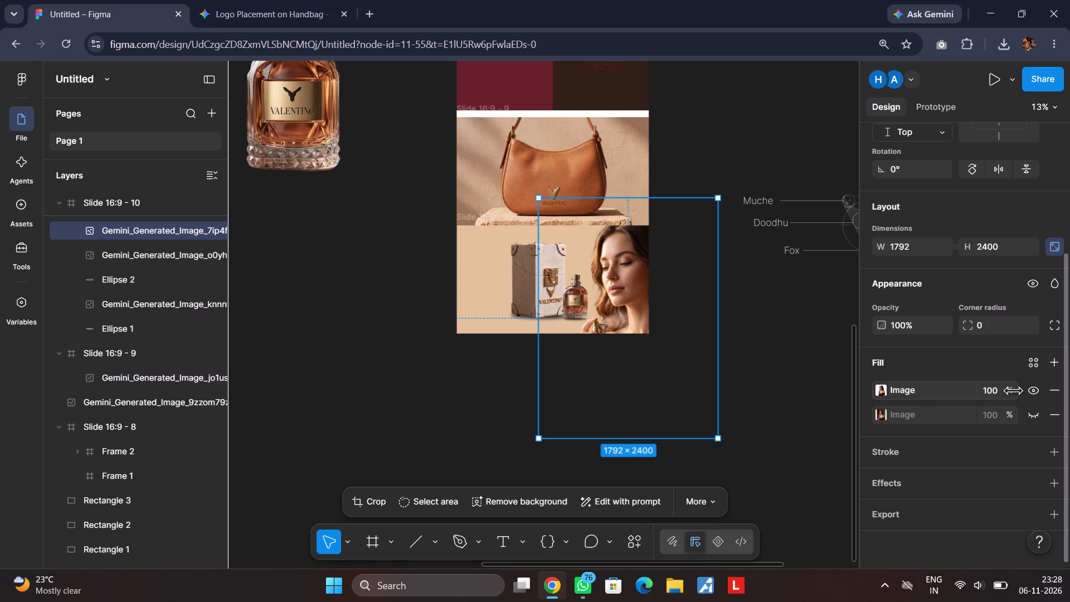
{"action": "left_click_drag", "start_coordinate": [536, 314], "coordinate": [392, 313]}
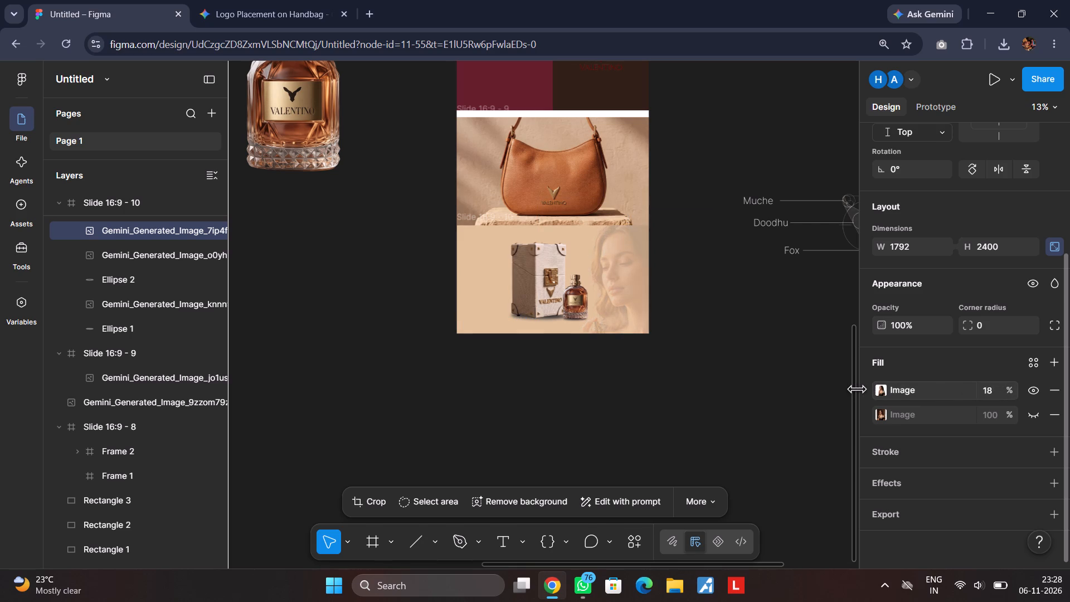
{"action": "left_click_drag", "start_coordinate": [392, 313], "coordinate": [390, 313]}
{"action": "left_click_drag", "start_coordinate": [390, 313], "coordinate": [377, 314]}
{"action": "left_click_drag", "start_coordinate": [377, 314], "coordinate": [376, 314]}
{"action": "left_click", "coordinate": [756, 344]}
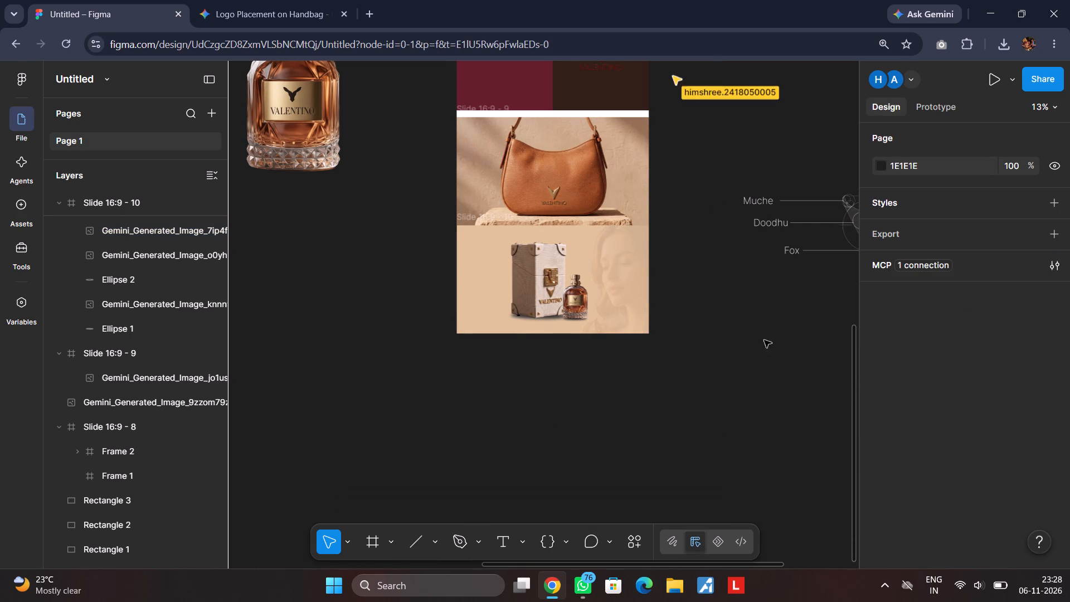
Scale the faded woman image to 1298 × 1738 and position it at X 899, Y -658 over the slide's right half.
{"action": "scroll", "coordinate": [753, 336], "scroll_direction": "right", "scroll_amount": 1}
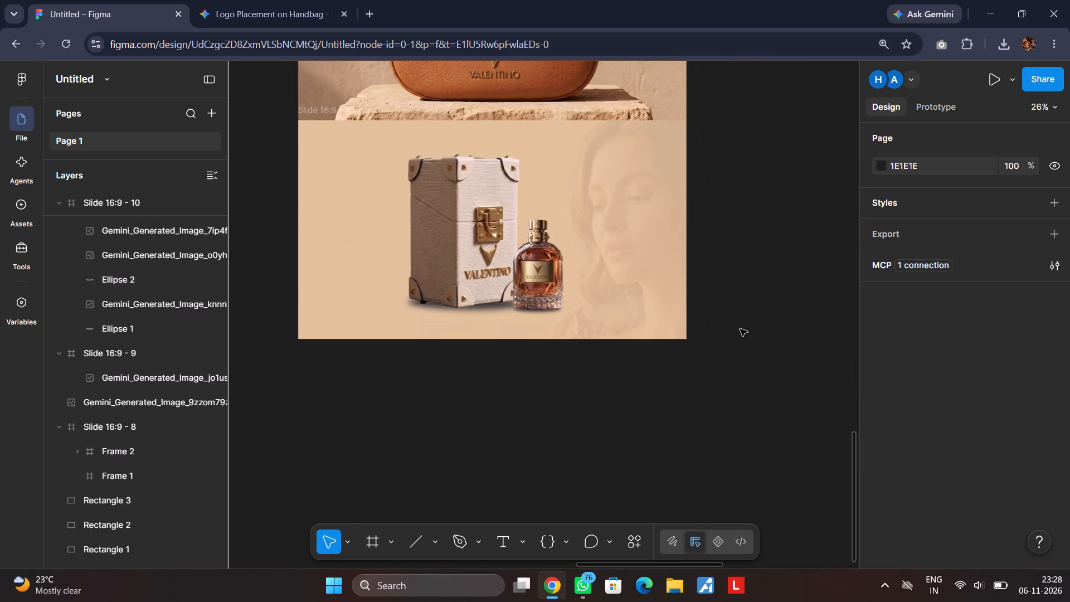
{"action": "left_click", "coordinate": [649, 265]}
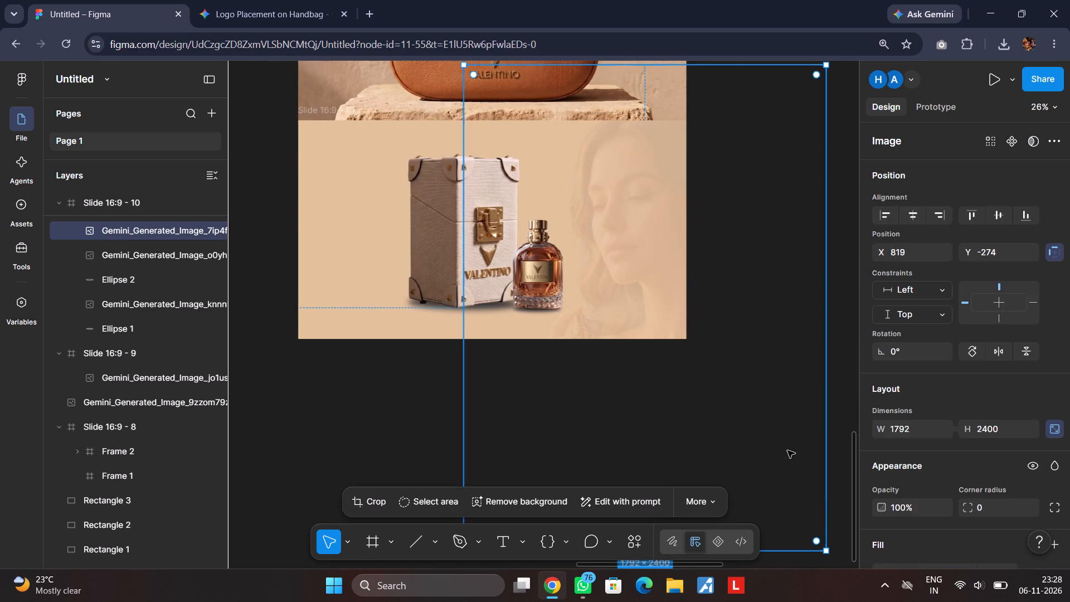
{"action": "left_click_drag", "start_coordinate": [825, 550], "coordinate": [704, 392]}
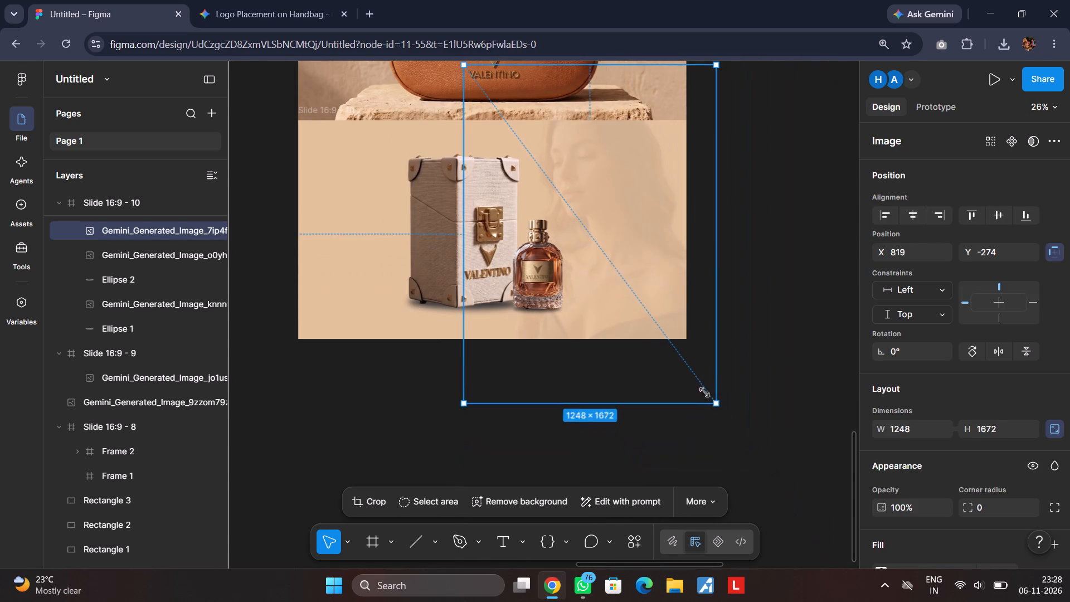
{"action": "left_click_drag", "start_coordinate": [704, 392], "coordinate": [689, 360]}
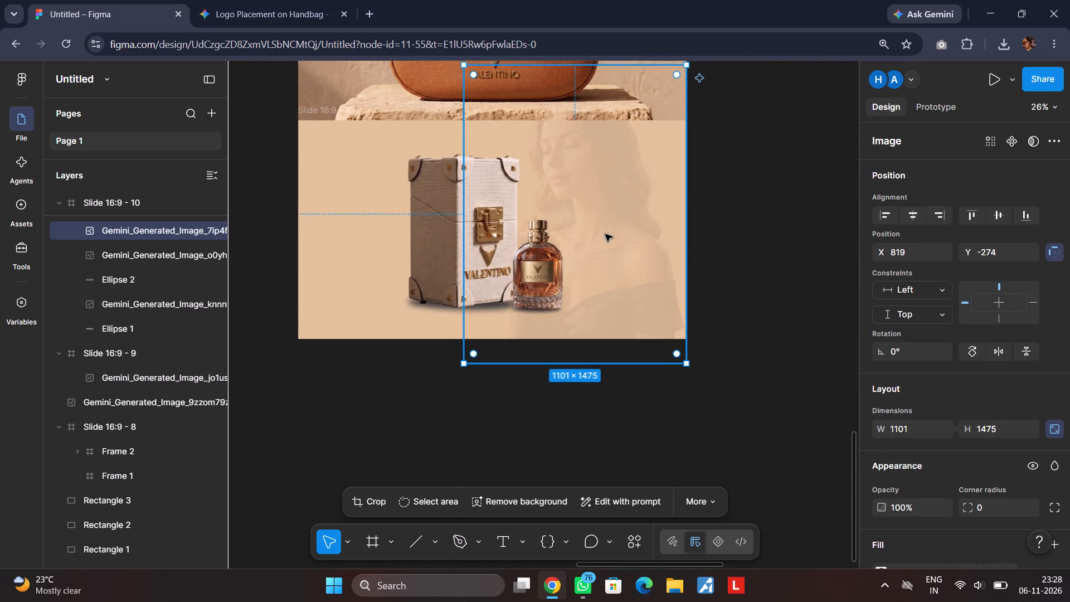
{"action": "left_click_drag", "start_coordinate": [605, 234], "coordinate": [621, 225]}
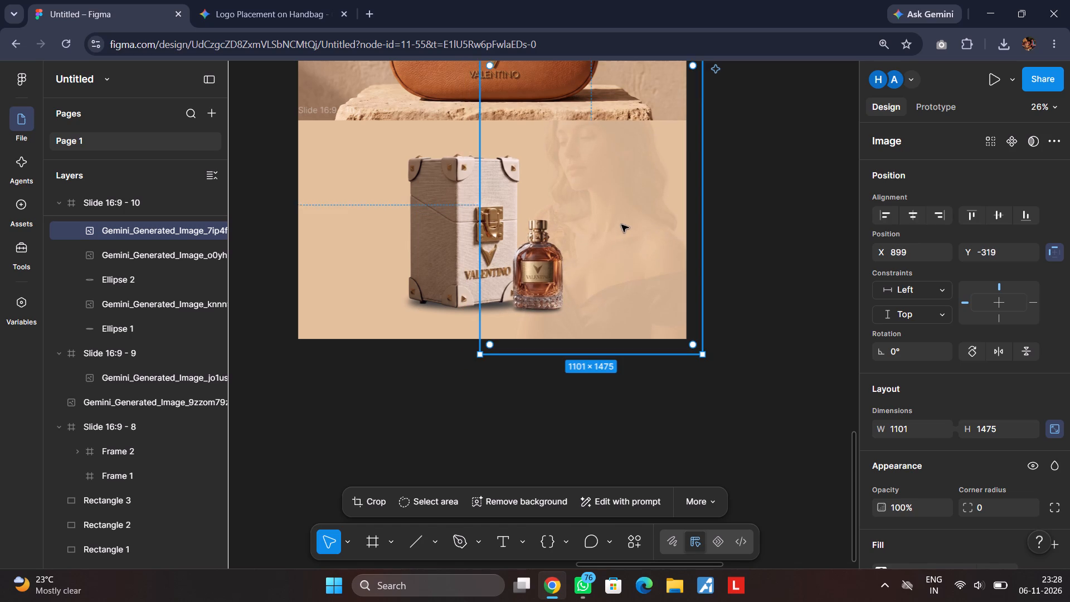
{"action": "left_click_drag", "start_coordinate": [619, 232], "coordinate": [616, 205]}
{"action": "left_click_drag", "start_coordinate": [618, 327], "coordinate": [618, 338]}
{"action": "left_click_drag", "start_coordinate": [620, 297], "coordinate": [622, 255]}
{"action": "left_click_drag", "start_coordinate": [615, 295], "coordinate": [613, 323]}
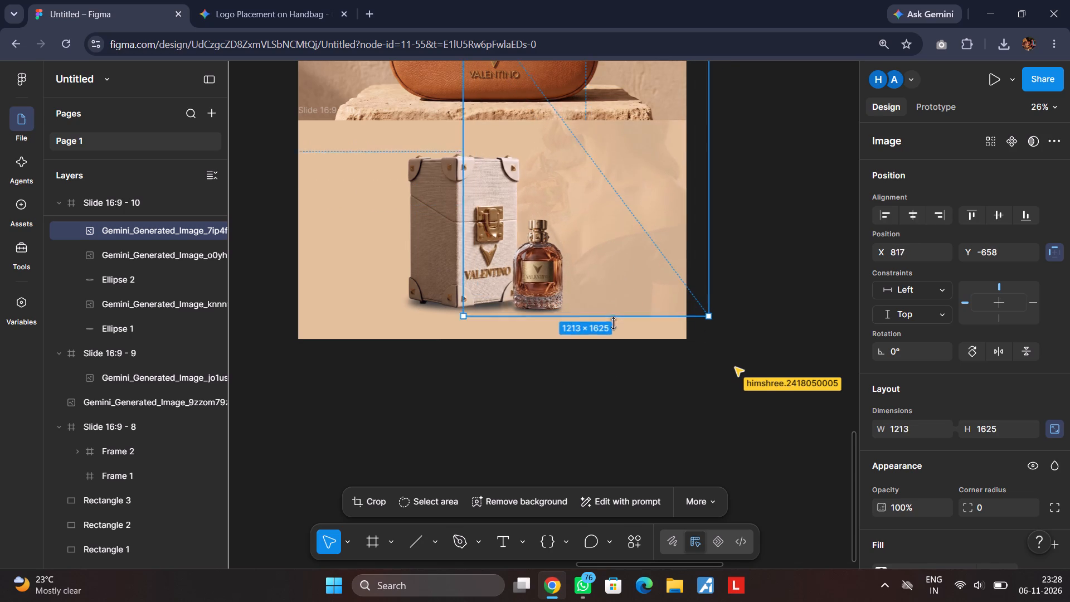
{"action": "left_click_drag", "start_coordinate": [613, 323], "coordinate": [612, 337]}
{"action": "left_click_drag", "start_coordinate": [617, 297], "coordinate": [639, 298]}
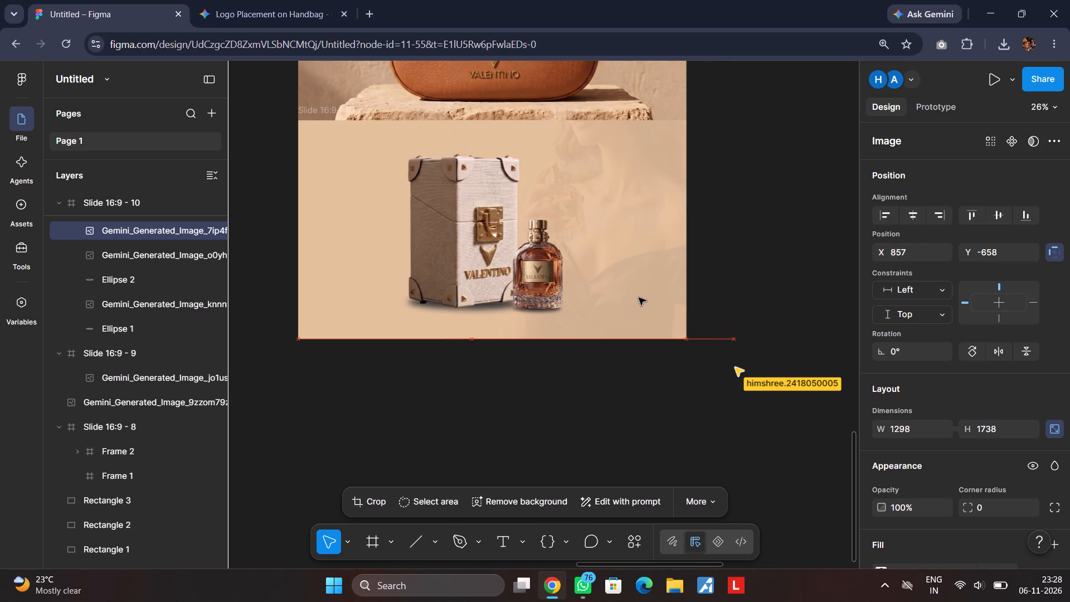
{"action": "left_click_drag", "start_coordinate": [639, 298], "coordinate": [643, 298]}
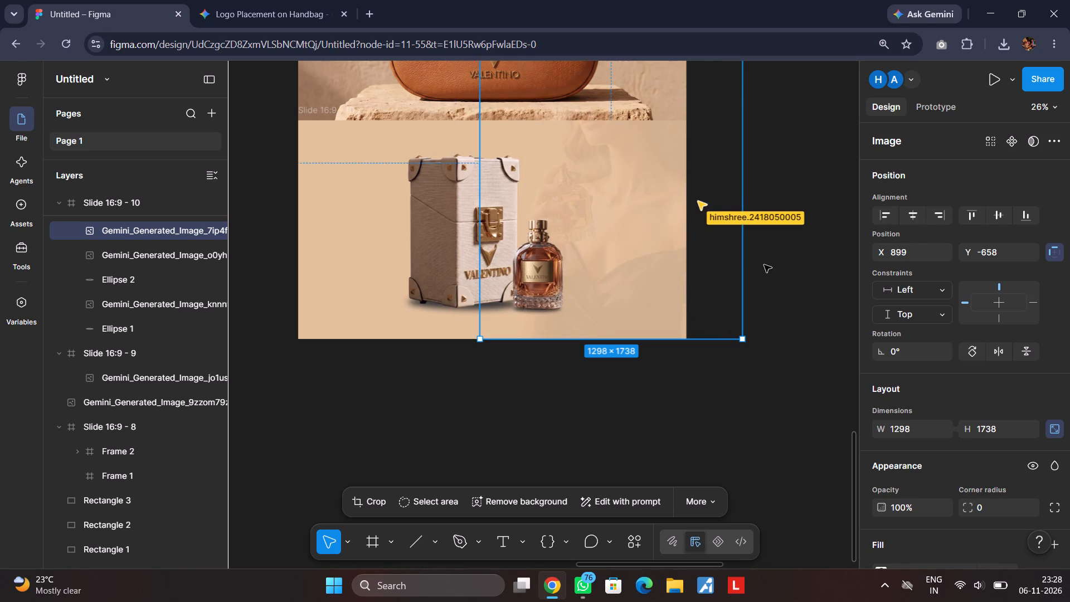
{"action": "left_click", "coordinate": [766, 265]}
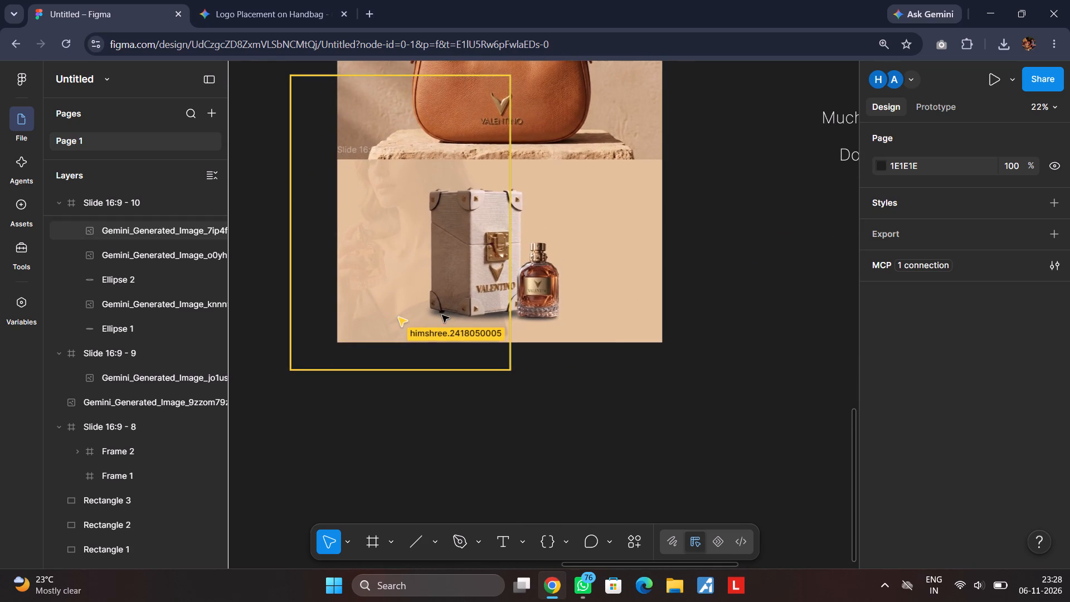
Move the faded woman image out of the box-and-bottle slide onto the empty canvas to the slide's left.
{"action": "left_click_drag", "start_coordinate": [386, 281], "coordinate": [226, 383]}
{"action": "left_click", "coordinate": [521, 383]}
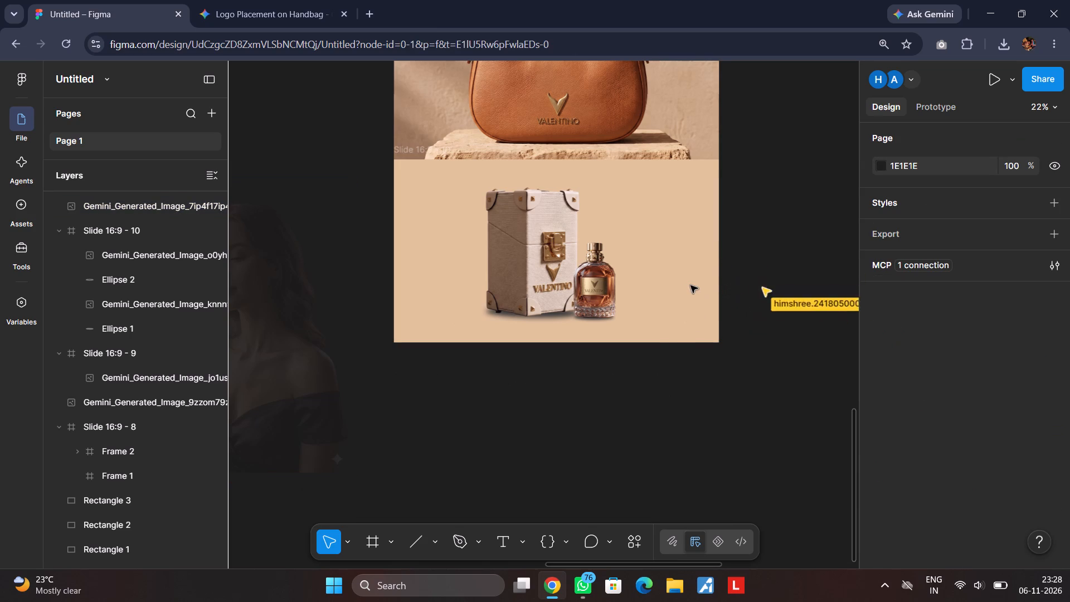
Add a Noise effect to the box-and-bottle slide frame, Slide 16:9 - 10.
{"action": "left_click", "coordinate": [407, 152]}
{"action": "scroll", "coordinate": [988, 476], "scroll_direction": "down", "scroll_amount": 6}
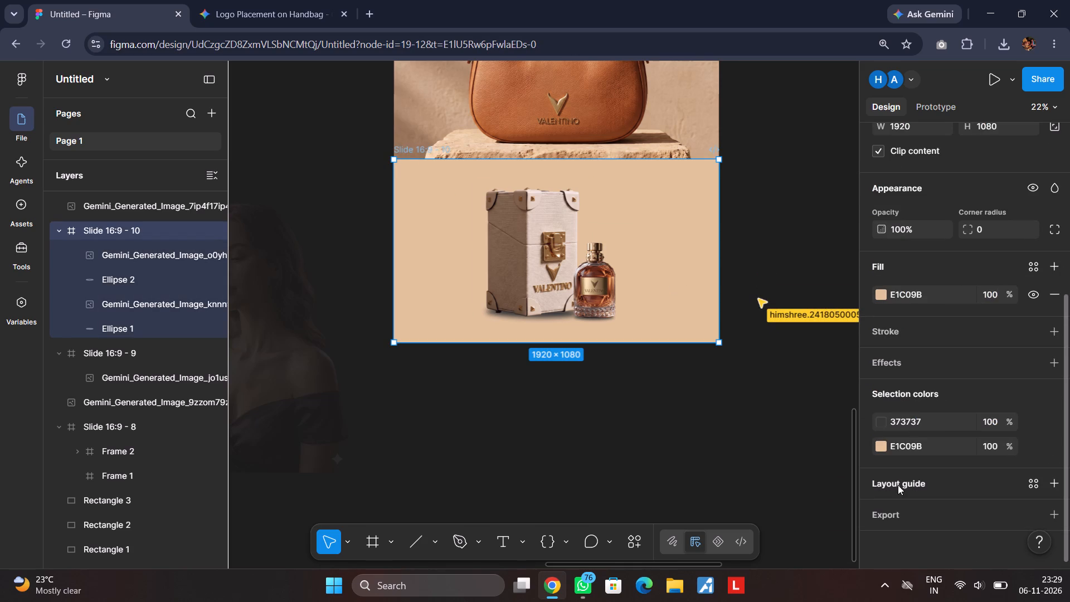
{"action": "left_click", "coordinate": [888, 366]}
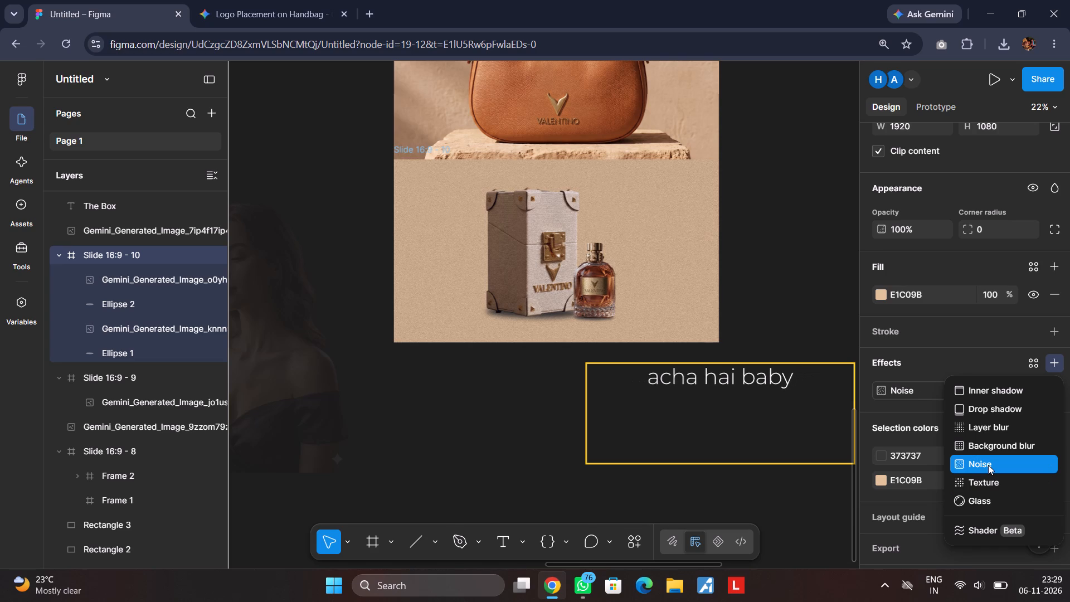
{"action": "left_click", "coordinate": [988, 464]}
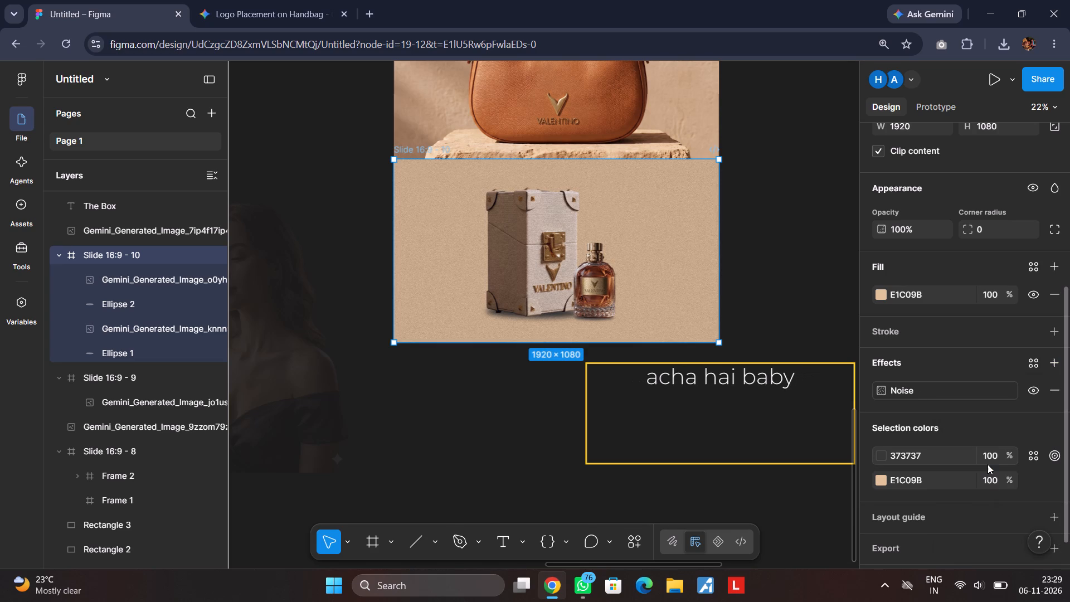
Refine the box-and-bottle slide's Noise effect to a noise size of 0.1 and a black colour opacity of 9%.
{"action": "left_click_drag", "start_coordinate": [756, 455], "coordinate": [749, 455]}
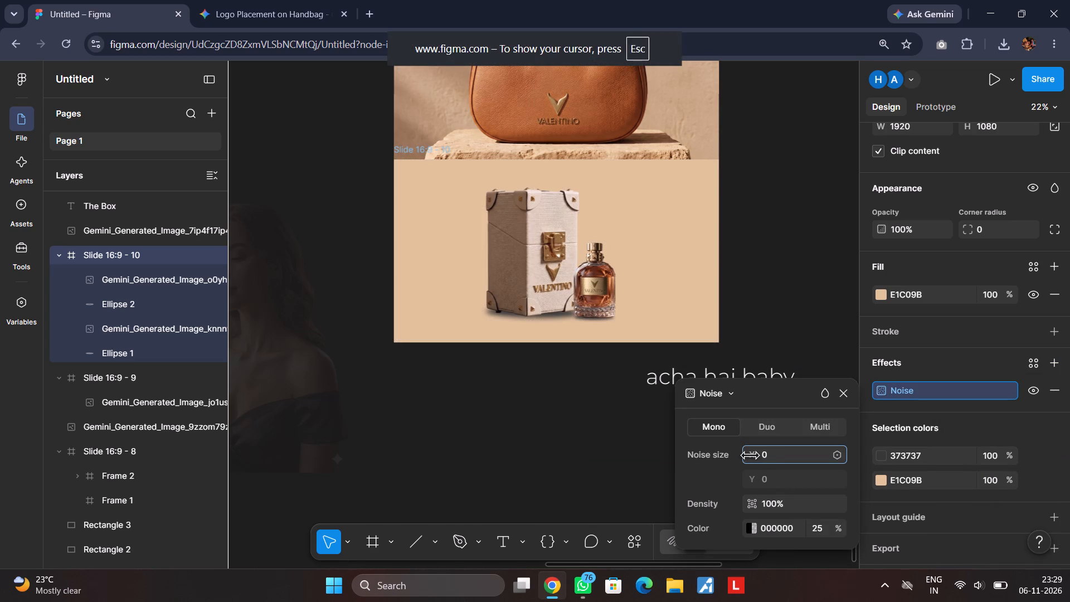
{"action": "left_click_drag", "start_coordinate": [749, 455], "coordinate": [751, 455]}
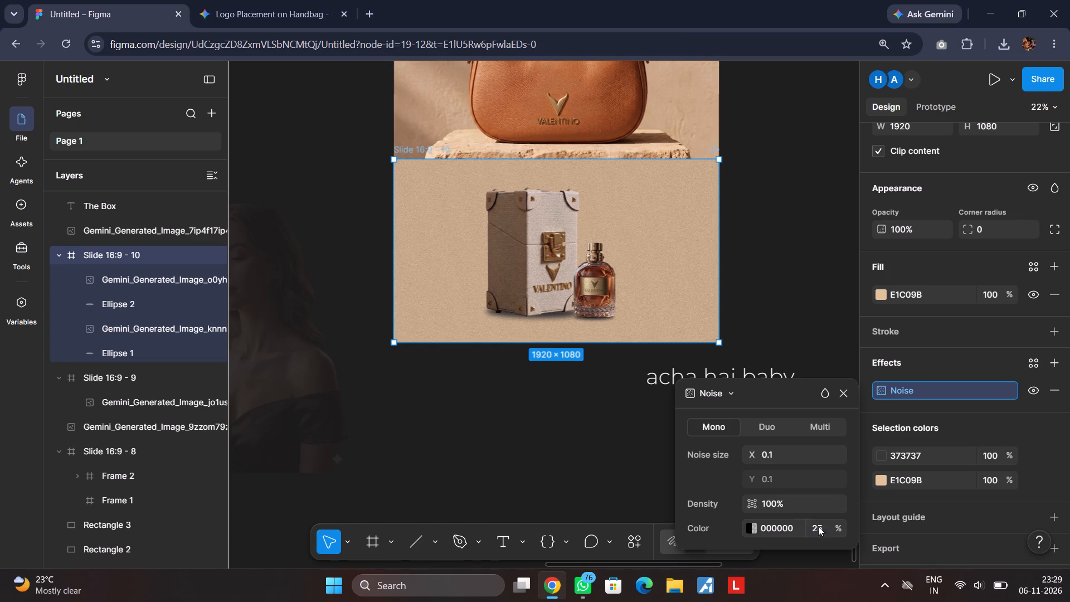
{"action": "left_click_drag", "start_coordinate": [839, 528], "coordinate": [513, 314]}
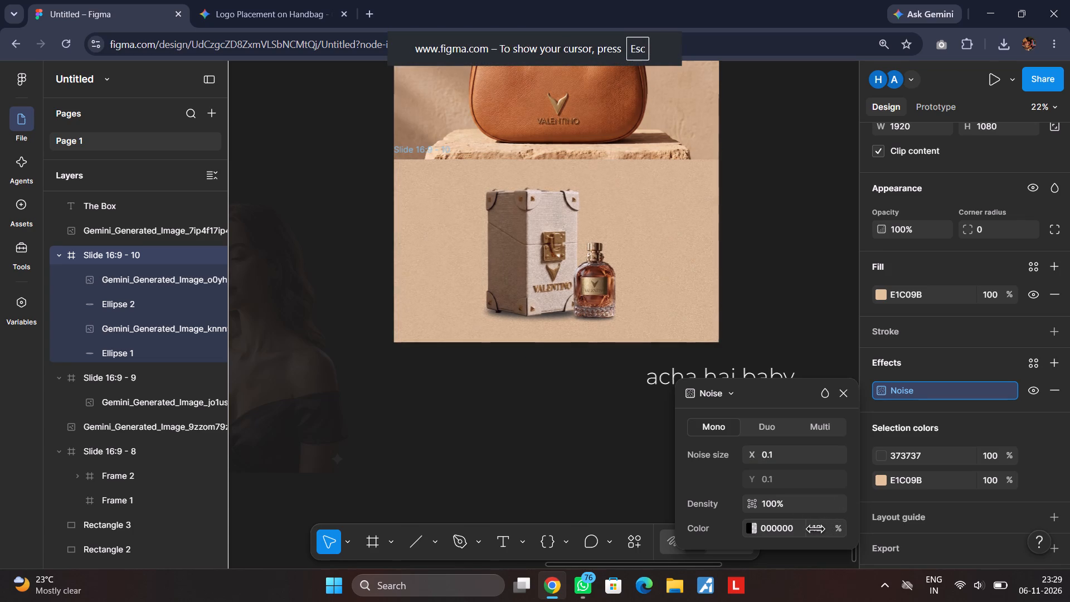
{"action": "left_click_drag", "start_coordinate": [513, 314], "coordinate": [508, 314]}
{"action": "left_click", "coordinate": [845, 399]}
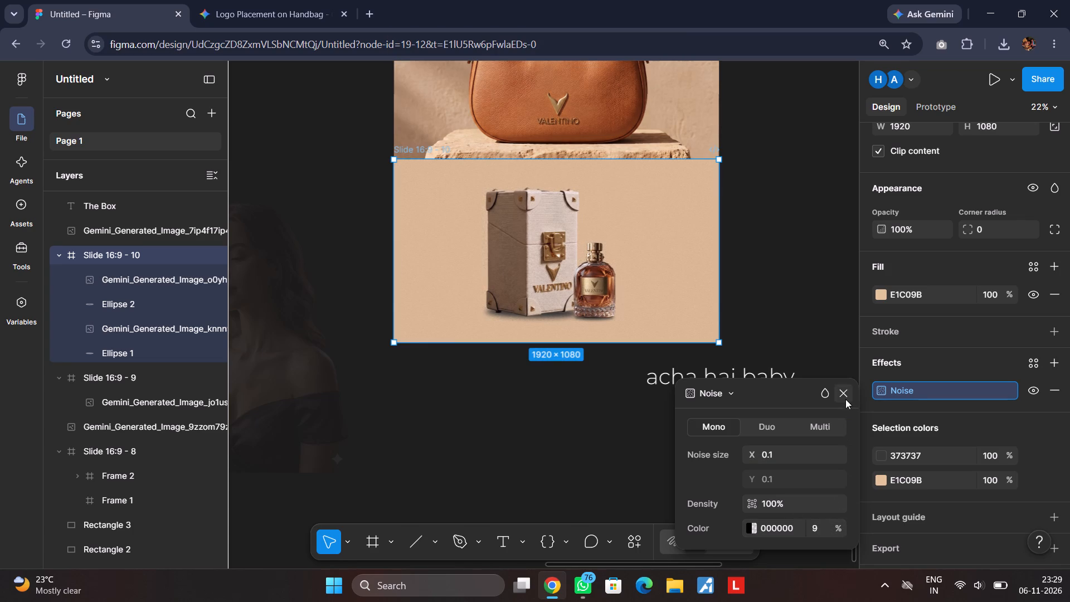
{"action": "left_click", "coordinate": [584, 428]}
Review the presentation's slides from the box-and-bottle slide up to the Valentino brand introduction slide and back down.
{"action": "scroll", "coordinate": [594, 423], "scroll_direction": "up", "scroll_amount": 1}
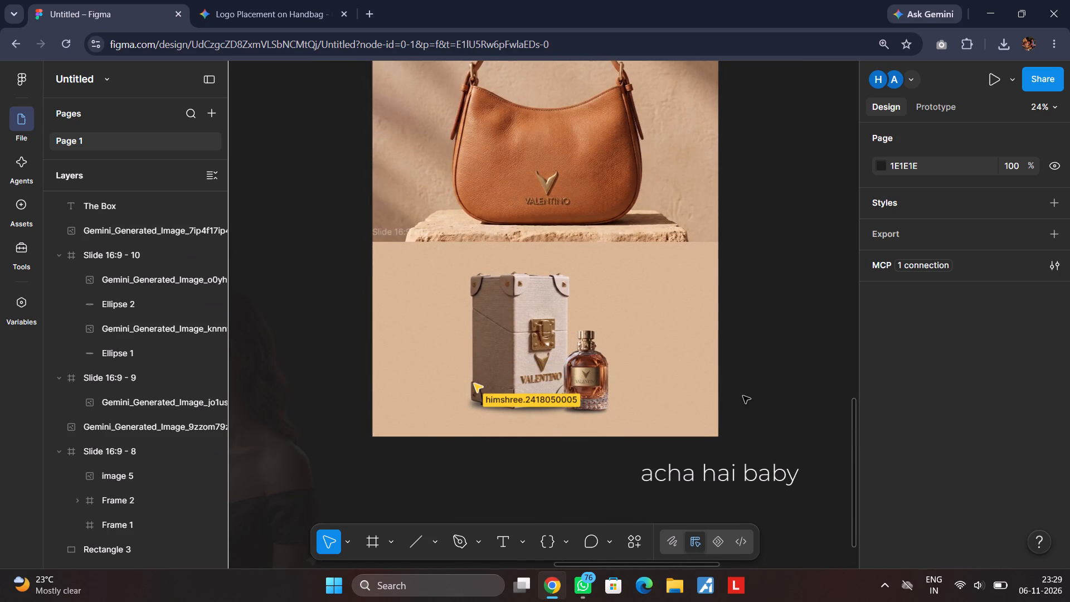
{"action": "scroll", "coordinate": [785, 380], "scroll_direction": "up", "scroll_amount": 1}
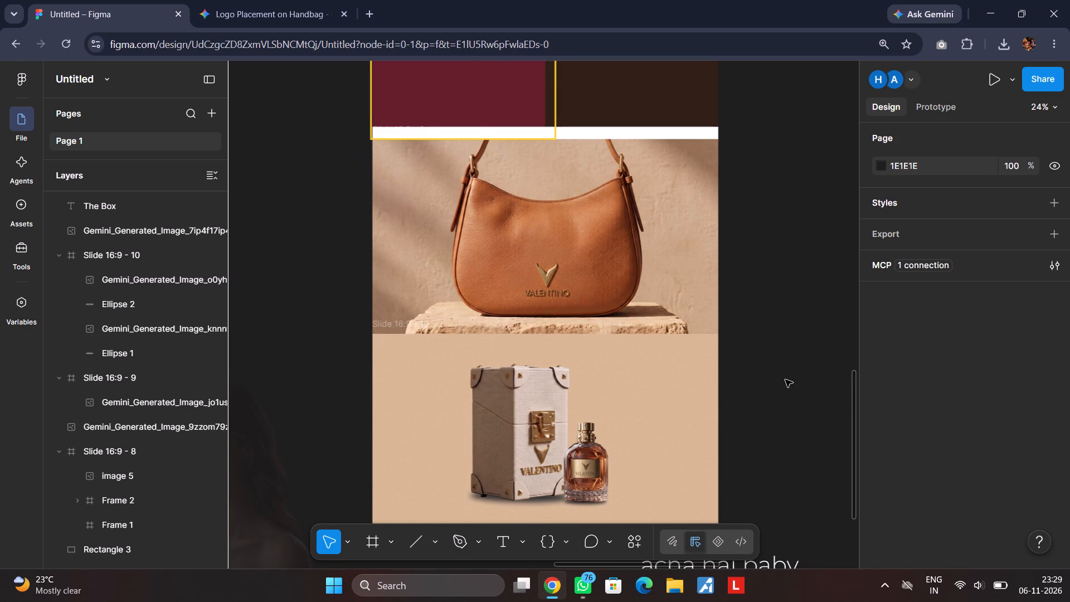
{"action": "scroll", "coordinate": [785, 380], "scroll_direction": "up", "scroll_amount": 2}
{"action": "scroll", "coordinate": [785, 380], "scroll_direction": "down", "scroll_amount": 4}
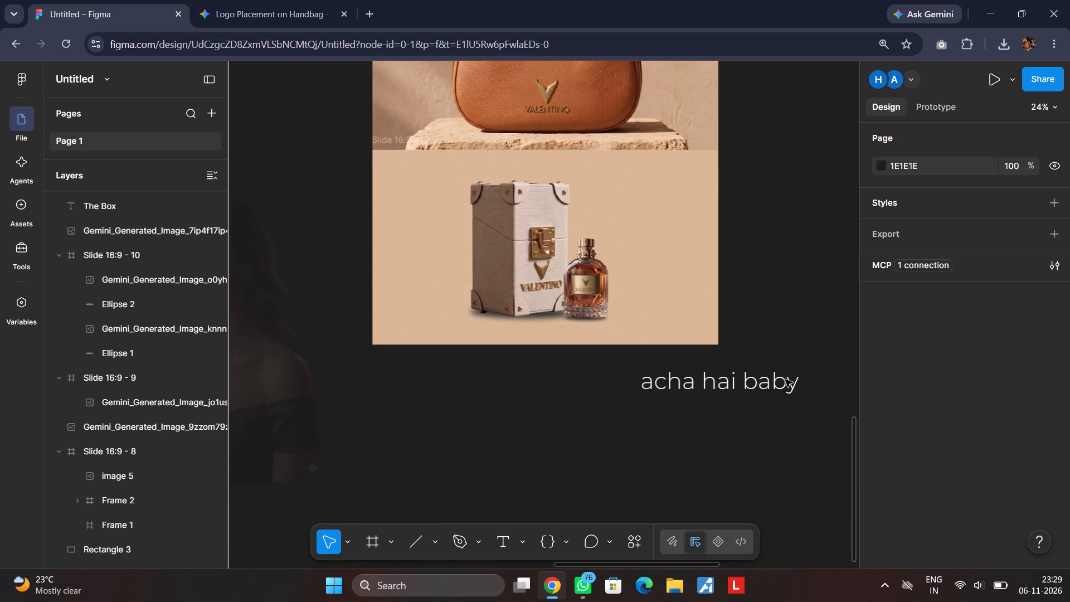
{"action": "scroll", "coordinate": [785, 380], "scroll_direction": "up", "scroll_amount": 4}
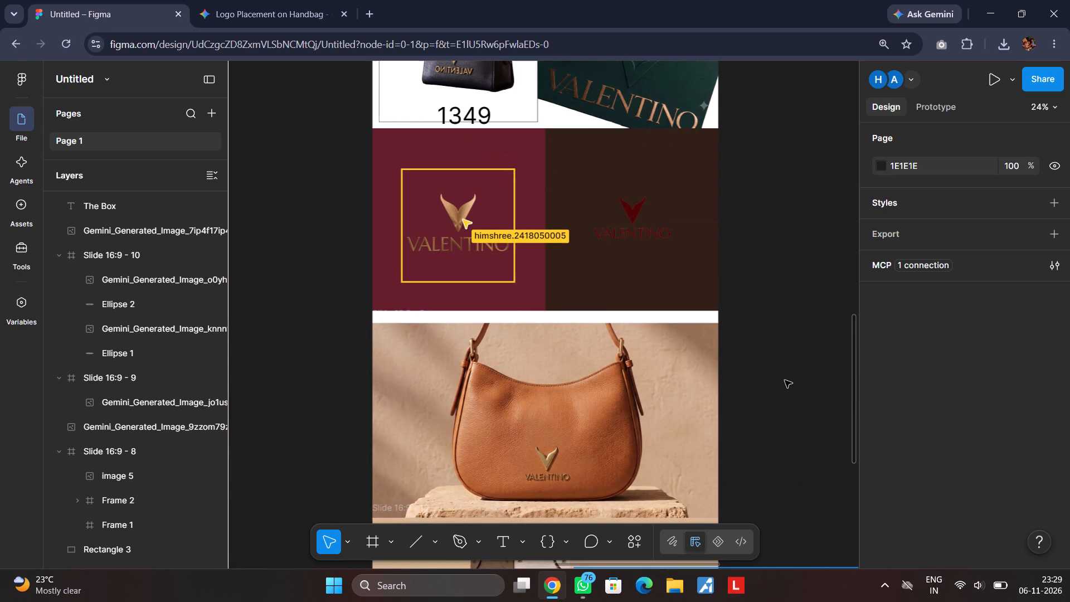
{"action": "scroll", "coordinate": [785, 380], "scroll_direction": "down", "scroll_amount": 3}
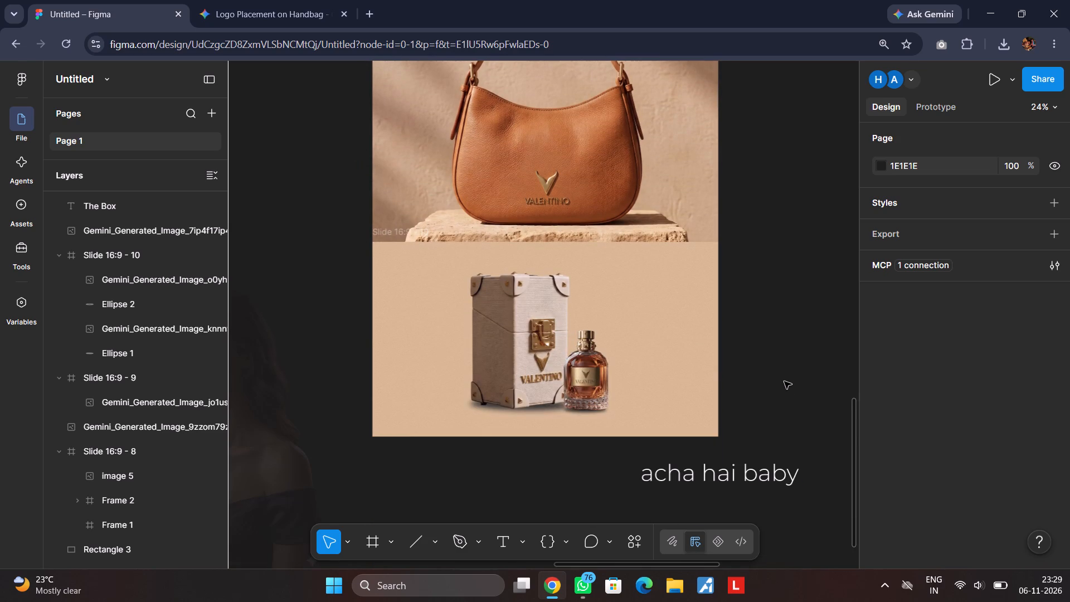
{"action": "scroll", "coordinate": [784, 381], "scroll_direction": "up", "scroll_amount": 3}
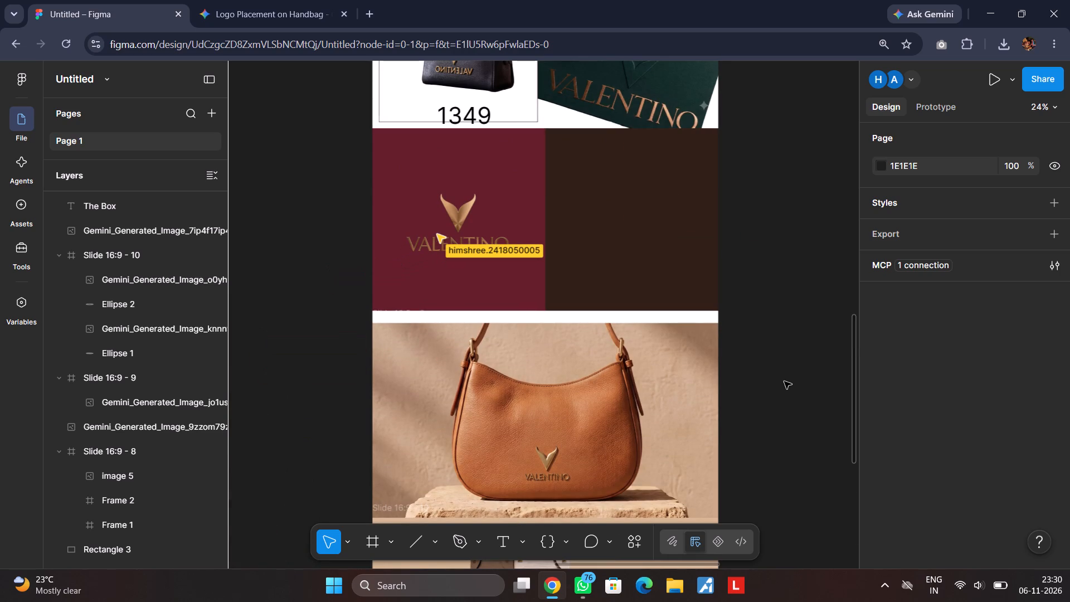
{"action": "scroll", "coordinate": [784, 381], "scroll_direction": "down", "scroll_amount": 2}
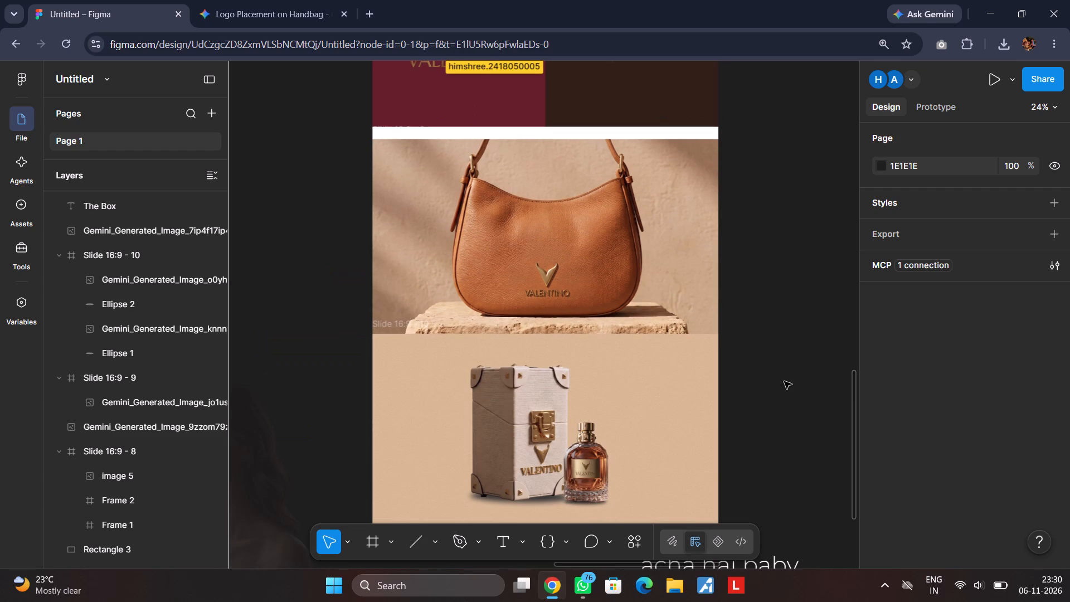
{"action": "scroll", "coordinate": [784, 381], "scroll_direction": "down", "scroll_amount": 2}
{"action": "scroll", "coordinate": [784, 381], "scroll_direction": "up", "scroll_amount": 5}
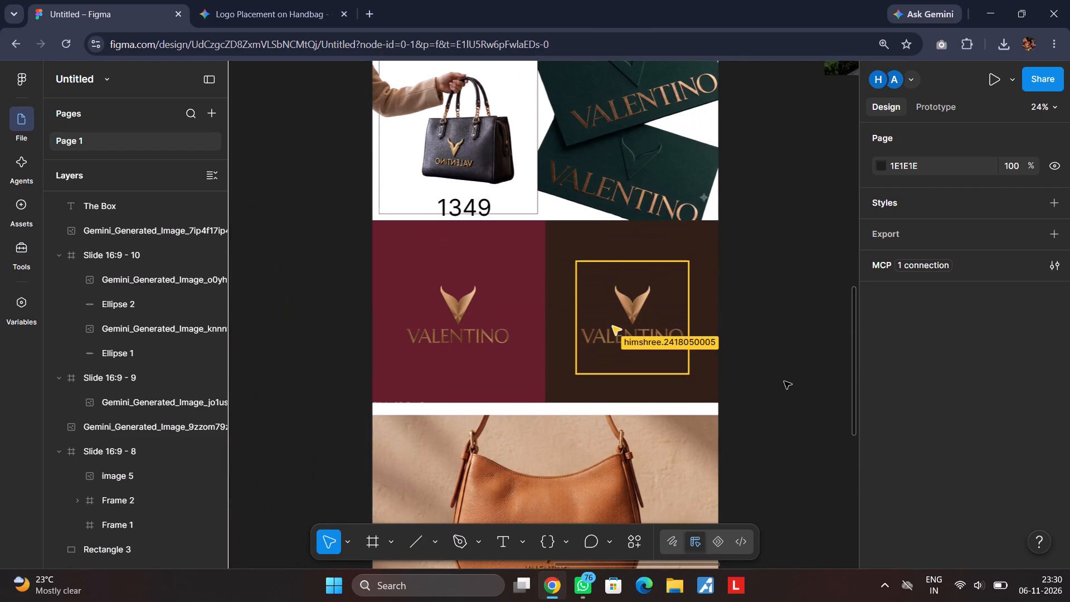
{"action": "scroll", "coordinate": [783, 381], "scroll_direction": "up", "scroll_amount": 3}
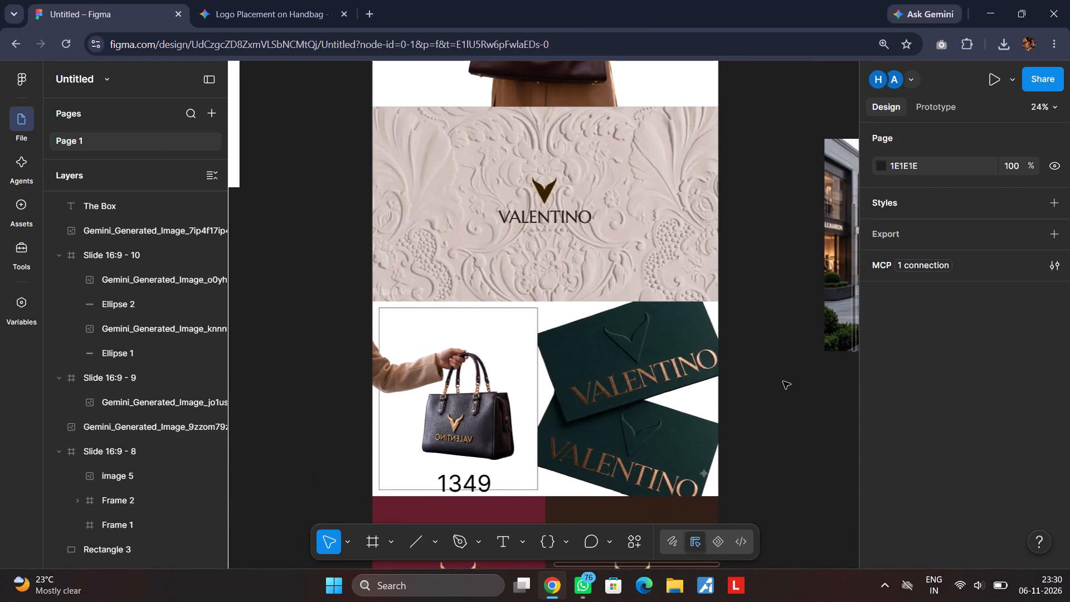
{"action": "scroll", "coordinate": [783, 381], "scroll_direction": "up", "scroll_amount": 3}
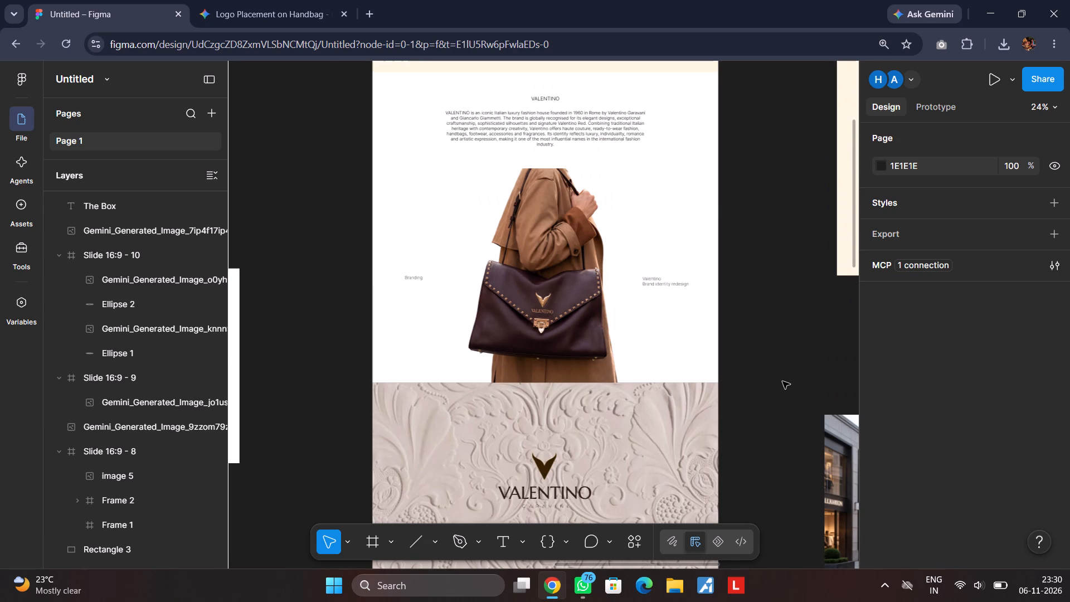
{"action": "scroll", "coordinate": [782, 381], "scroll_direction": "up", "scroll_amount": 3}
{"action": "scroll", "coordinate": [782, 381], "scroll_direction": "down", "scroll_amount": 2}
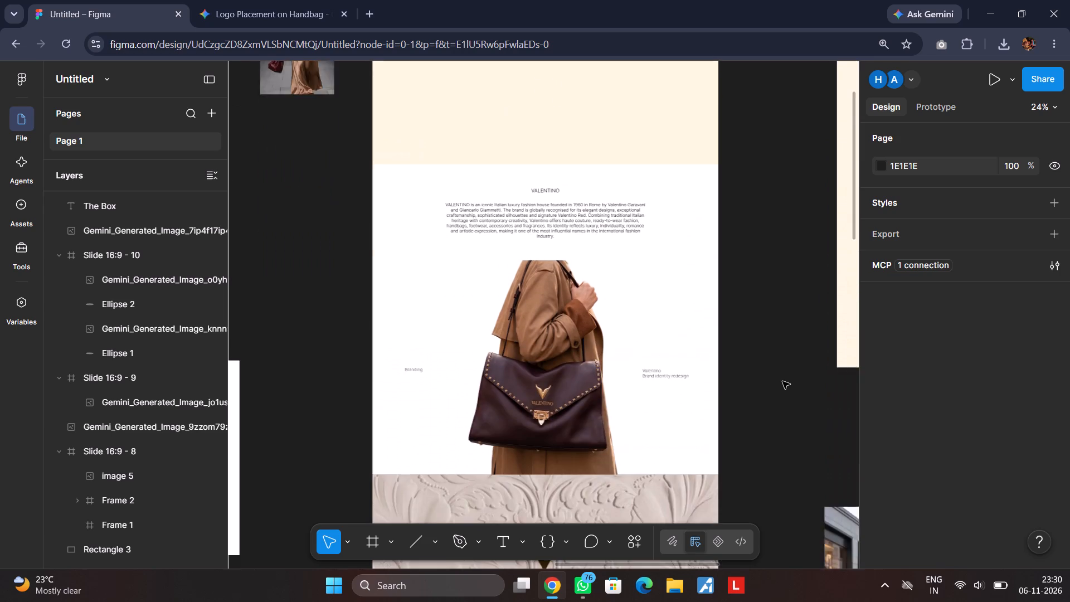
{"action": "scroll", "coordinate": [782, 381], "scroll_direction": "down", "scroll_amount": 1}
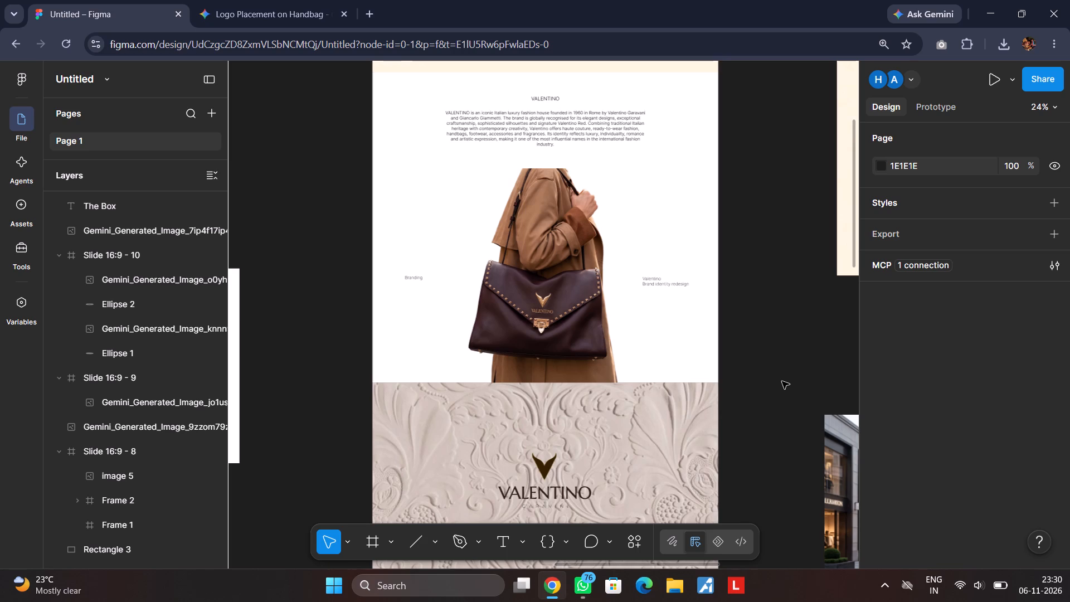
{"action": "scroll", "coordinate": [782, 382], "scroll_direction": "down", "scroll_amount": 3}
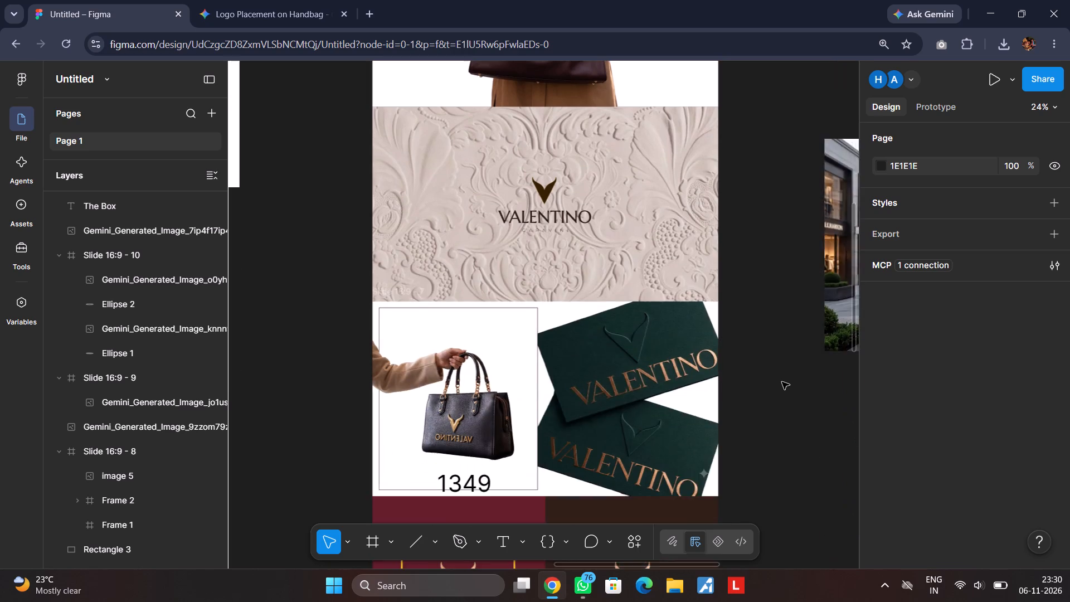
{"action": "scroll", "coordinate": [782, 382], "scroll_direction": "down", "scroll_amount": 3}
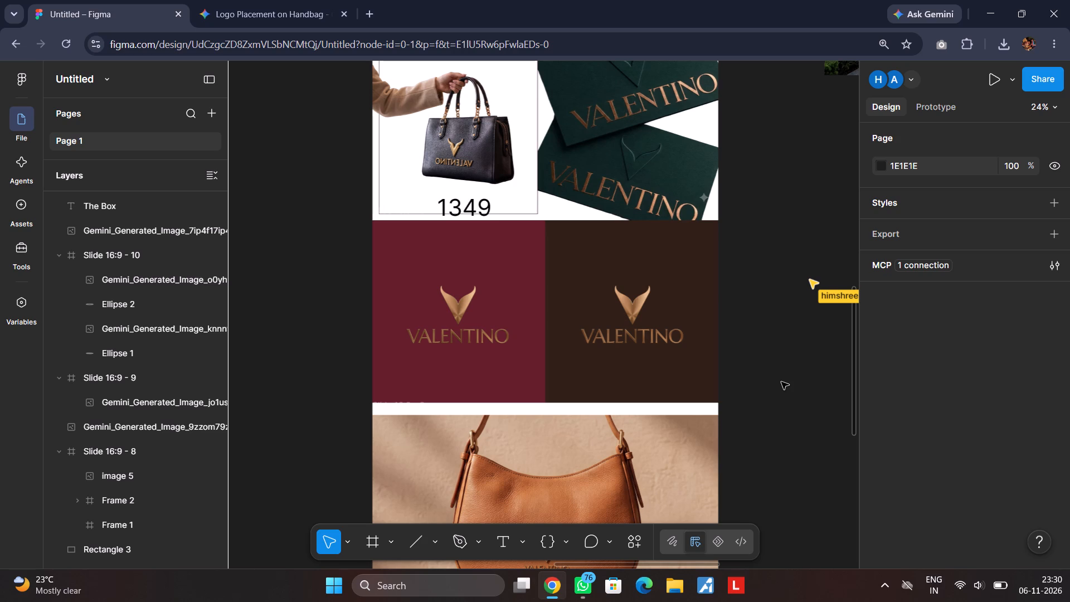
{"action": "scroll", "coordinate": [781, 382], "scroll_direction": "down", "scroll_amount": 2}
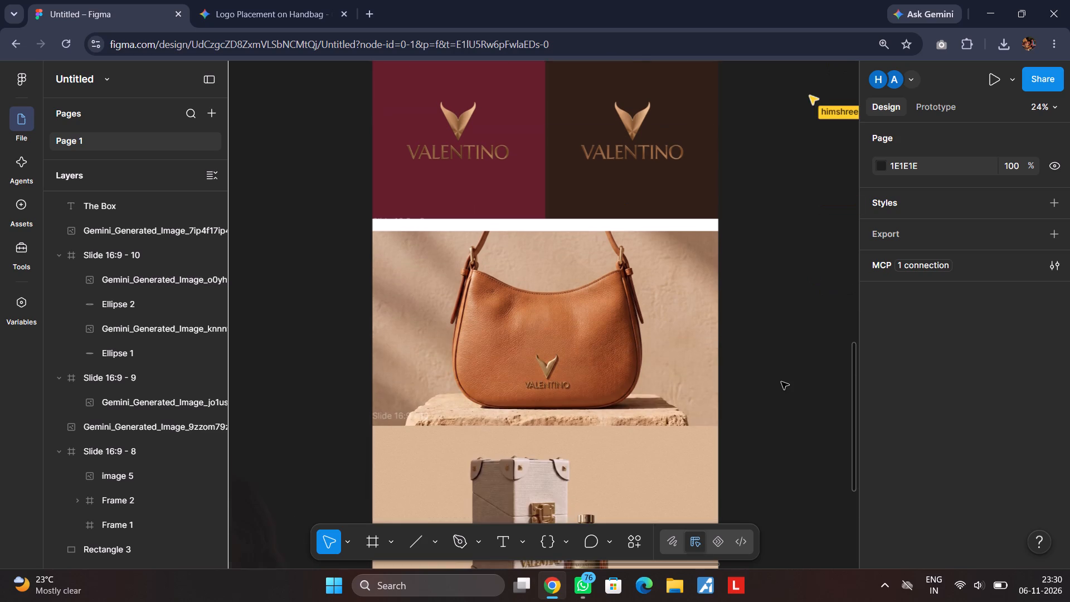
Move the "acha hai baby" text away from the box-and-bottle slide onto the empty canvas beneath the Muche, Doodhu and Fox labels.
{"action": "scroll", "coordinate": [781, 382], "scroll_direction": "down", "scroll_amount": 3}
{"action": "left_click_drag", "start_coordinate": [738, 381], "coordinate": [769, 373]}
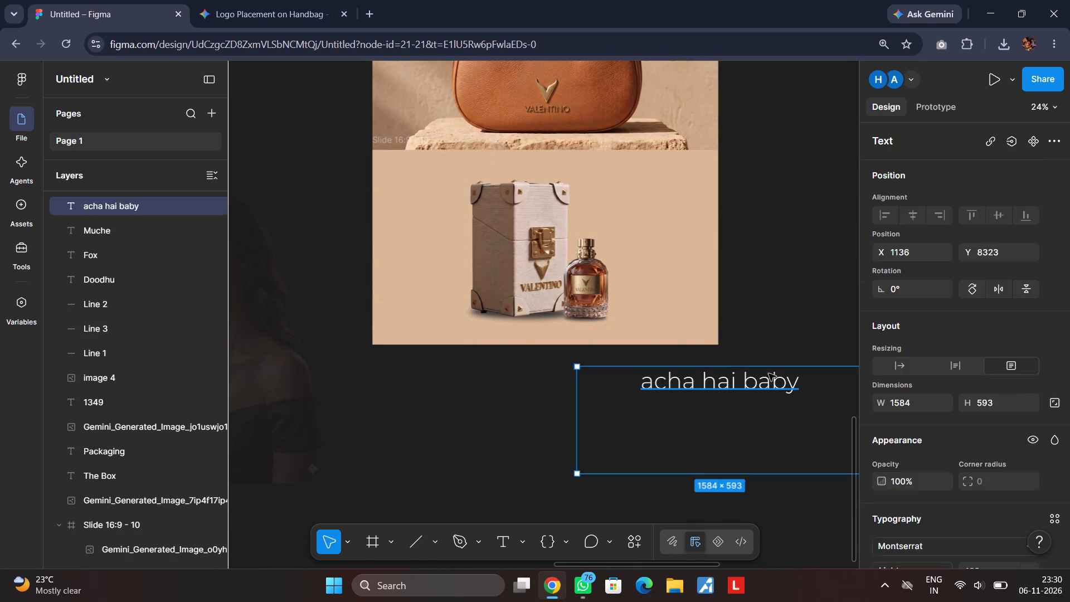
{"action": "left_click_drag", "start_coordinate": [769, 373], "coordinate": [858, 352]}
{"action": "left_click", "coordinate": [556, 397]}
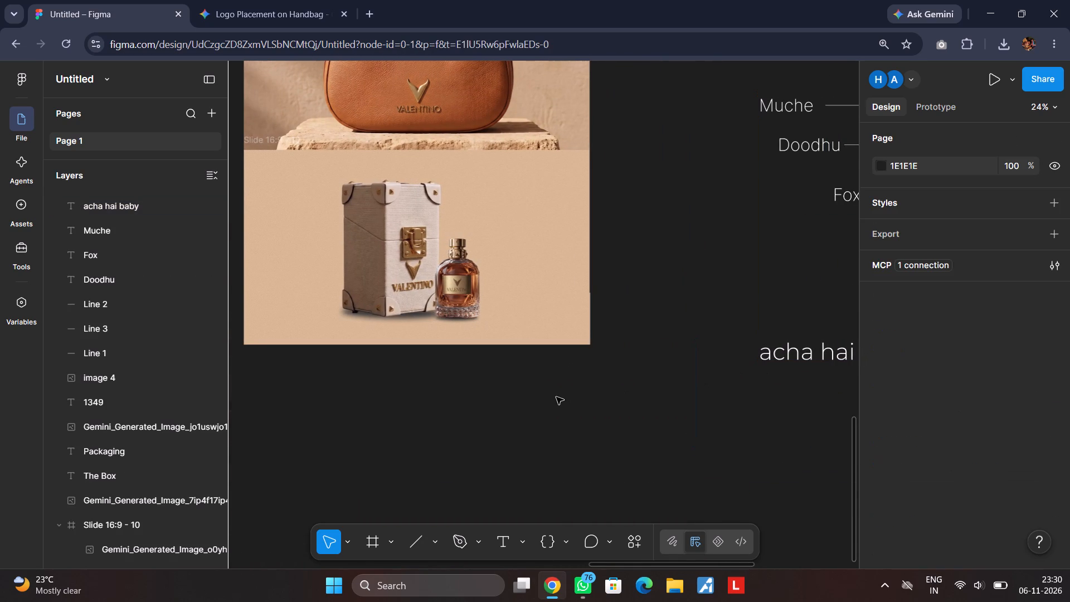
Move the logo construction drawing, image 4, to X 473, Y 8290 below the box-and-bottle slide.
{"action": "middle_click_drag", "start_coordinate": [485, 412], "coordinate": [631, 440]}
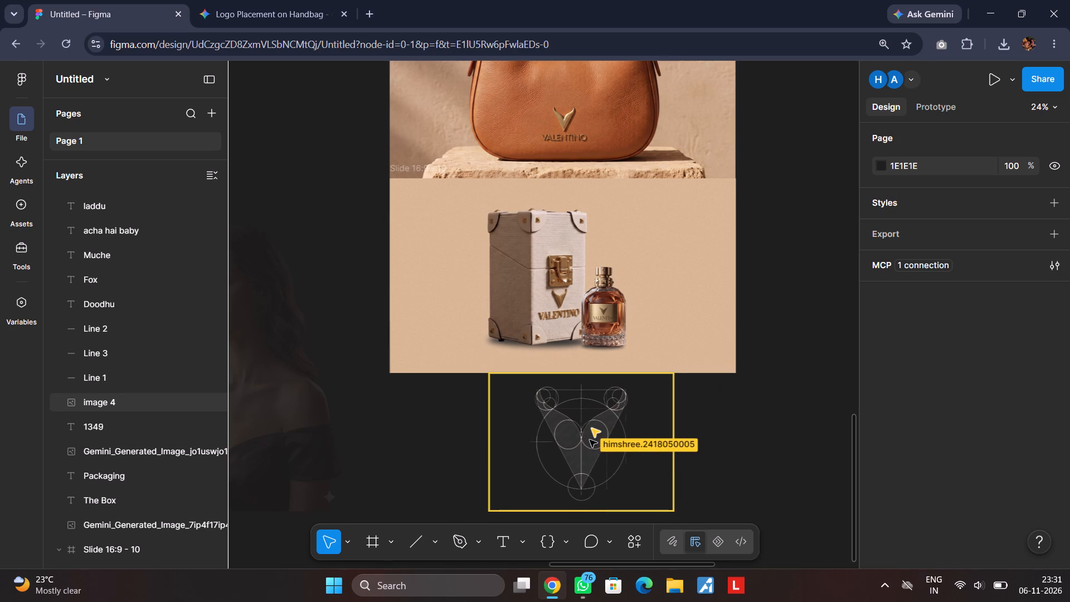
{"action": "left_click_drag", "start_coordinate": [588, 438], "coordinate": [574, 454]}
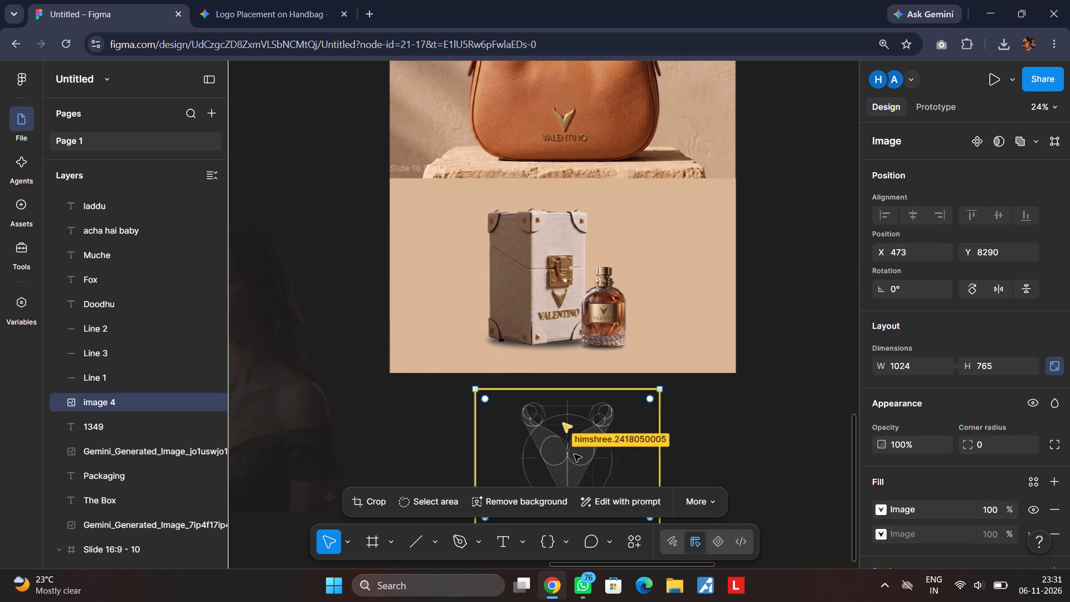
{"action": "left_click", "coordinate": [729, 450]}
Add a 1920 × 1080 Slide 16:9 frame and place it below the box-and-bottle slide at X 0, Y 8365.
{"action": "scroll", "coordinate": [732, 441], "scroll_direction": "down", "scroll_amount": 1}
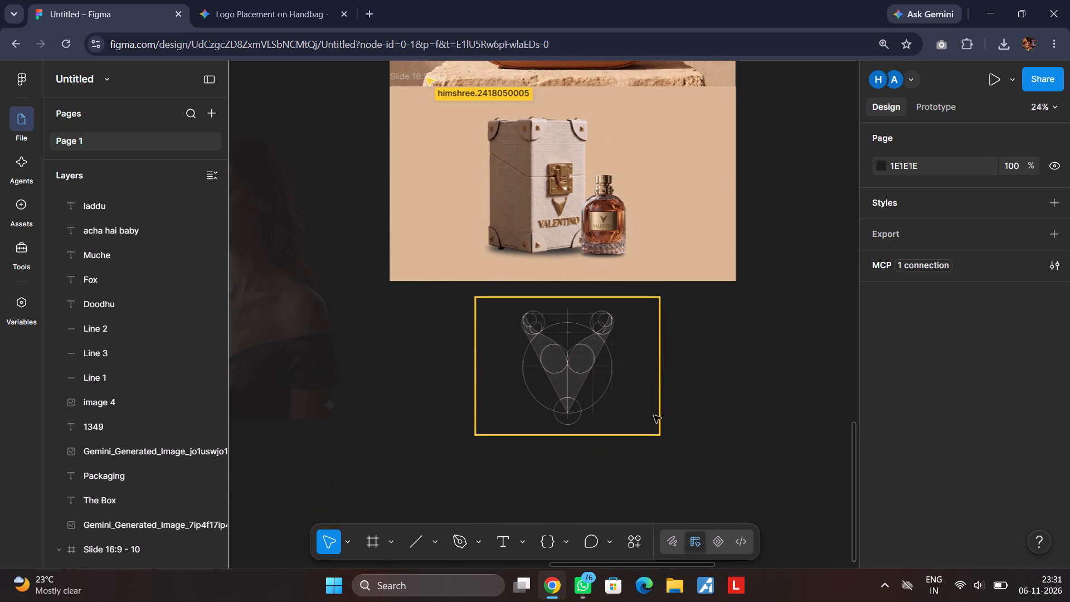
{"action": "key", "text": "f"}
{"action": "left_click", "coordinate": [917, 256]}
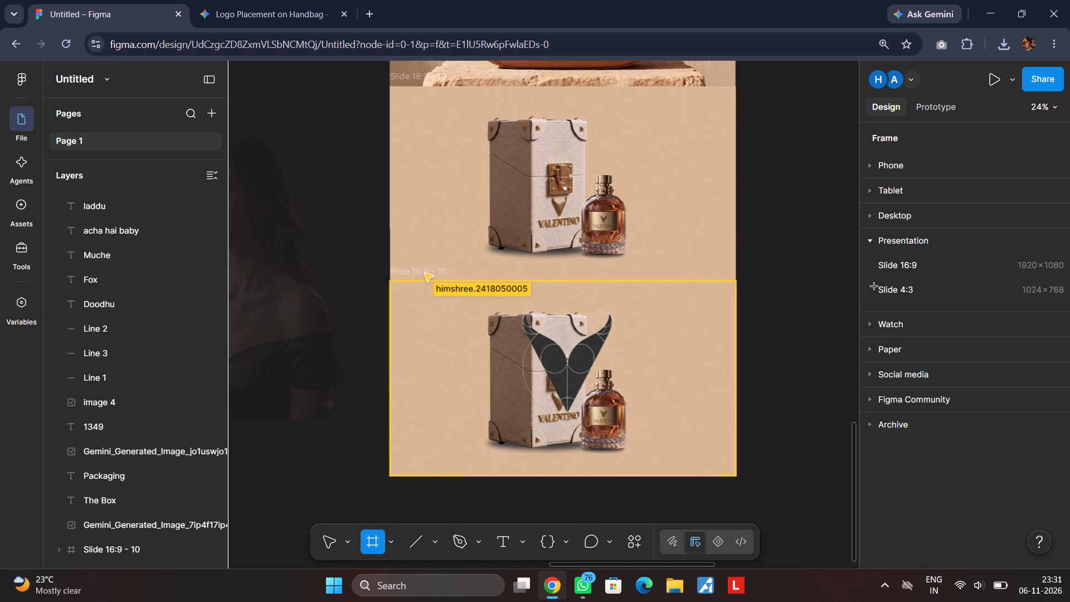
{"action": "left_click", "coordinate": [905, 267]}
{"action": "left_click_drag", "start_coordinate": [767, 294], "coordinate": [582, 342]}
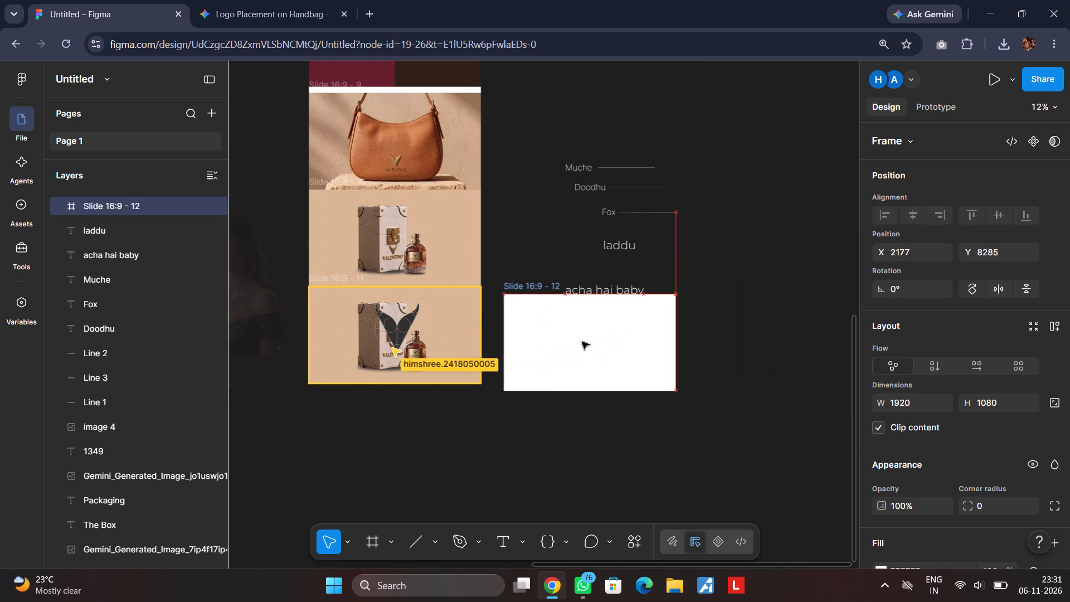
{"action": "left_click_drag", "start_coordinate": [582, 342], "coordinate": [588, 380]}
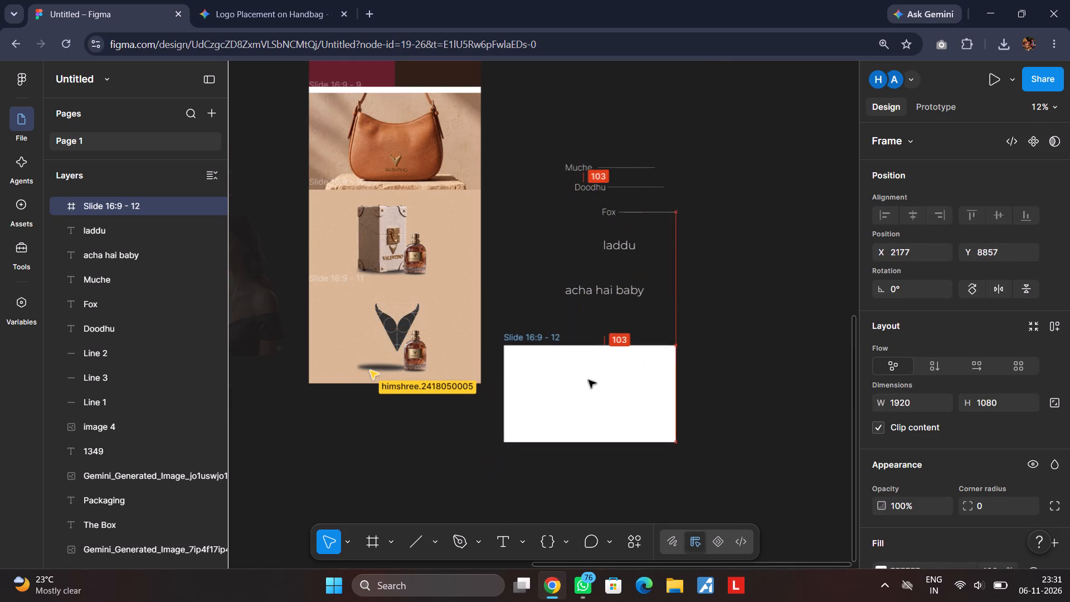
{"action": "left_click_drag", "start_coordinate": [588, 380], "coordinate": [583, 375]}
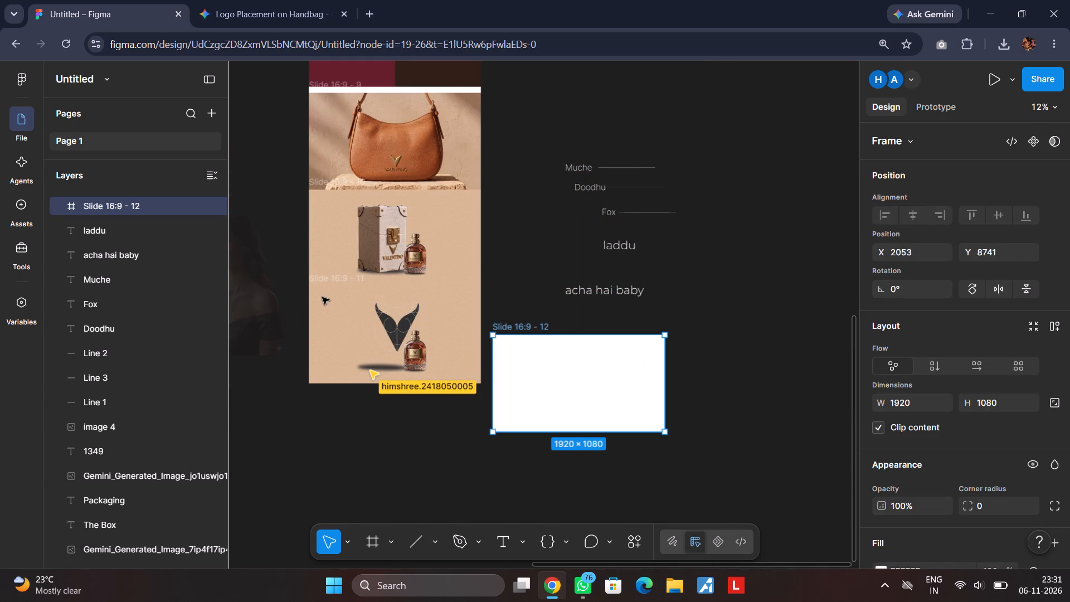
{"action": "left_click_drag", "start_coordinate": [322, 285], "coordinate": [322, 452]}
{"action": "left_click_drag", "start_coordinate": [533, 326], "coordinate": [460, 306]}
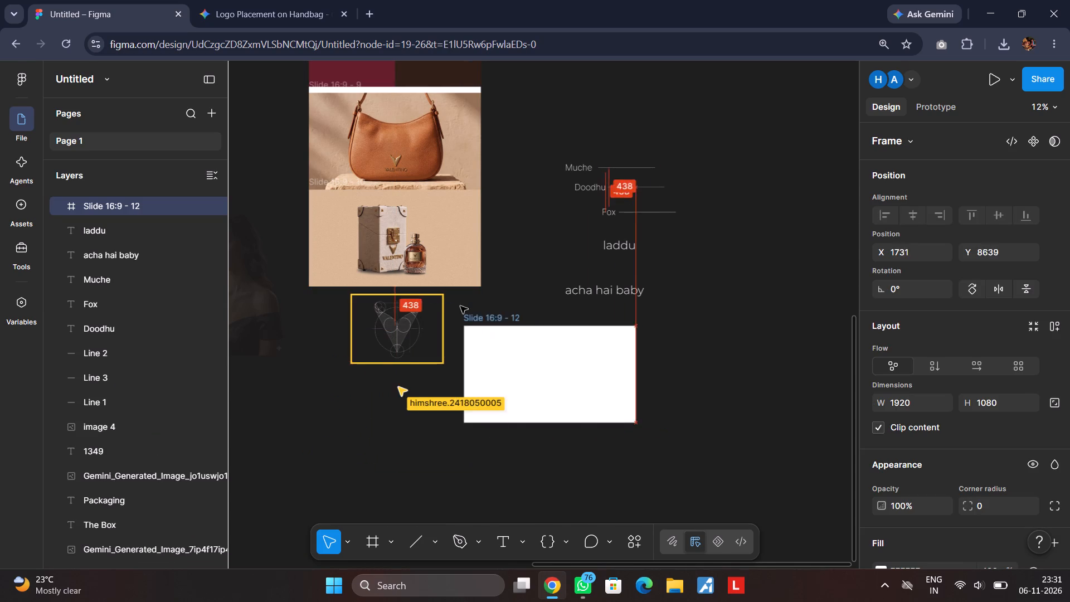
{"action": "left_click_drag", "start_coordinate": [460, 306], "coordinate": [361, 293]}
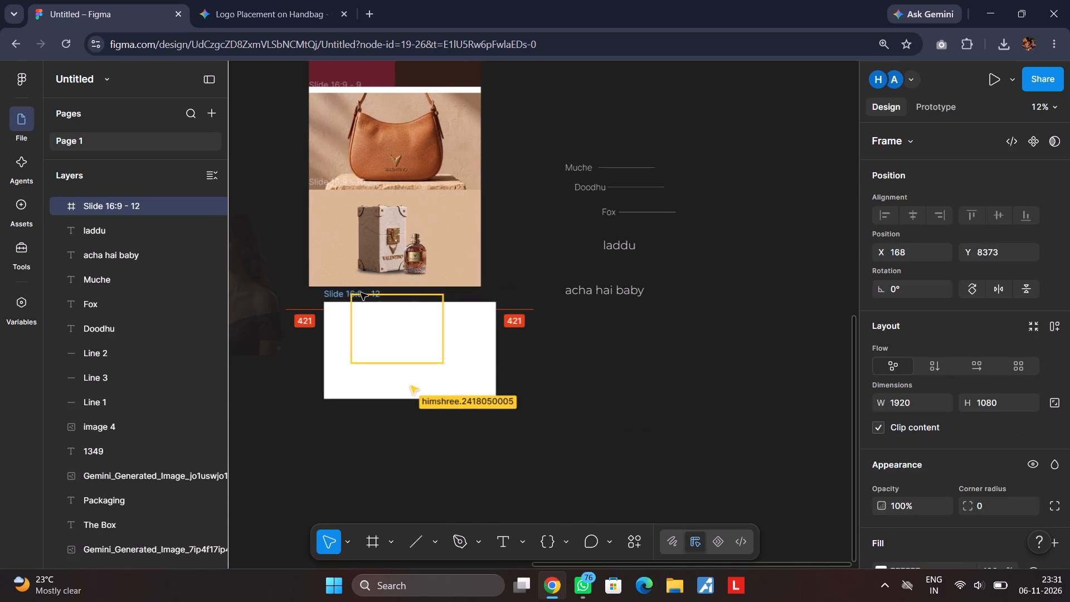
{"action": "left_click_drag", "start_coordinate": [361, 293], "coordinate": [348, 292]}
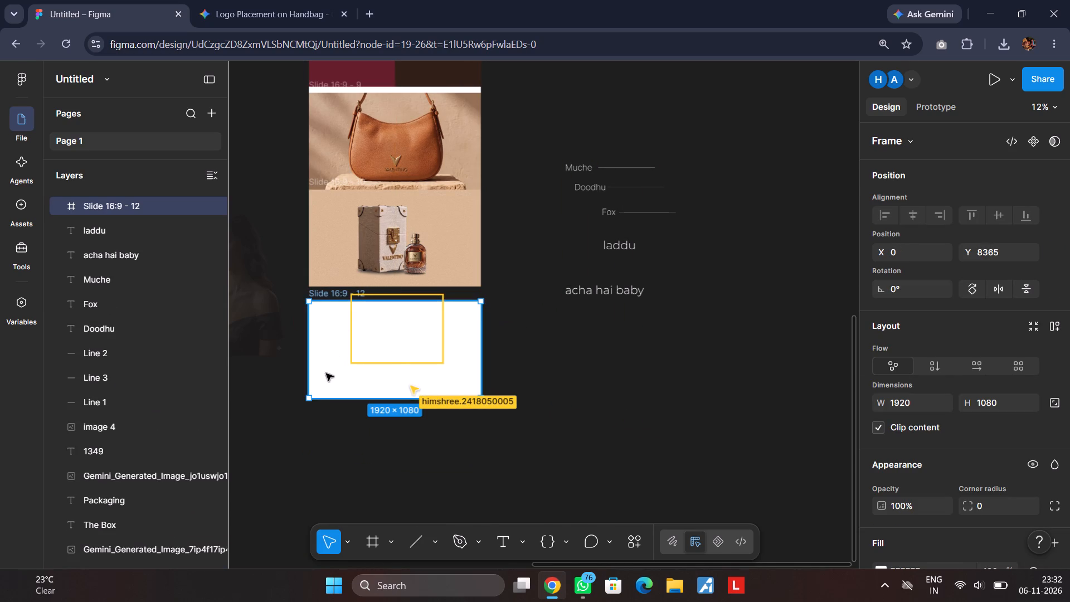
Shift the blank white slide out of the way and move the logo construction drawing to the canvas beneath the "acha hai baby" text.
{"action": "left_click_drag", "start_coordinate": [324, 382], "coordinate": [322, 366]}
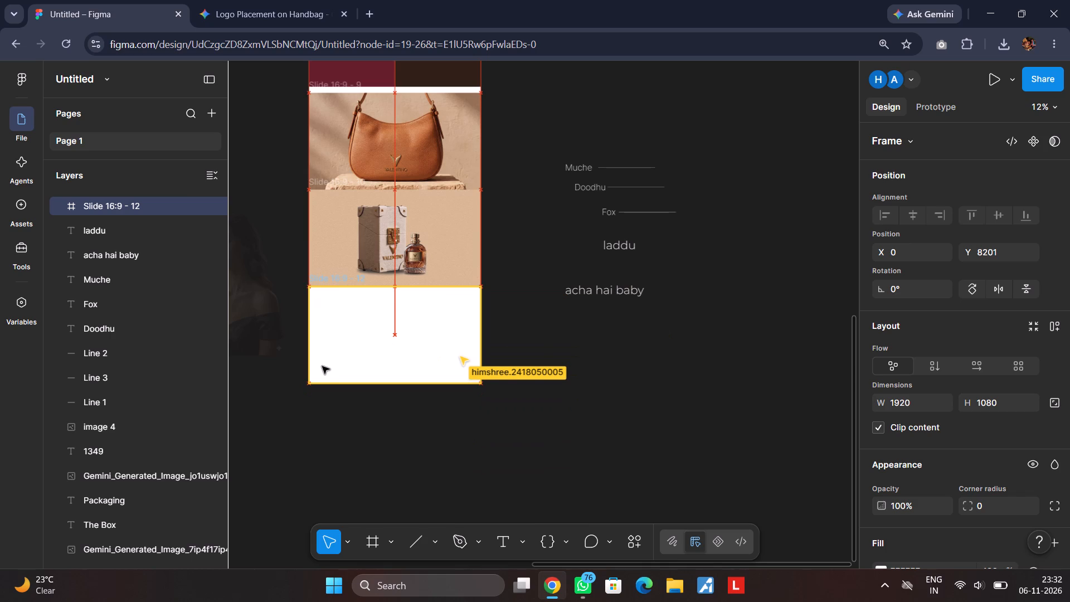
{"action": "left_click_drag", "start_coordinate": [322, 366], "coordinate": [352, 453]}
{"action": "left_click_drag", "start_coordinate": [396, 327], "coordinate": [630, 358]}
Snap the blank white 1920 × 1080 slide directly beneath the box-and-bottle slide at X 0, Y 8201.
{"action": "left_click_drag", "start_coordinate": [404, 439], "coordinate": [368, 366]}
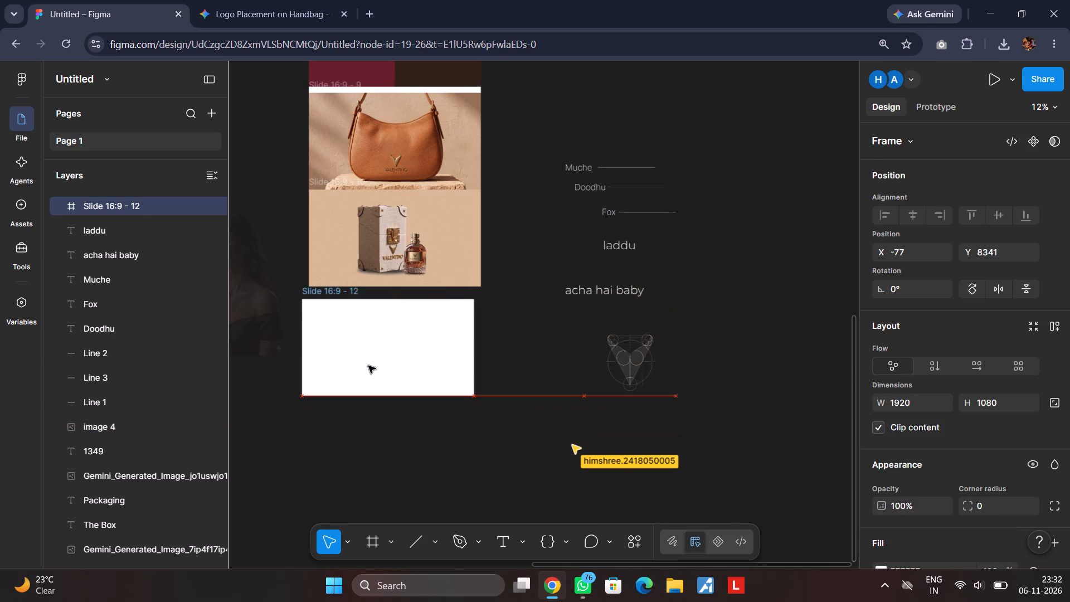
{"action": "left_click_drag", "start_coordinate": [368, 366], "coordinate": [378, 357]}
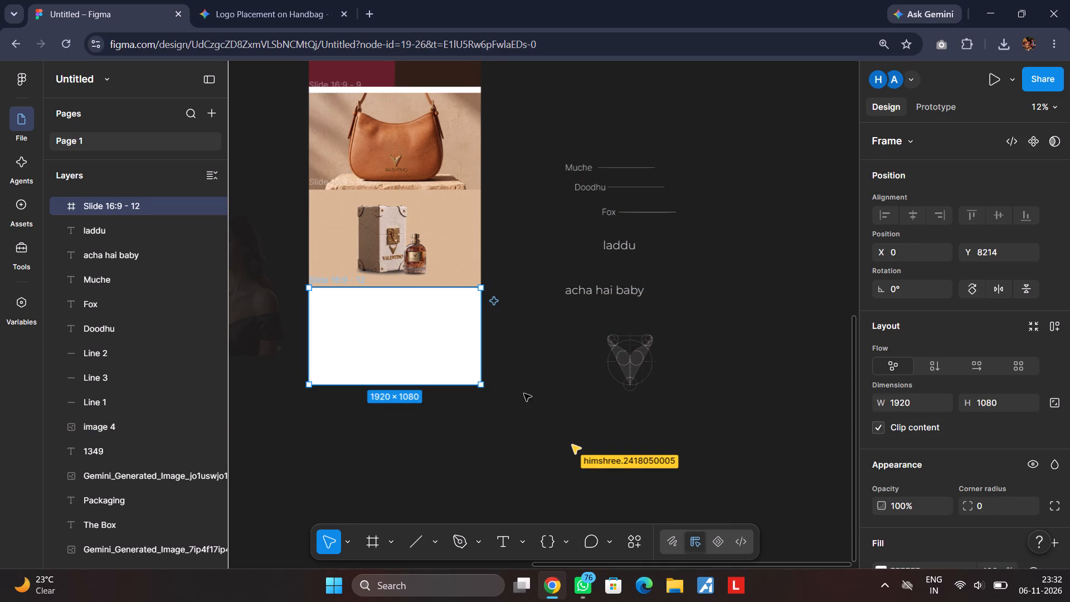
{"action": "left_click", "coordinate": [534, 396]}
{"action": "left_click", "coordinate": [461, 362]}
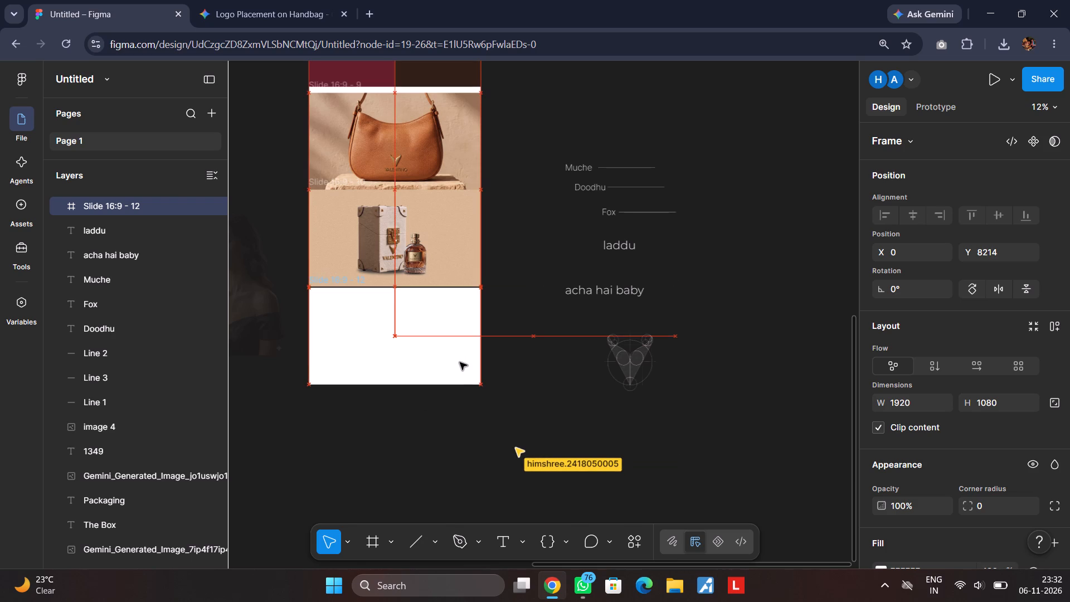
{"action": "left_click", "coordinate": [546, 363]}
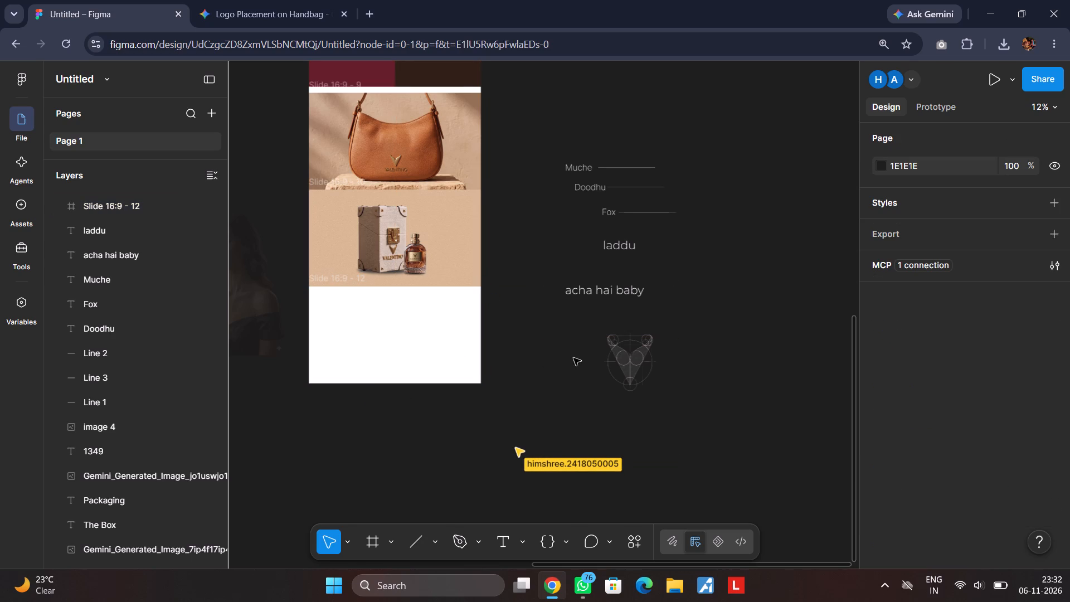
Move the logo construction drawing, image 4, from the empty canvas onto the new white slide and centre it there.
{"action": "left_click_drag", "start_coordinate": [644, 368], "coordinate": [405, 336]}
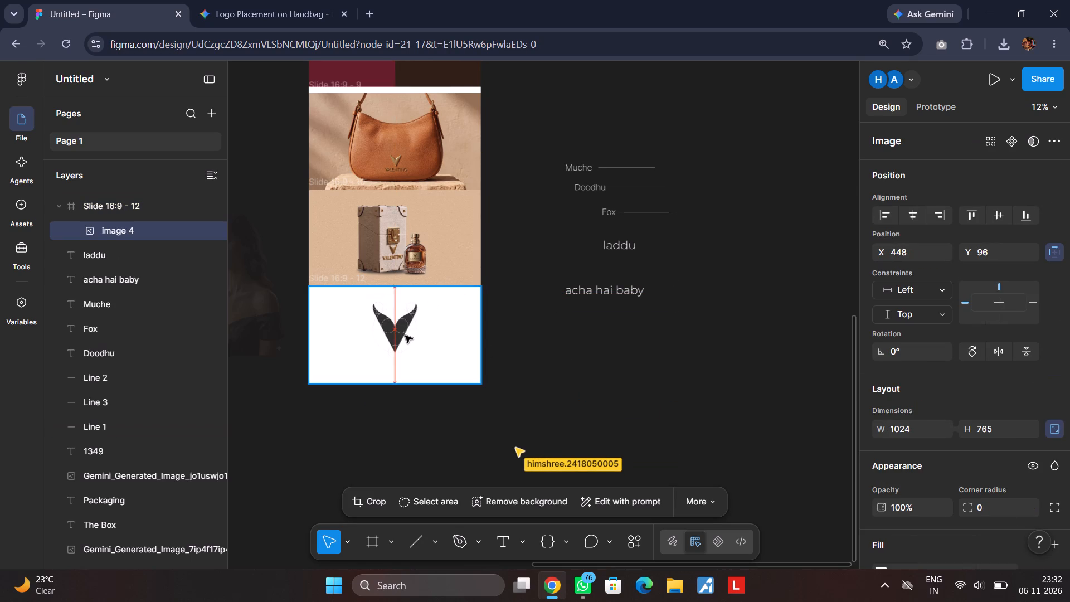
{"action": "left_click_drag", "start_coordinate": [405, 336], "coordinate": [406, 341]}
{"action": "left_click", "coordinate": [551, 361]}
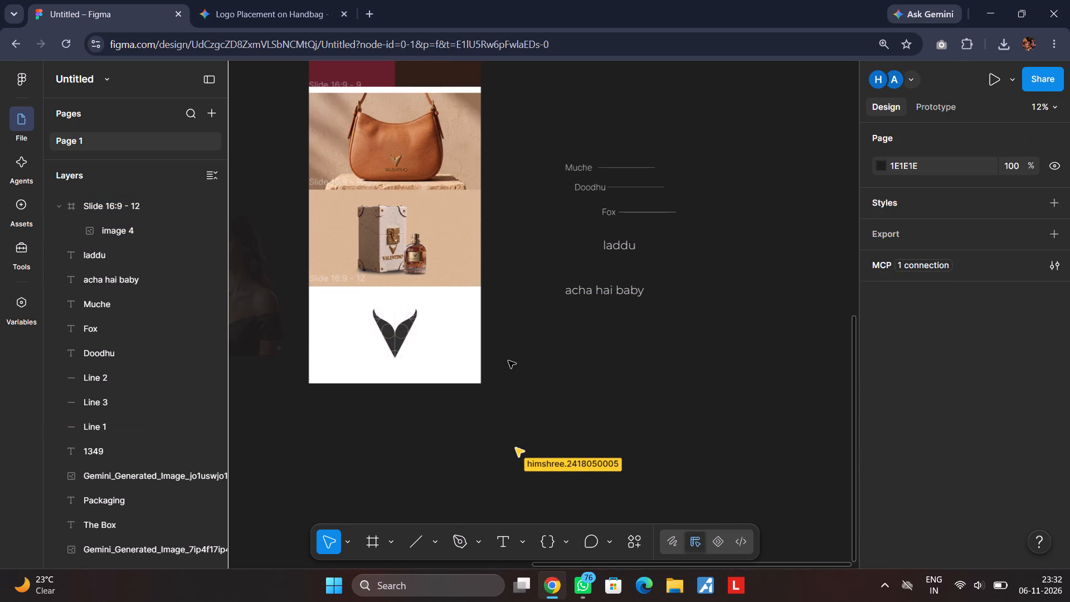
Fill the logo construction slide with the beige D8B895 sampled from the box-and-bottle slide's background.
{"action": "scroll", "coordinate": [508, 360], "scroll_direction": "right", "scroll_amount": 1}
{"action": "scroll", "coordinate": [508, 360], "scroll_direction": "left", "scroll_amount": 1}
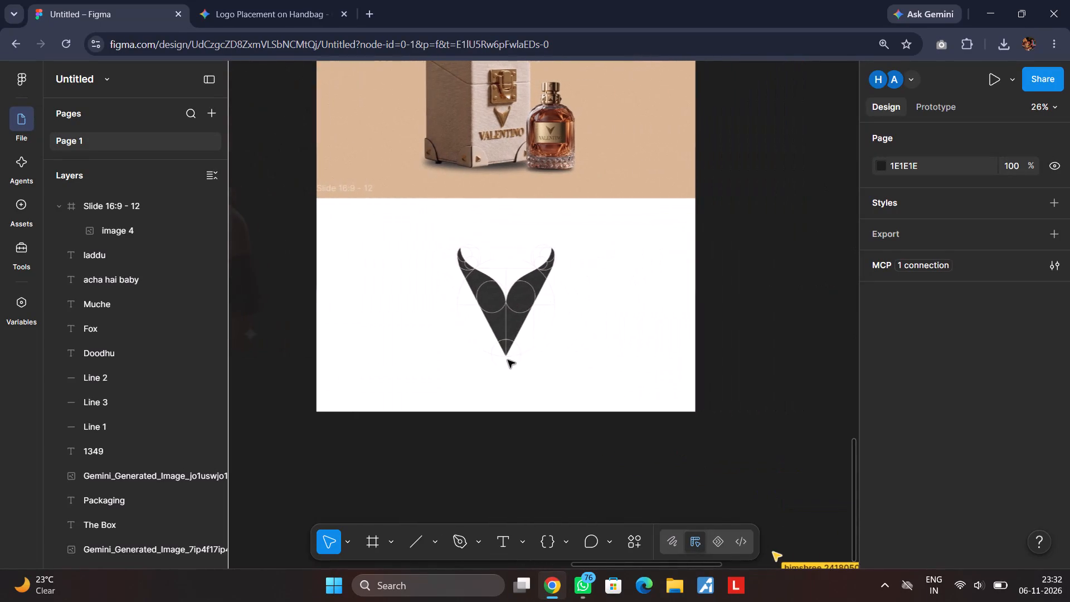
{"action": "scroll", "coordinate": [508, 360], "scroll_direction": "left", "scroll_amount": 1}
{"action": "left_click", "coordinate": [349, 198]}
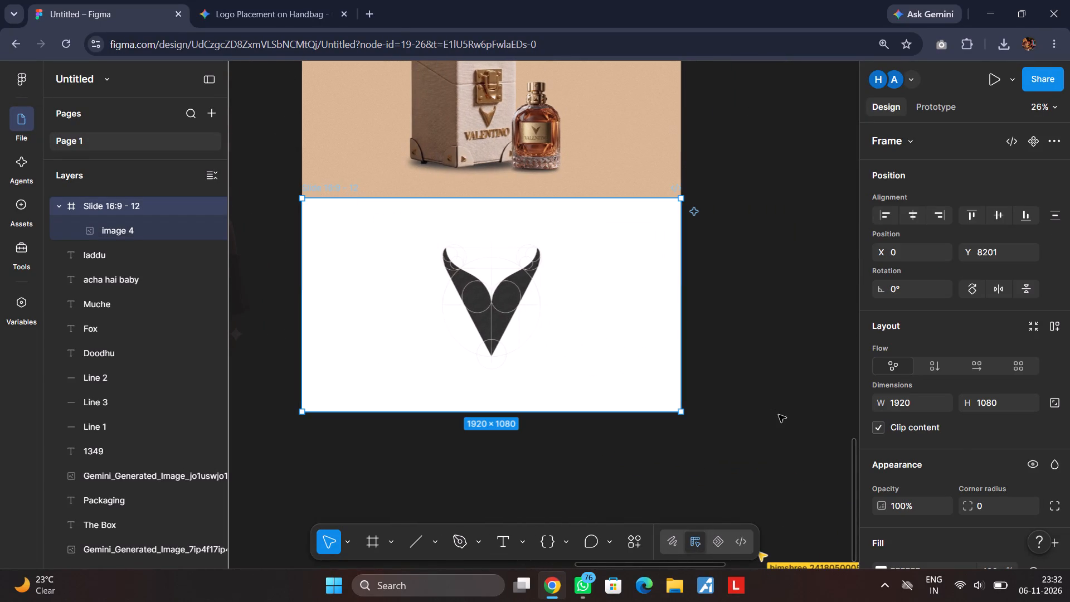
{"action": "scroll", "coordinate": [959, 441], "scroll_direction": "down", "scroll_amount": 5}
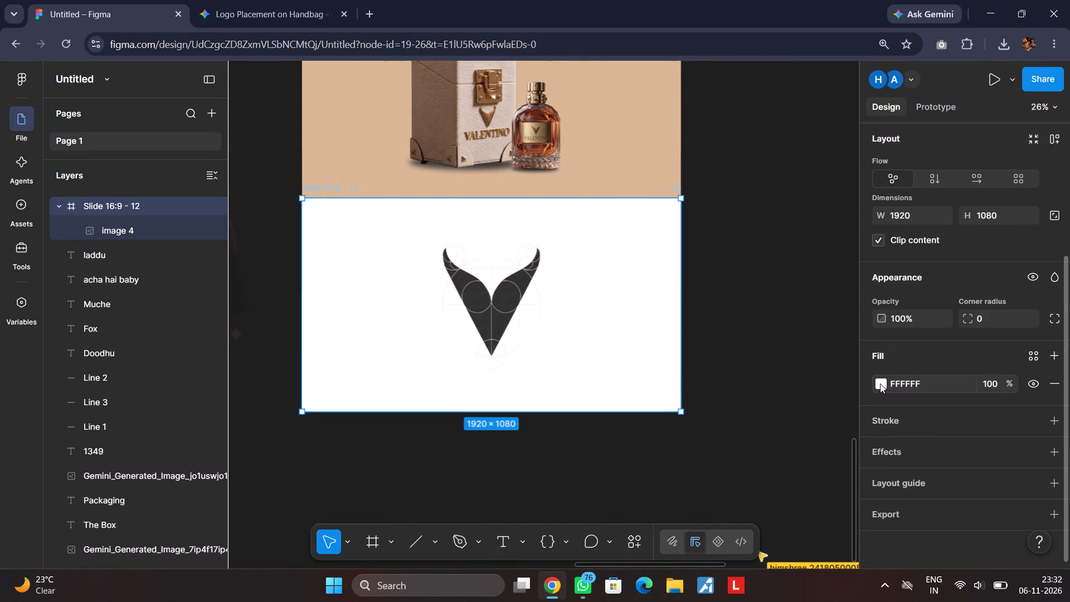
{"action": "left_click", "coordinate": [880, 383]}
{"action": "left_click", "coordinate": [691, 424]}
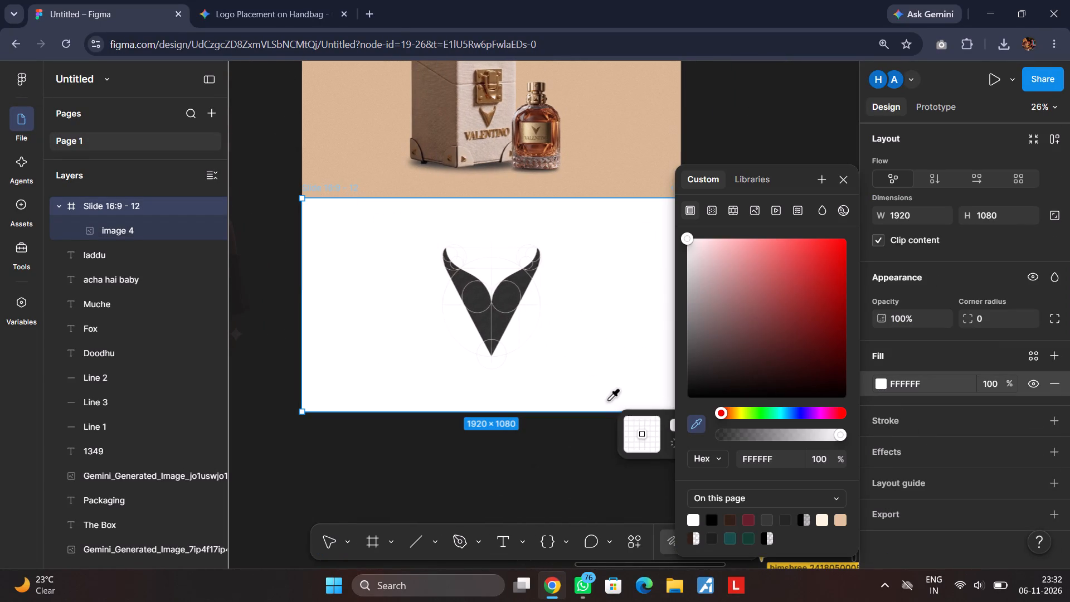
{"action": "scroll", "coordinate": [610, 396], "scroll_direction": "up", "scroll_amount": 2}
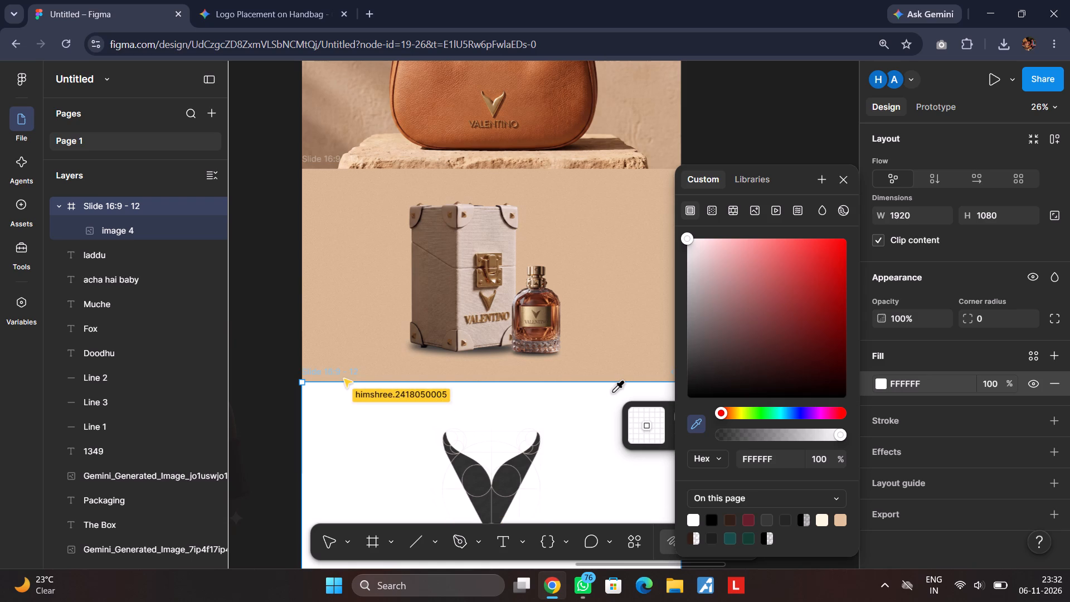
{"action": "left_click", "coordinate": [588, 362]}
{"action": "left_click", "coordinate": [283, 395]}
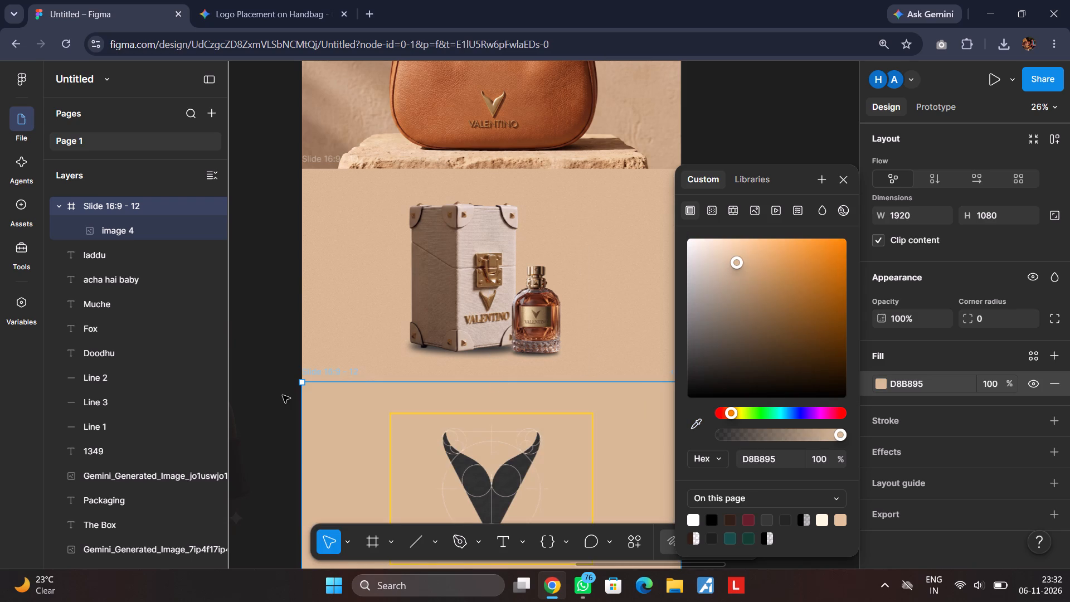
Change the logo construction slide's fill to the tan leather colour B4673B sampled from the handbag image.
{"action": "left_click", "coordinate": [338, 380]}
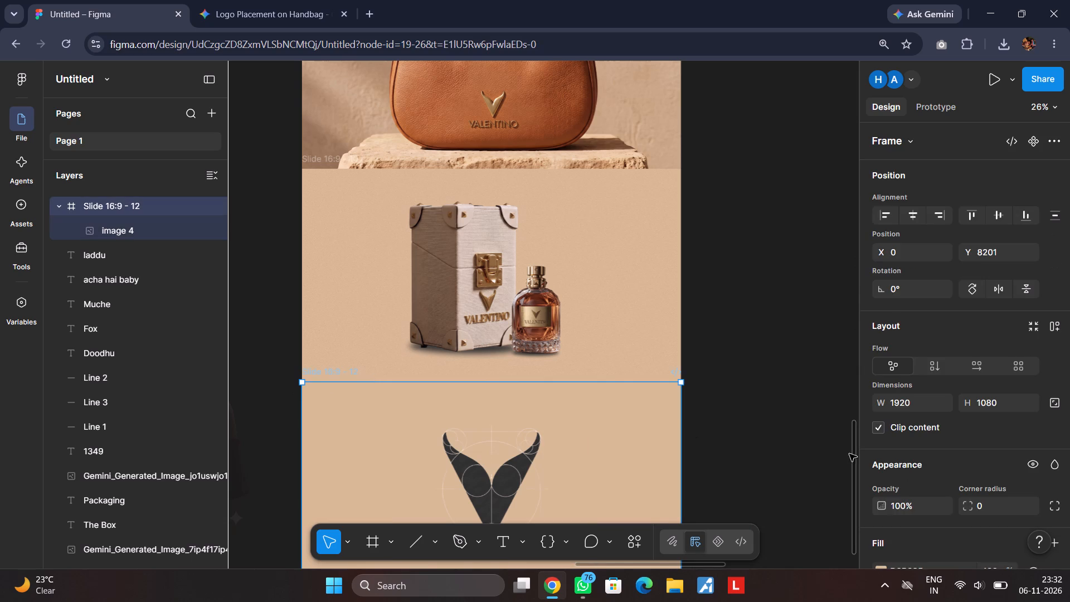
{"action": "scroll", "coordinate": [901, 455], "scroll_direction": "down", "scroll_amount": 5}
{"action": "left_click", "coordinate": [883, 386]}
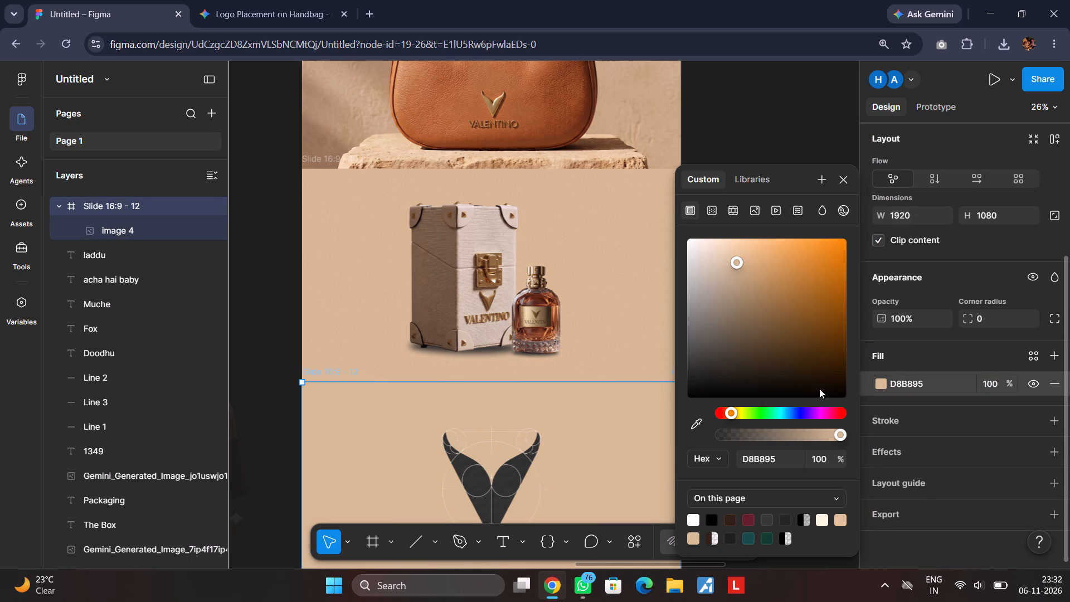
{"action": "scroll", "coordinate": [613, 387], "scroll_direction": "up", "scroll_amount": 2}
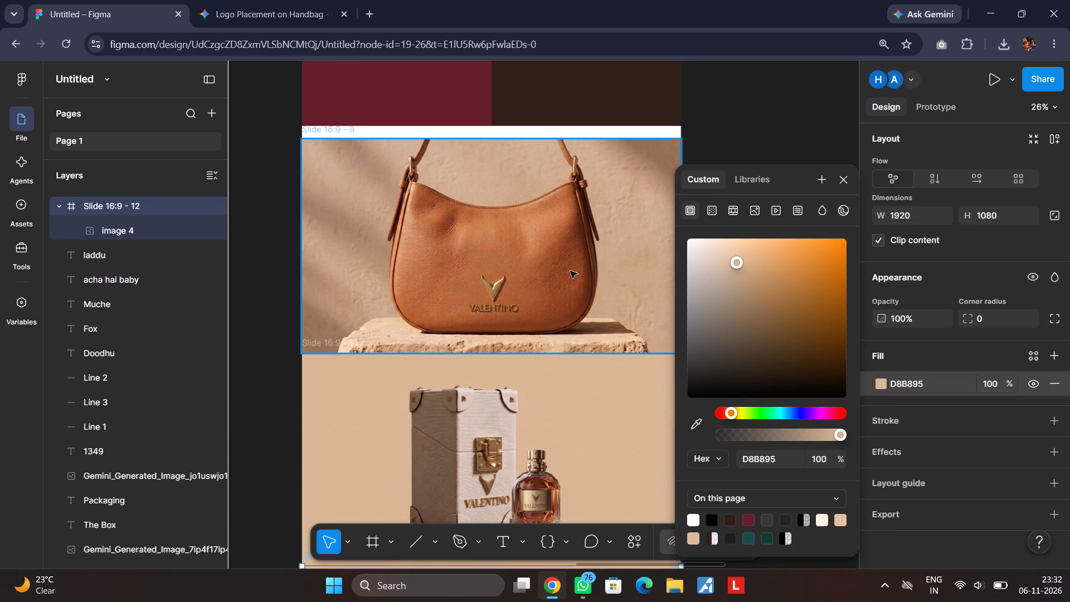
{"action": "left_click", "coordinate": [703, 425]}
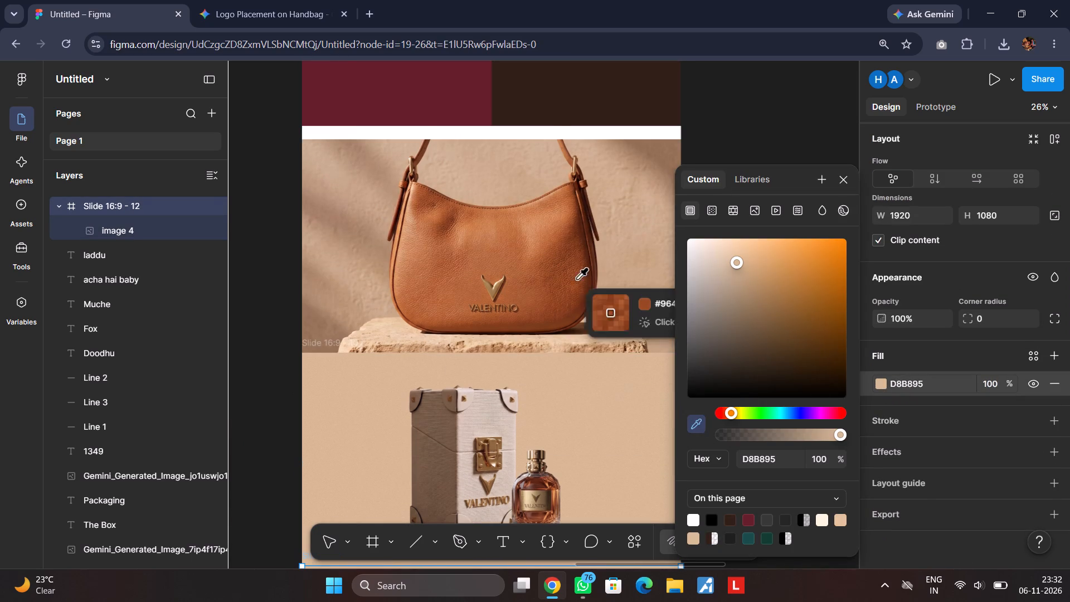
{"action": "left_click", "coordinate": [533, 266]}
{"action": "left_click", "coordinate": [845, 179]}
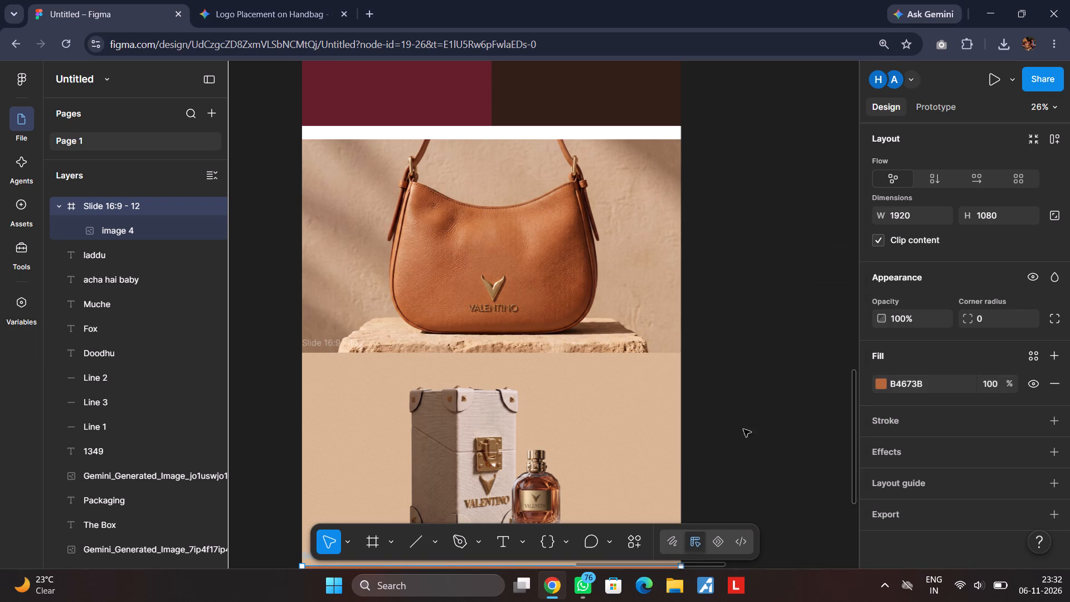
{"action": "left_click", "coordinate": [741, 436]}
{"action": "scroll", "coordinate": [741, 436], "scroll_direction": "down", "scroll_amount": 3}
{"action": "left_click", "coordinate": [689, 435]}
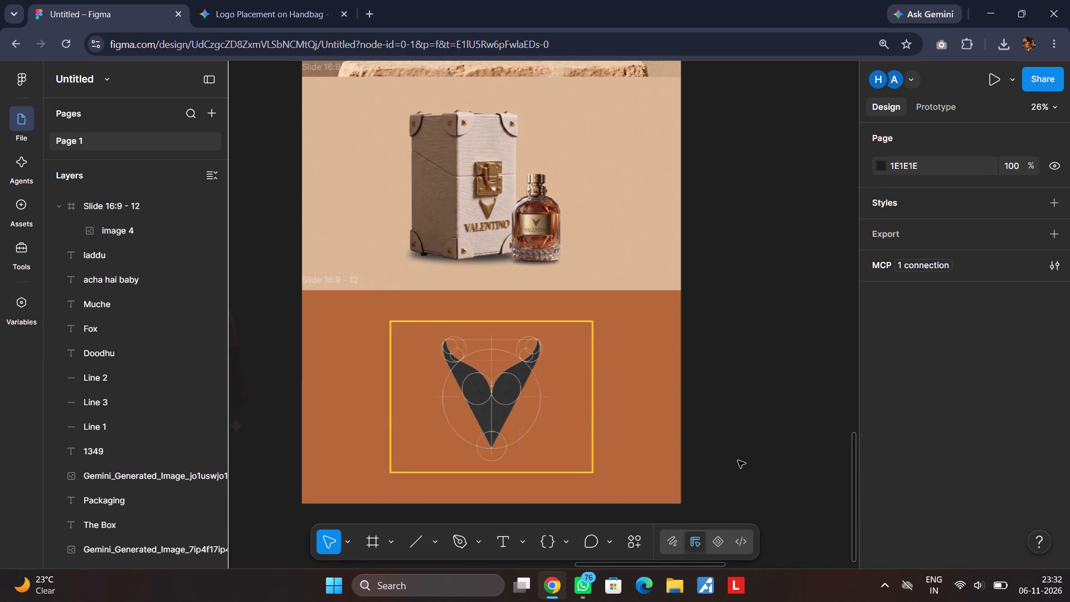
Try fills 123C32, 174C4A, 1E1E1E and FEF6E1 on the logo construction slide, settling on the page's burgundy 641E2B.
{"action": "scroll", "coordinate": [772, 478], "scroll_direction": "up", "scroll_amount": 8}
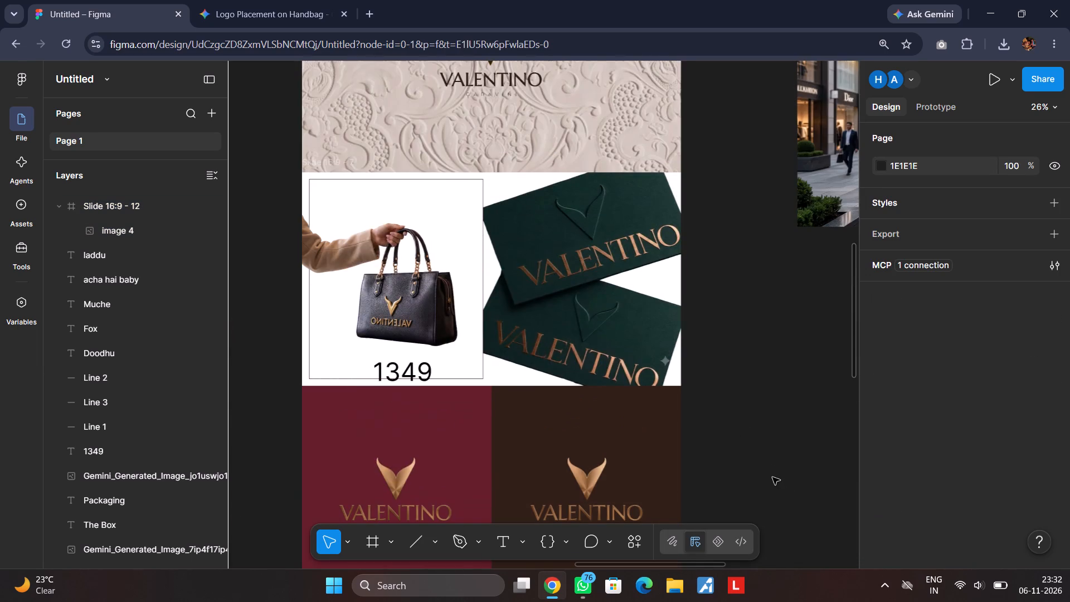
{"action": "scroll", "coordinate": [772, 477], "scroll_direction": "down", "scroll_amount": 4}
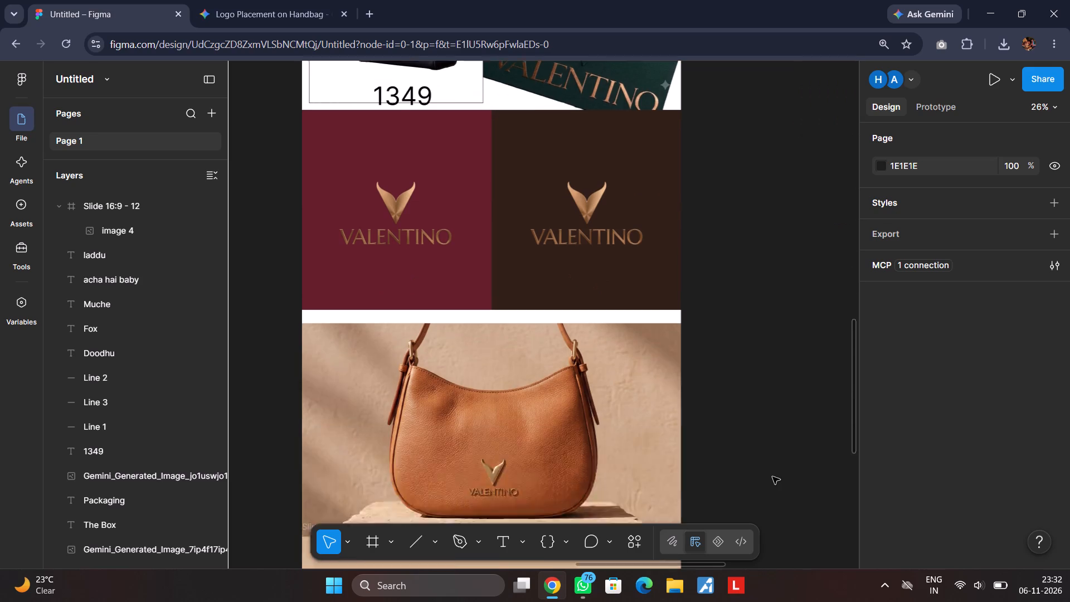
{"action": "scroll", "coordinate": [772, 477], "scroll_direction": "down", "scroll_amount": 3}
{"action": "left_click", "coordinate": [326, 378]}
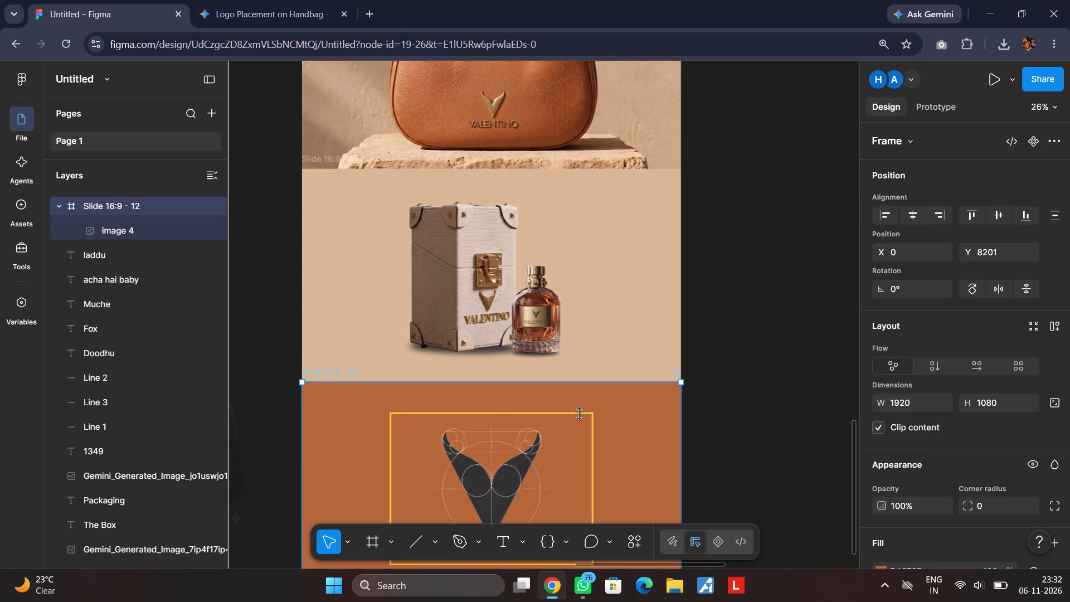
{"action": "scroll", "coordinate": [920, 442], "scroll_direction": "down", "scroll_amount": 5}
{"action": "left_click", "coordinate": [879, 384]}
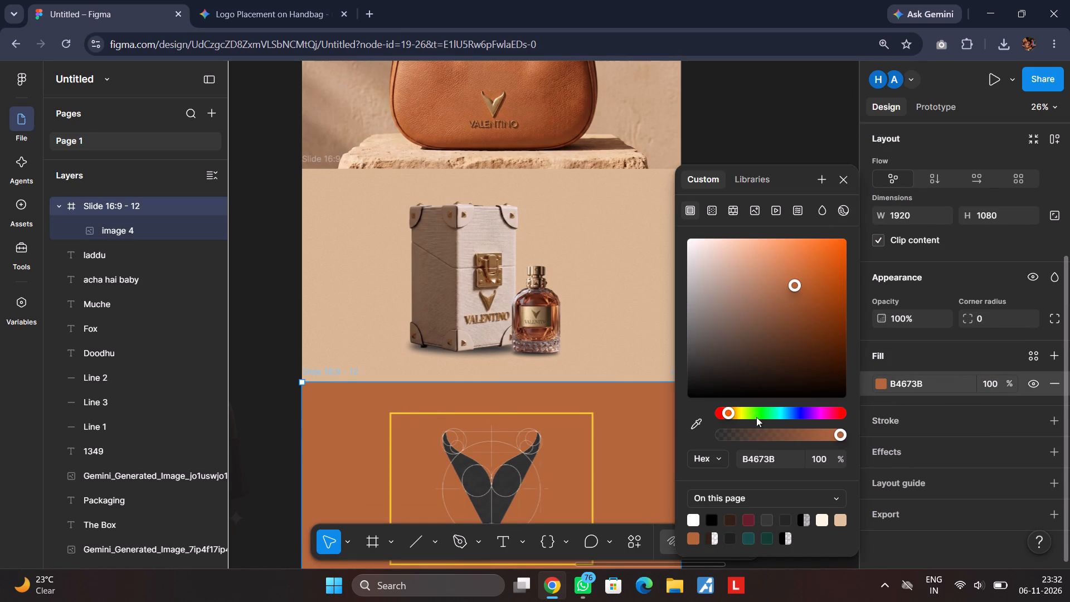
{"action": "left_click", "coordinate": [692, 421]}
{"action": "left_click", "coordinate": [768, 534]}
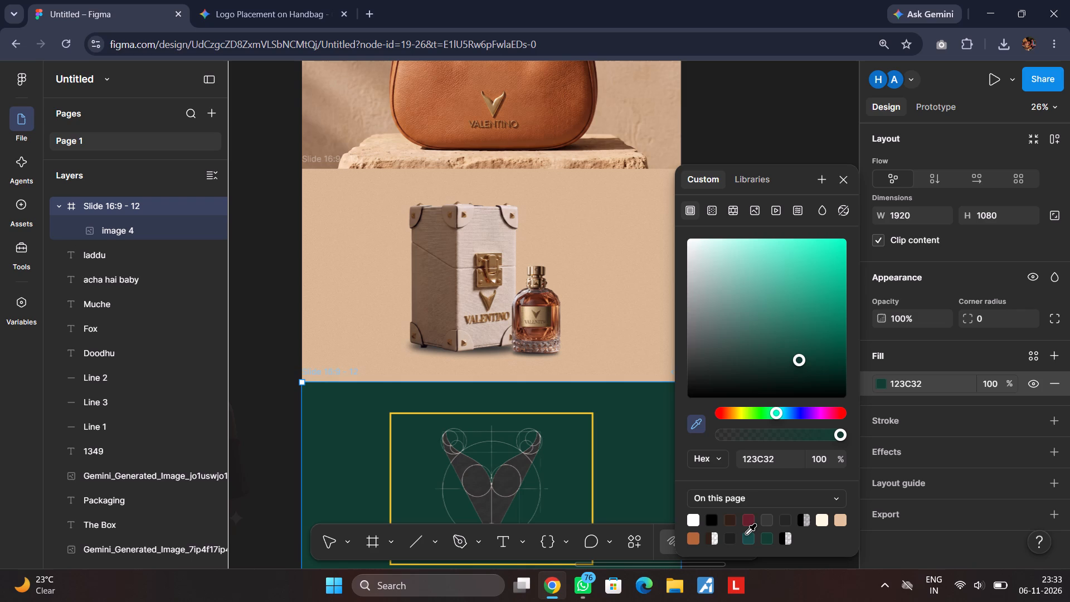
{"action": "left_click", "coordinate": [746, 534]}
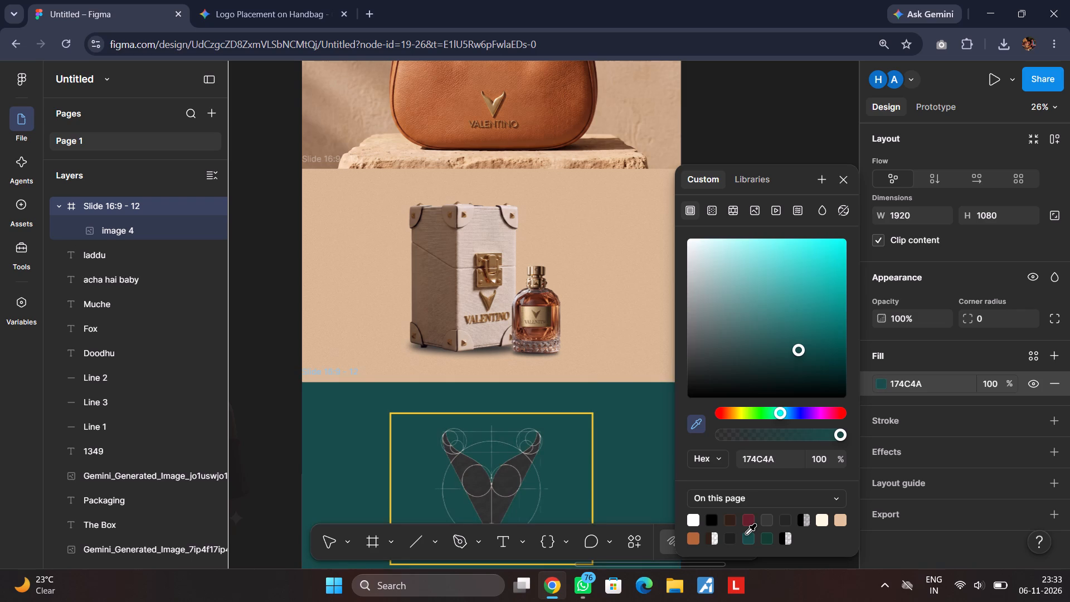
{"action": "left_click", "coordinate": [731, 537]}
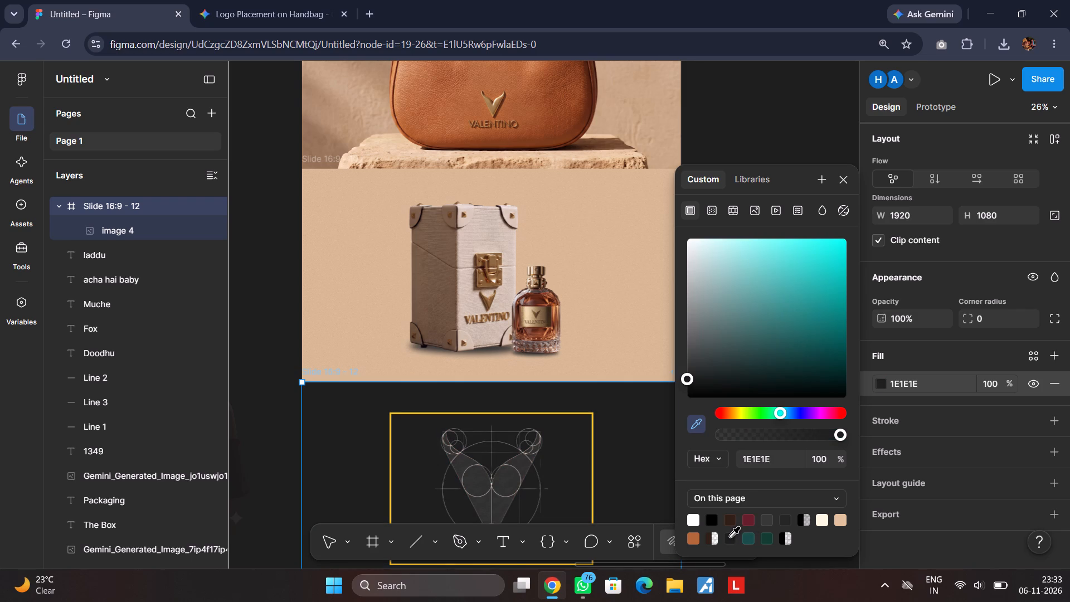
{"action": "left_click", "coordinate": [827, 521]}
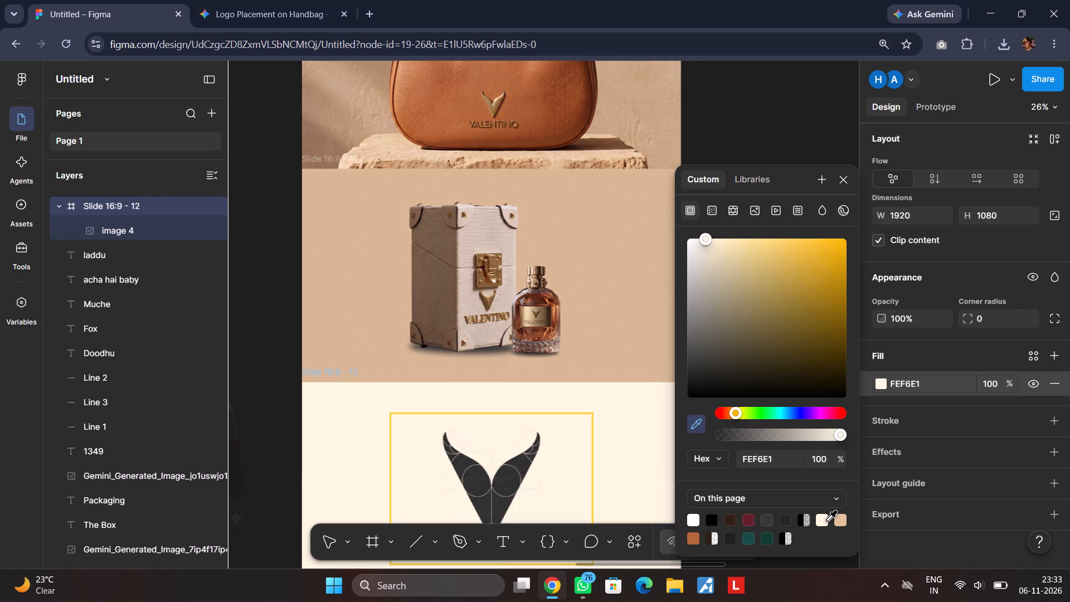
{"action": "left_click", "coordinate": [747, 520]}
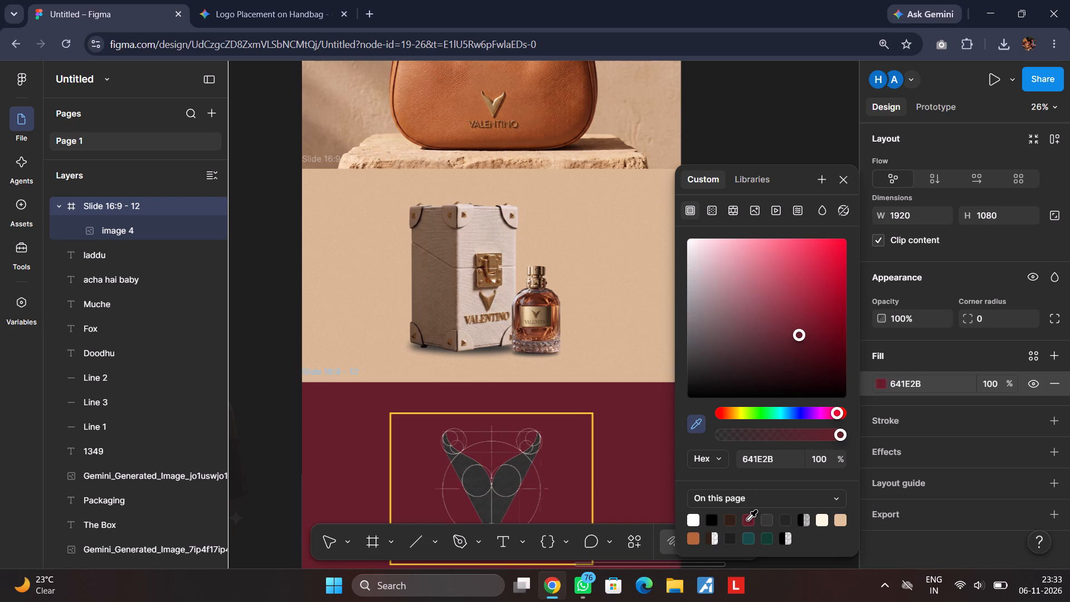
{"action": "left_click", "coordinate": [842, 179]}
{"action": "left_click", "coordinate": [740, 439]}
Review the logo construction slide's background against the slides above and read the collaborator's note on the canvas beside it.
{"action": "scroll", "coordinate": [743, 443], "scroll_direction": "down", "scroll_amount": 2}
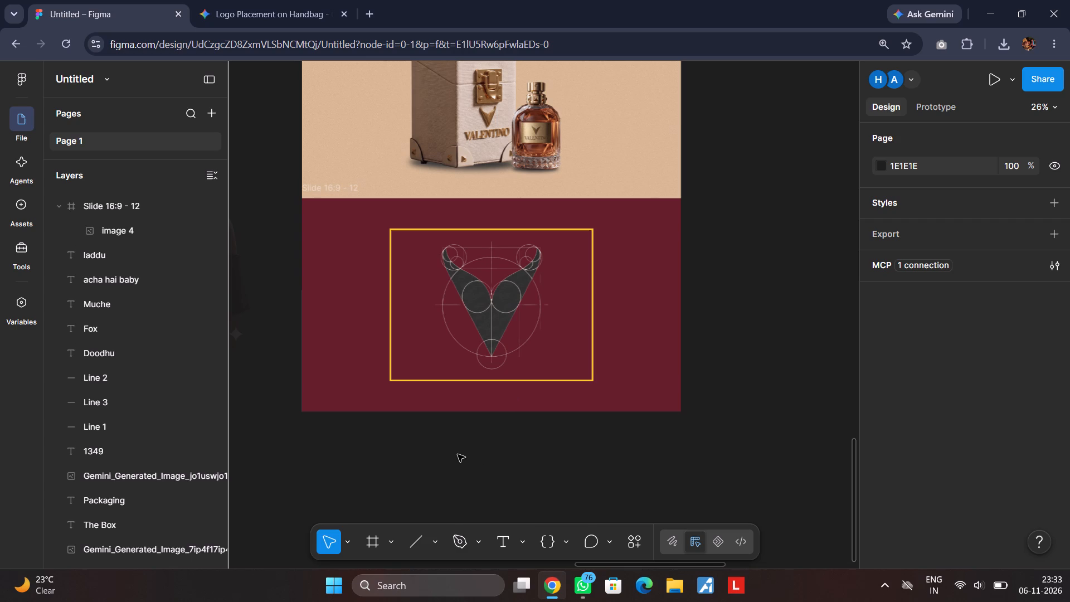
{"action": "scroll", "coordinate": [727, 455], "scroll_direction": "up", "scroll_amount": 3}
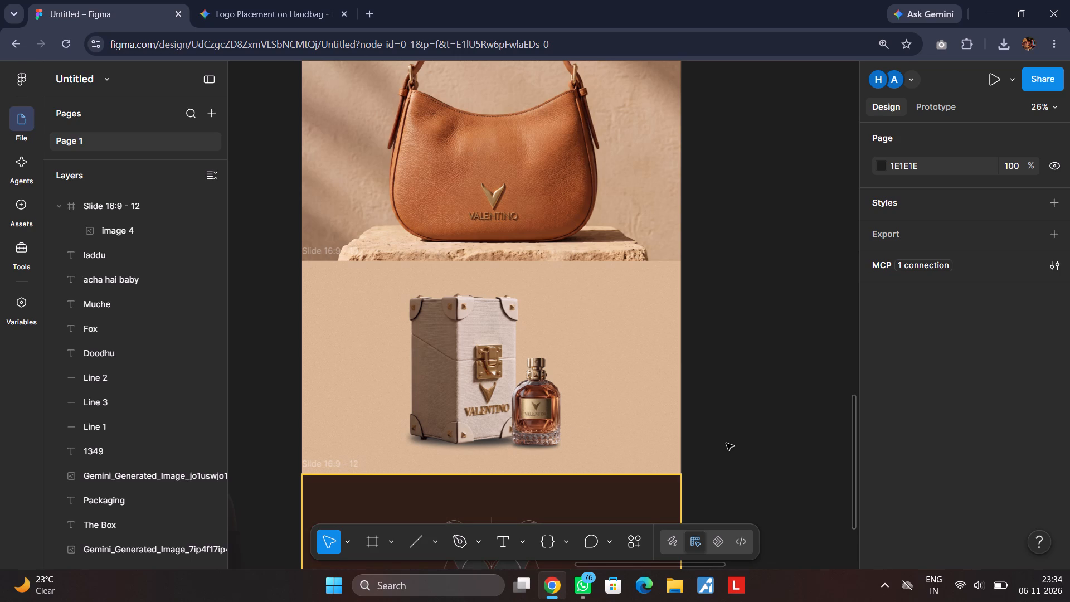
{"action": "scroll", "coordinate": [750, 458], "scroll_direction": "down", "scroll_amount": 1}
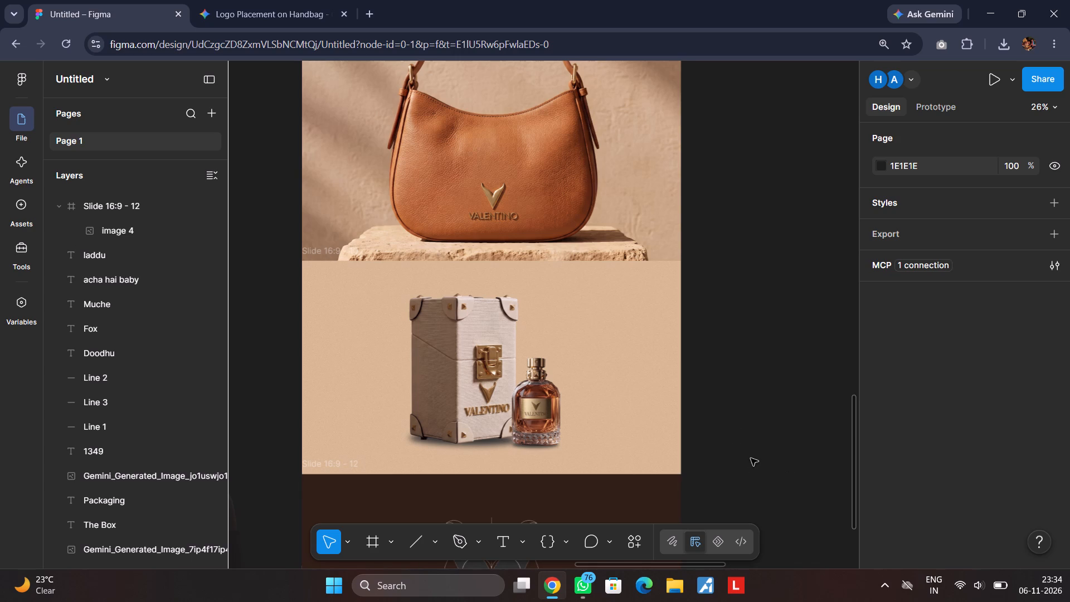
{"action": "scroll", "coordinate": [751, 458], "scroll_direction": "down", "scroll_amount": 1}
{"action": "left_click", "coordinate": [724, 418]}
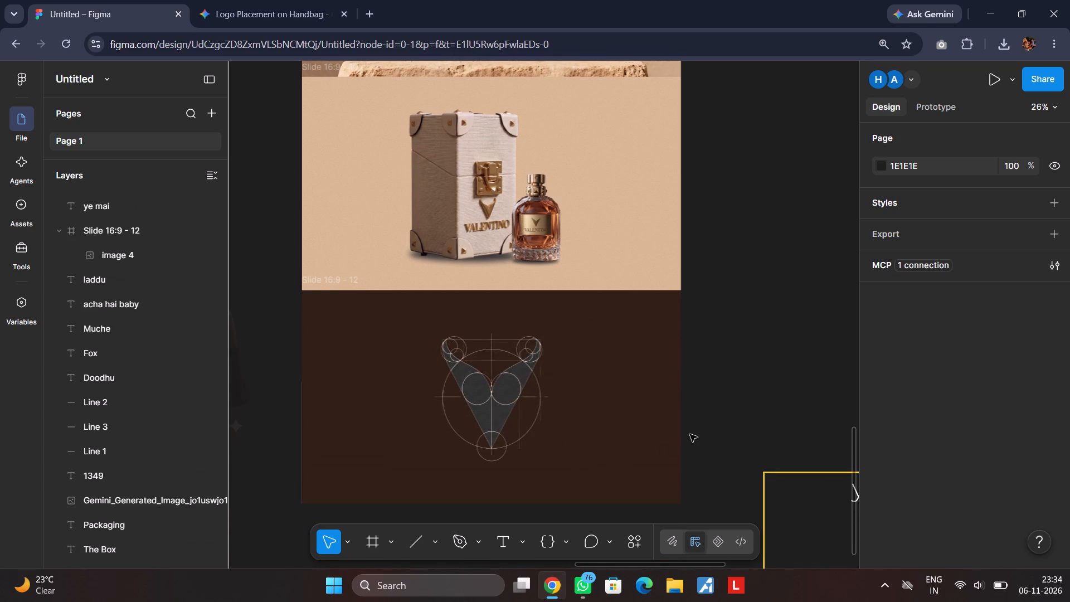
{"action": "scroll", "coordinate": [707, 431], "scroll_direction": "left", "scroll_amount": 1}
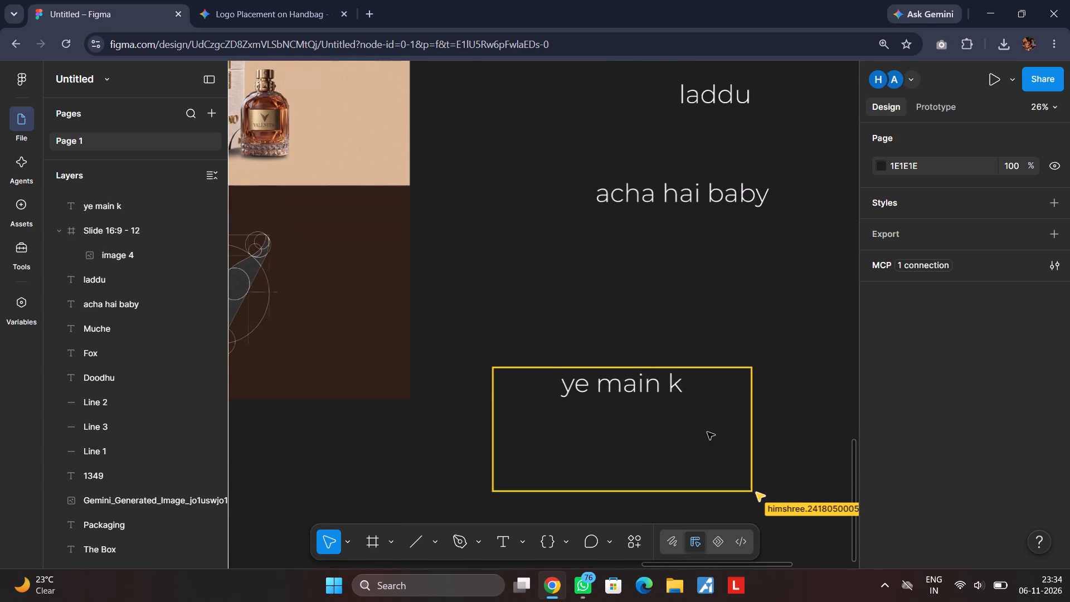
{"action": "scroll", "coordinate": [707, 432], "scroll_direction": "left", "scroll_amount": 2}
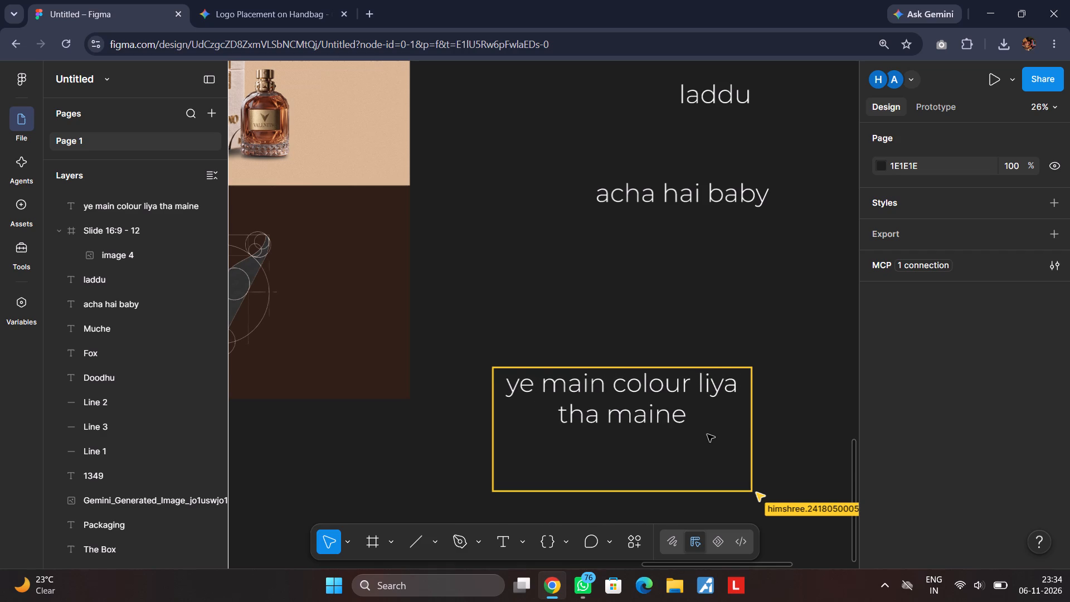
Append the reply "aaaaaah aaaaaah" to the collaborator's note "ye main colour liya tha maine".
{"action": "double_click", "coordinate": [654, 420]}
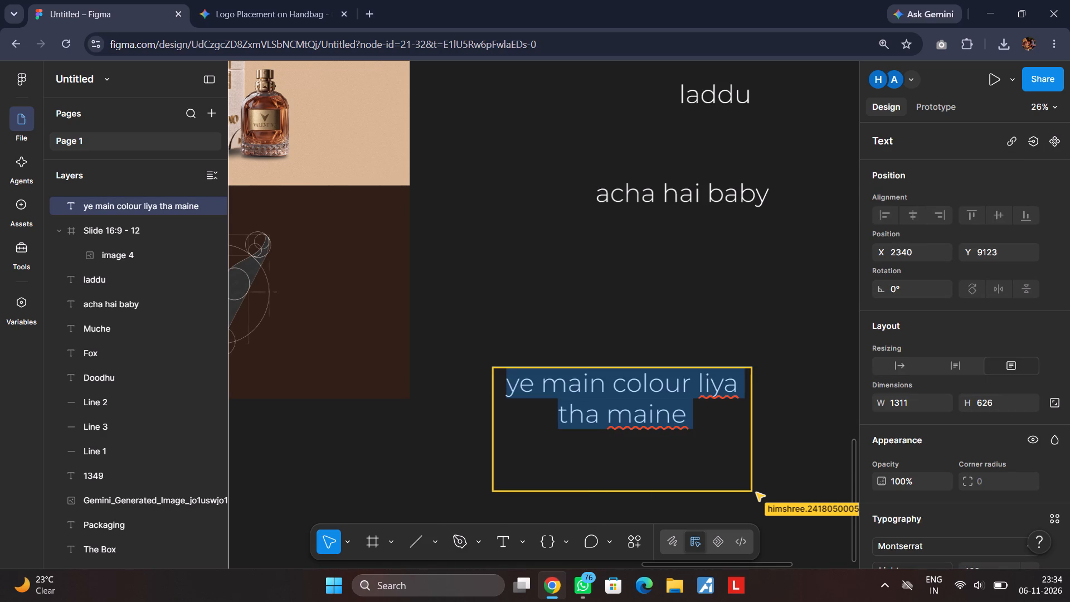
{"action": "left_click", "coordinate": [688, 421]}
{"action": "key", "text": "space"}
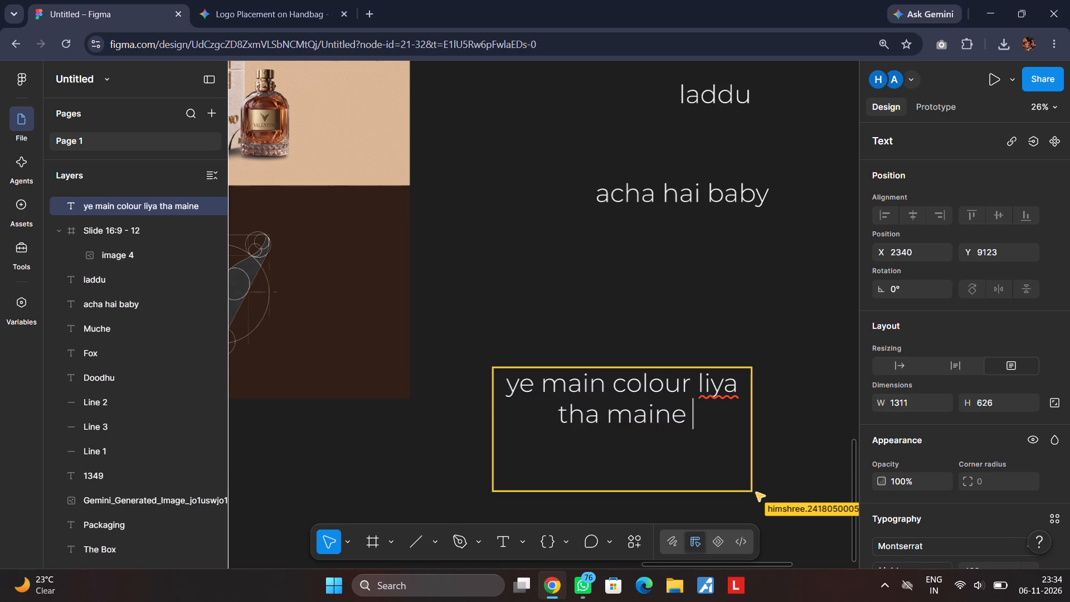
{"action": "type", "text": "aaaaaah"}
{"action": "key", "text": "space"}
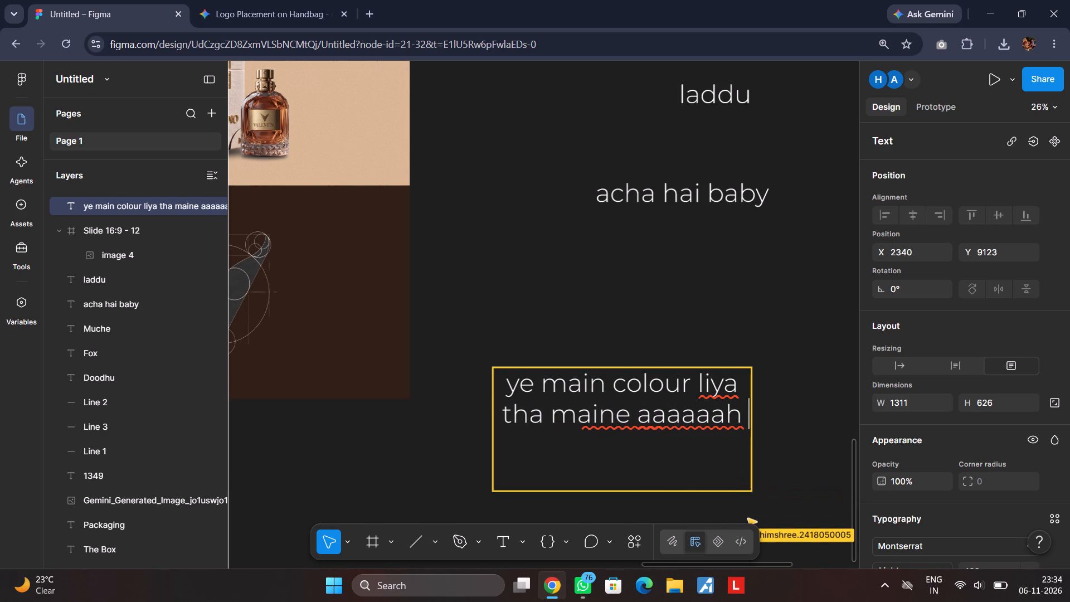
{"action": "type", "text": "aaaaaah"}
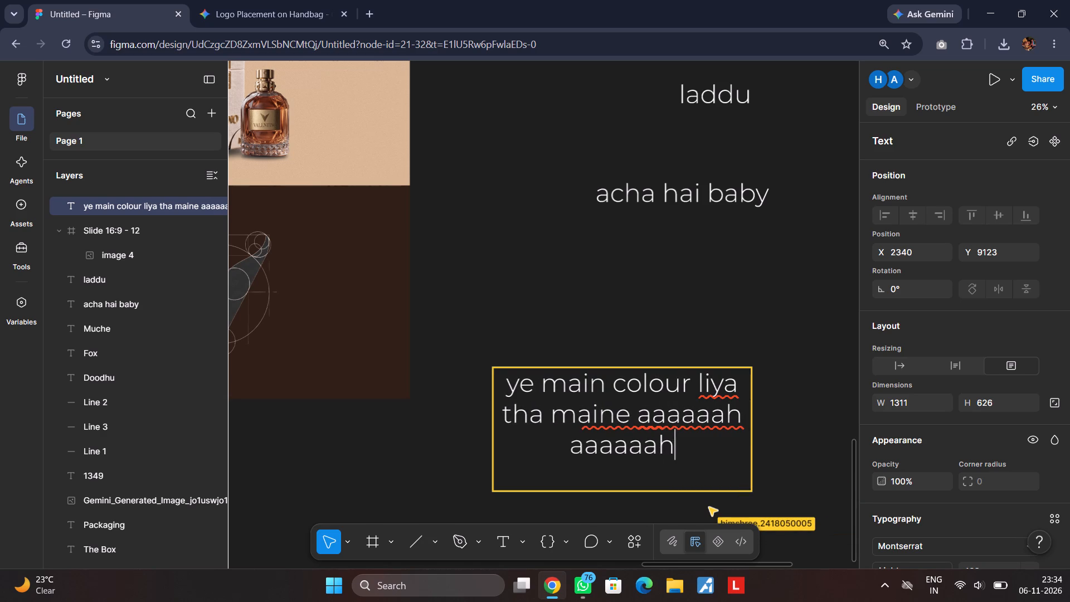
Erase the reply and clear the colour note from the canvas beside the logo construction slide.
{"action": "key", "text": "space"}
{"action": "key", "text": "BackSpace"}
{"action": "key", "text": "BackSpace"}
{"action": "key", "text": "BackSpace"}
{"action": "key", "text": "BackSpace"}
{"action": "key", "text": "BackSpace"}
{"action": "key", "text": "BackSpace"}
{"action": "key", "text": "BackSpace"}
{"action": "key", "text": "BackSpace"}
{"action": "key", "text": "BackSpace"}
{"action": "key", "text": "BackSpace"}
{"action": "key", "text": "BackSpace"}
{"action": "key", "text": "BackSpace"}
{"action": "key", "text": "BackSpace"}
{"action": "key", "text": "BackSpace"}
{"action": "key", "text": "BackSpace"}
{"action": "key", "text": "BackSpace"}
{"action": "key", "text": "BackSpace"}
{"action": "key", "text": "BackSpace"}
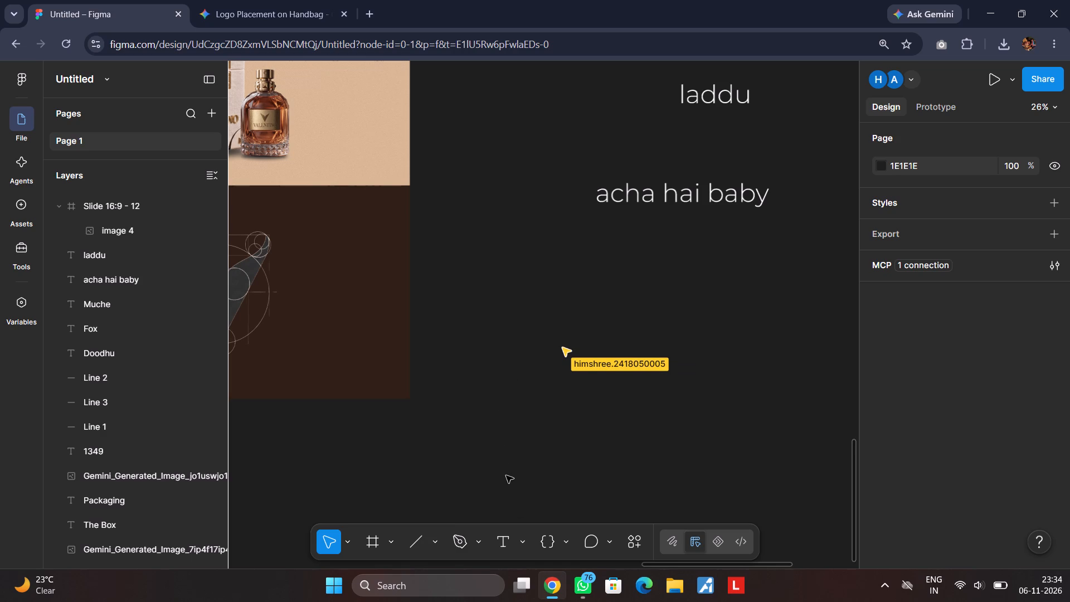
Look around the logo construction slide for the collaborator's next canvas note.
{"action": "scroll", "coordinate": [506, 475], "scroll_direction": "right", "scroll_amount": 2}
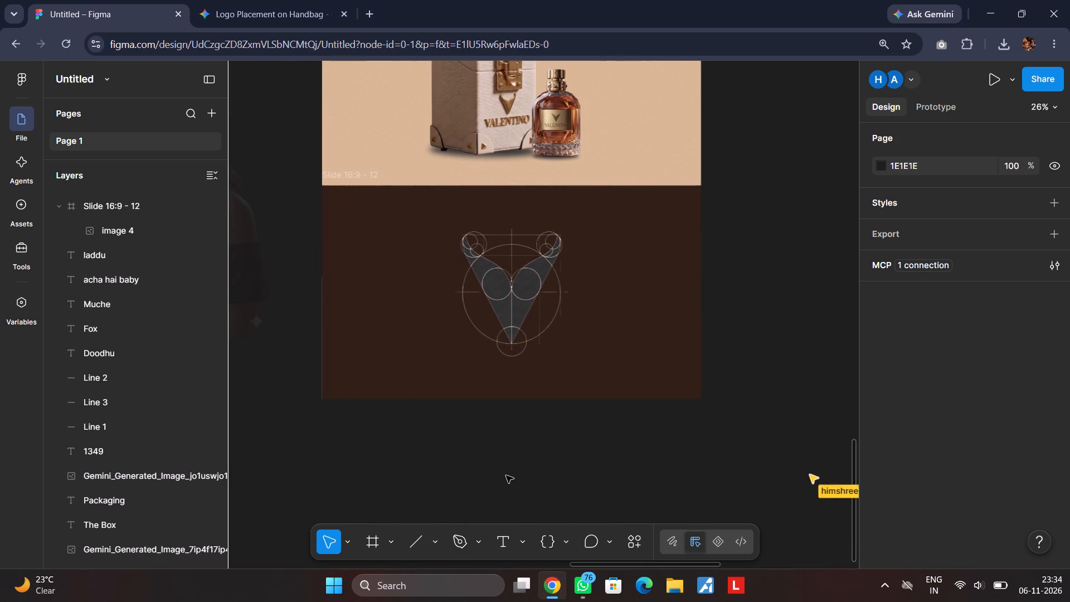
{"action": "scroll", "coordinate": [506, 475], "scroll_direction": "right", "scroll_amount": 1}
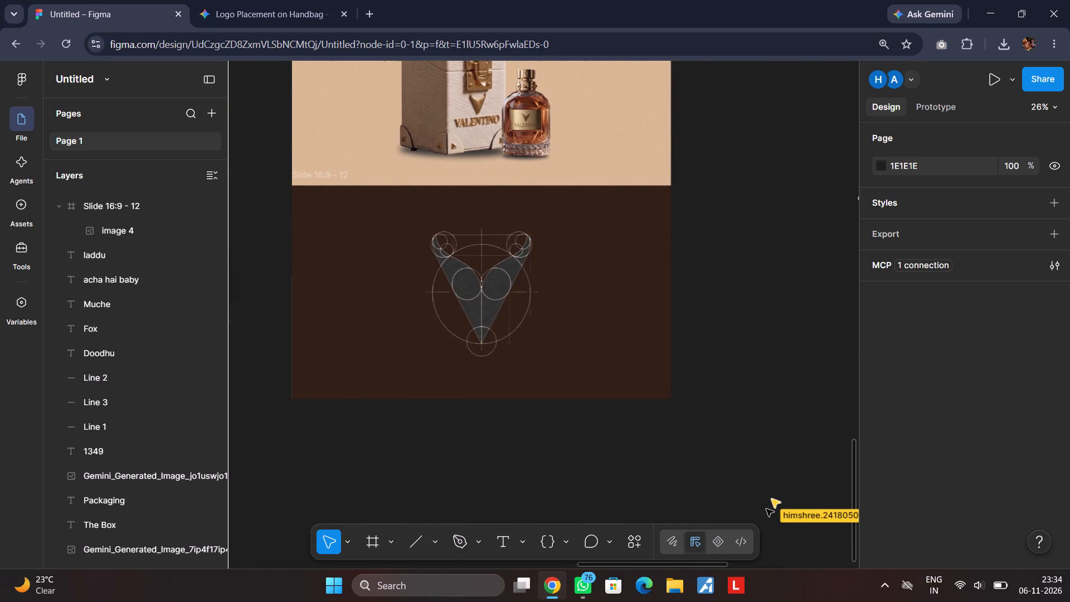
{"action": "scroll", "coordinate": [518, 459], "scroll_direction": "left", "scroll_amount": 2}
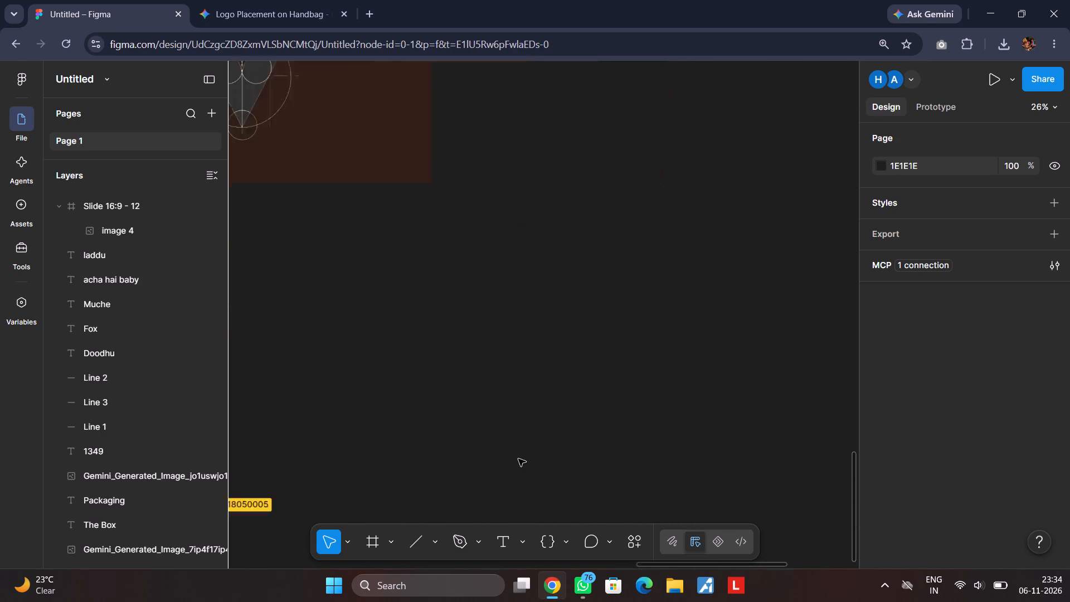
{"action": "scroll", "coordinate": [518, 459], "scroll_direction": "left", "scroll_amount": 1}
{"action": "scroll", "coordinate": [518, 459], "scroll_direction": "right", "scroll_amount": 1}
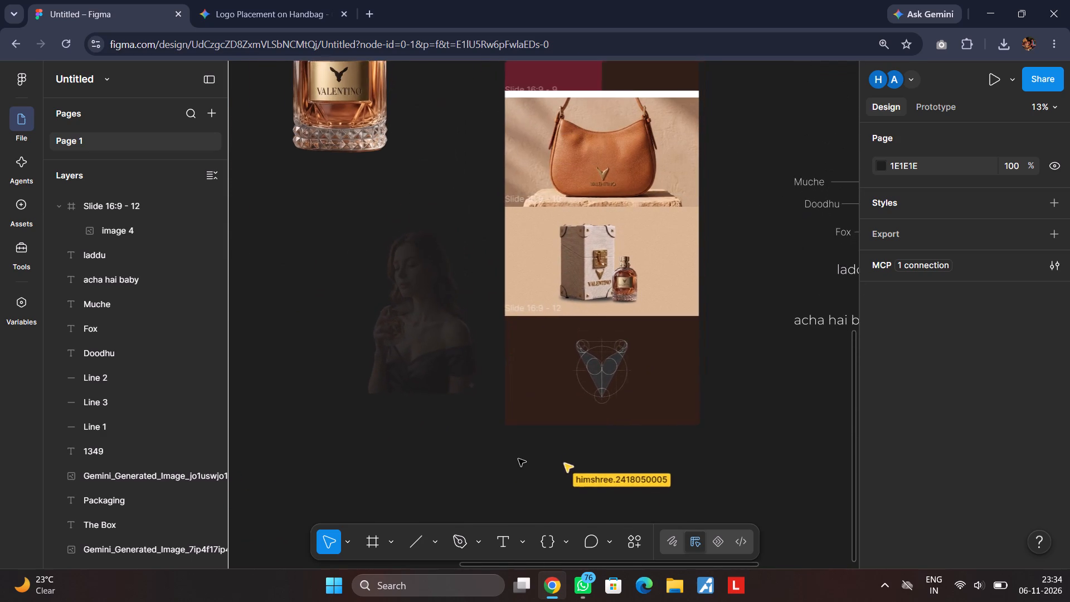
{"action": "scroll", "coordinate": [518, 459], "scroll_direction": "right", "scroll_amount": 1}
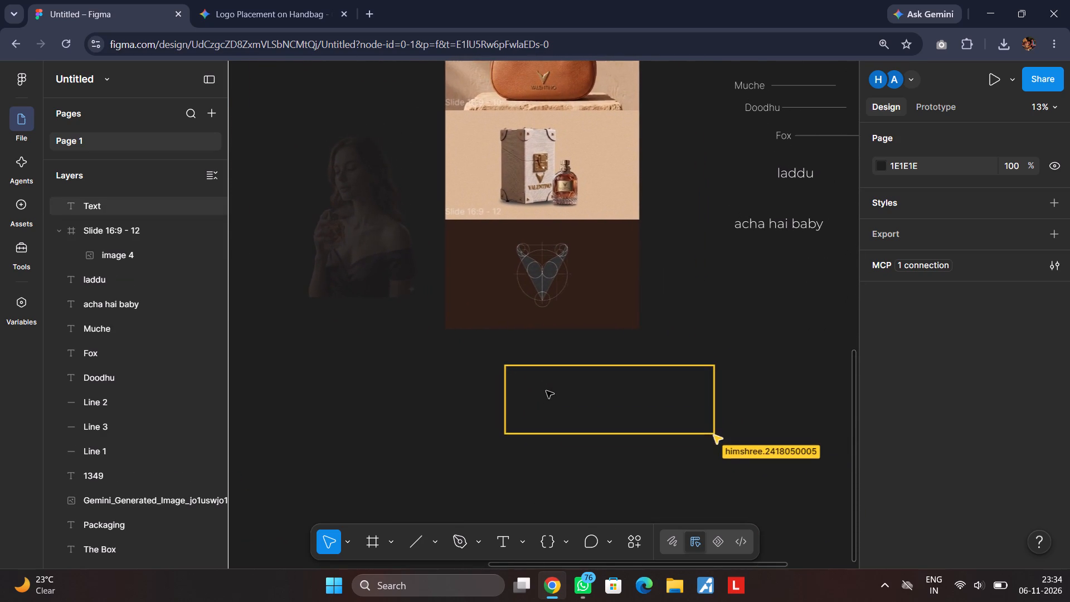
{"action": "scroll", "coordinate": [546, 390], "scroll_direction": "left", "scroll_amount": 1}
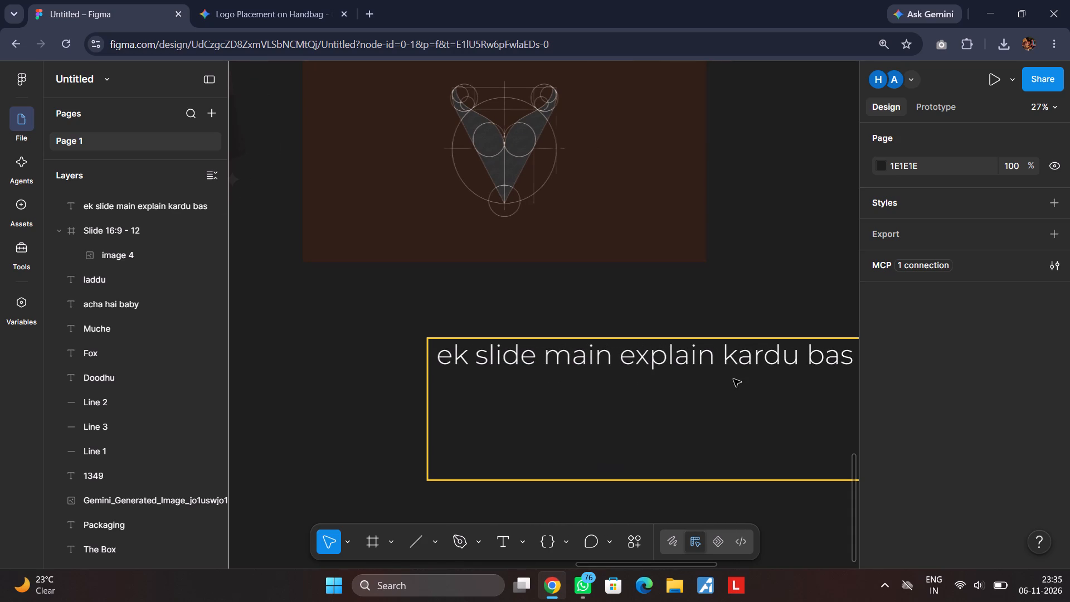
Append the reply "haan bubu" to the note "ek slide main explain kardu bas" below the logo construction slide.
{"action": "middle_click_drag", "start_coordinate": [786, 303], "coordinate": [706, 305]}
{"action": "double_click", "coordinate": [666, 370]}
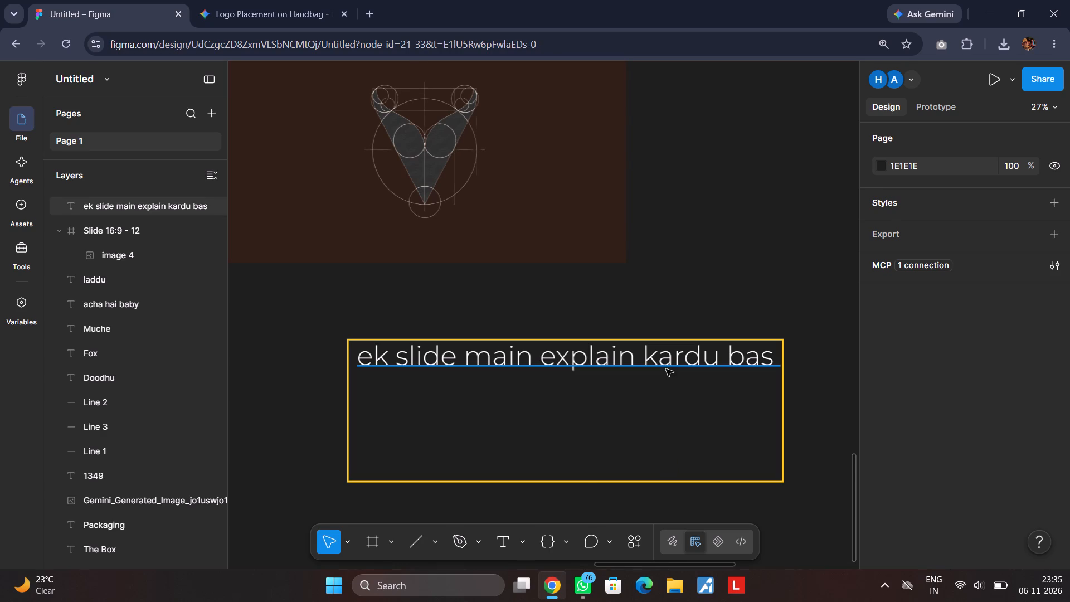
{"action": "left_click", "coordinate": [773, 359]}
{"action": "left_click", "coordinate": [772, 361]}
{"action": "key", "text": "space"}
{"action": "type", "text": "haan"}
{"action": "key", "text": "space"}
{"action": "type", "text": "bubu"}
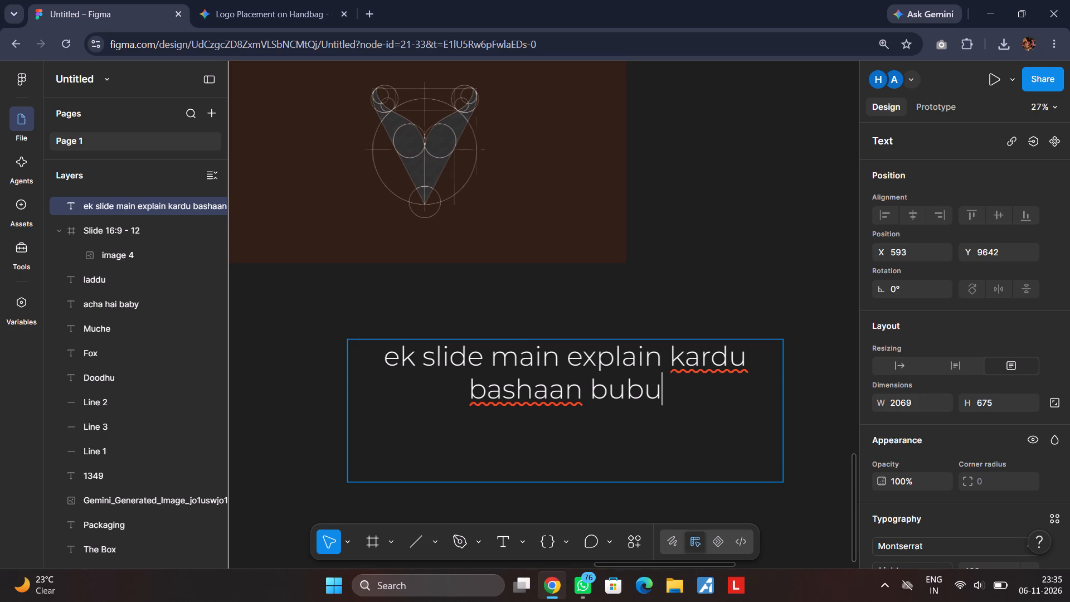
Erase the reply and delete the explanation note below the logo construction slide.
{"action": "key", "text": "BackSpace"}
{"action": "key", "text": "BackSpace"}
{"action": "key", "text": "BackSpace"}
{"action": "key", "text": "BackSpace"}
{"action": "key", "text": "BackSpace"}
{"action": "key", "text": "BackSpace"}
{"action": "key", "text": "BackSpace"}
{"action": "key", "text": "BackSpace"}
{"action": "key", "text": "BackSpace"}
{"action": "key", "text": "BackSpace"}
{"action": "key", "text": "BackSpace"}
{"action": "key", "text": "BackSpace"}
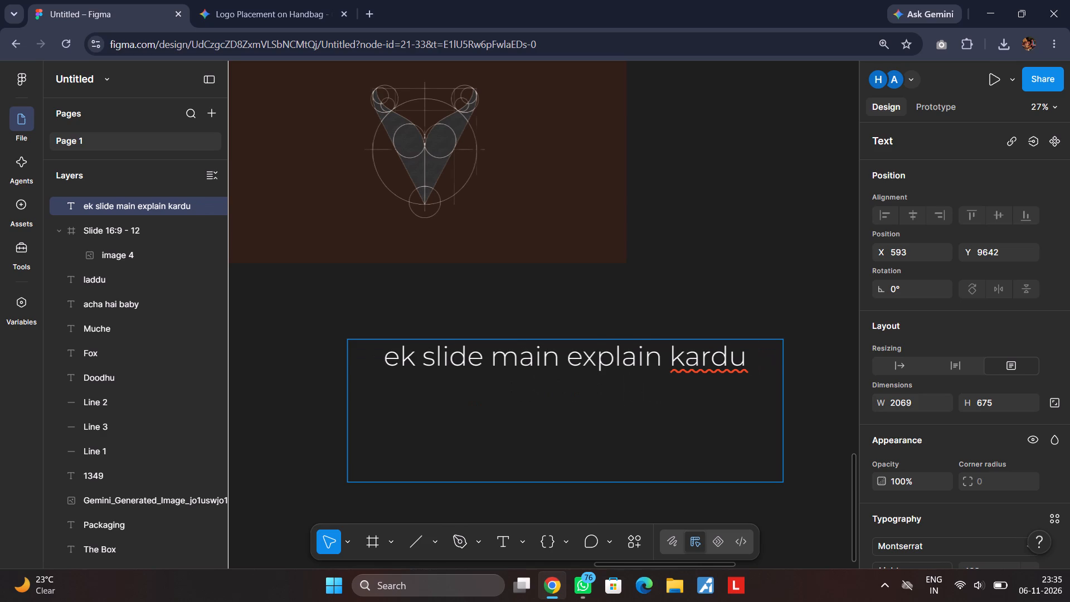
{"action": "left_click", "coordinate": [751, 259]}
{"action": "key", "text": "BackSpace"}
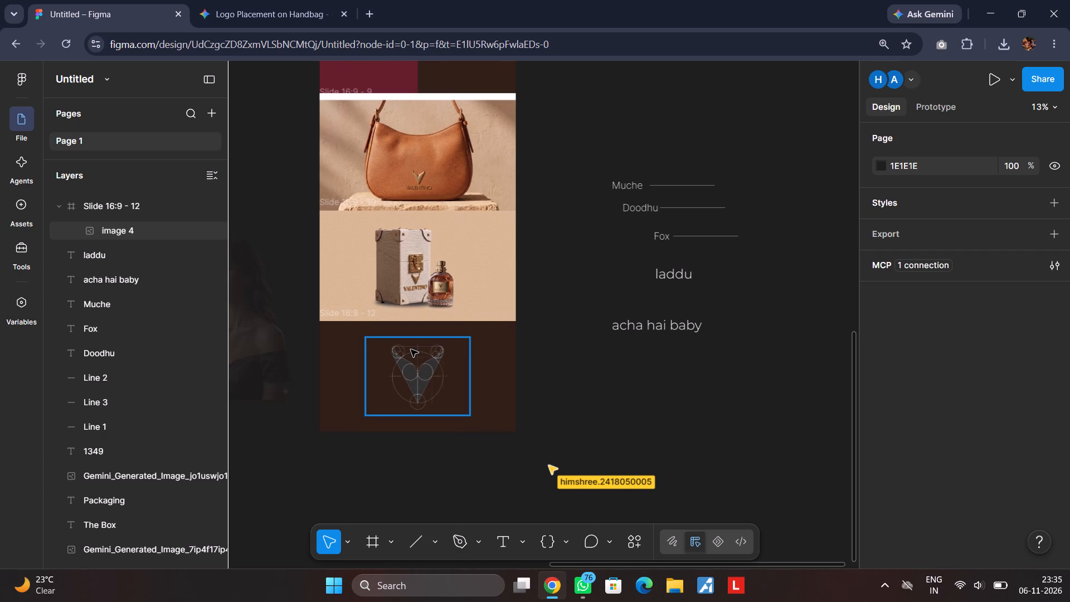
Check the logo construction slide against the slides stacked above it and the empty canvas below.
{"action": "scroll", "coordinate": [411, 349], "scroll_direction": "up", "scroll_amount": 4}
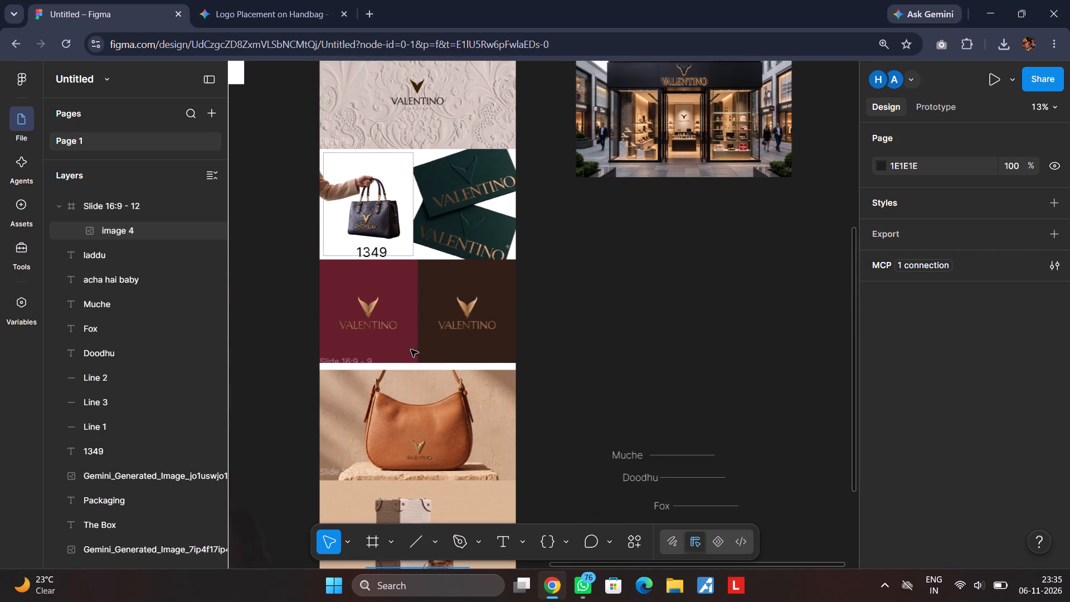
{"action": "scroll", "coordinate": [411, 349], "scroll_direction": "up", "scroll_amount": 4}
{"action": "scroll", "coordinate": [410, 349], "scroll_direction": "down", "scroll_amount": 1}
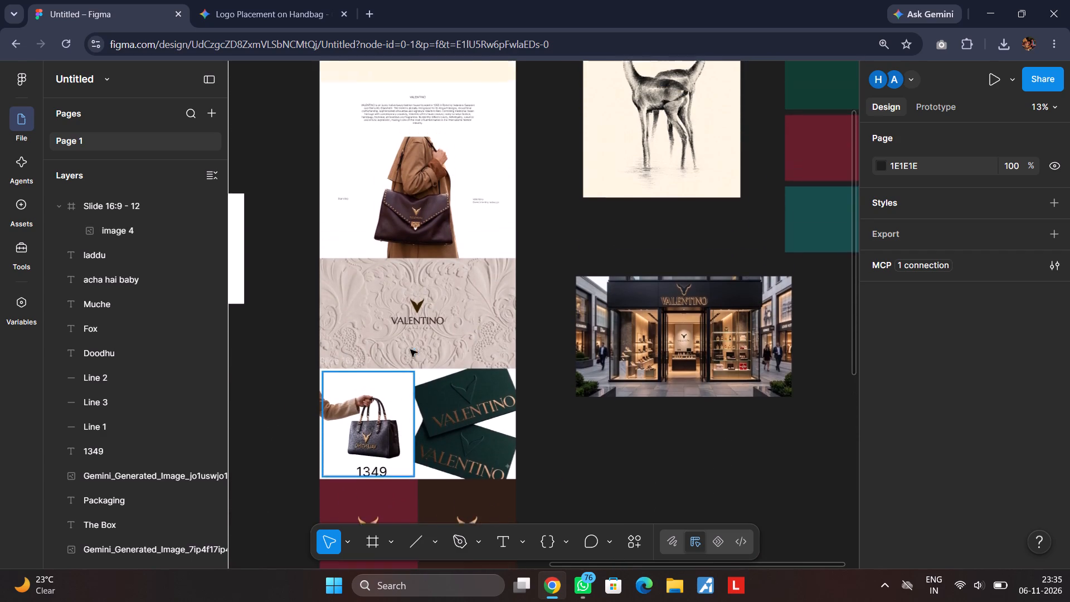
{"action": "scroll", "coordinate": [410, 349], "scroll_direction": "down", "scroll_amount": 2}
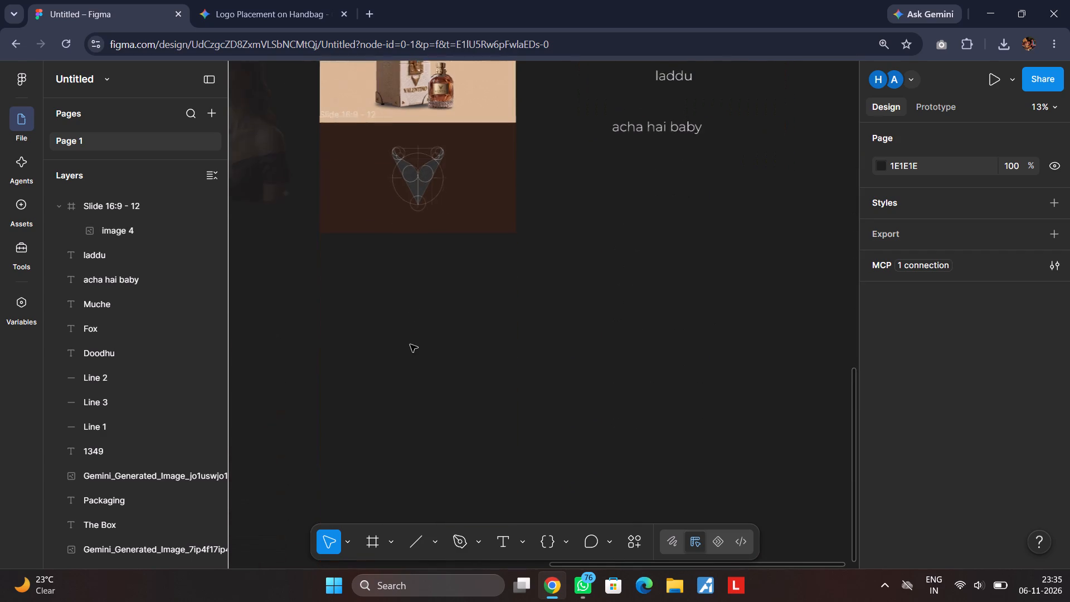
{"action": "scroll", "coordinate": [410, 344], "scroll_direction": "down", "scroll_amount": 1}
{"action": "scroll", "coordinate": [455, 320], "scroll_direction": "up", "scroll_amount": 2}
{"action": "scroll", "coordinate": [454, 323], "scroll_direction": "right", "scroll_amount": 1}
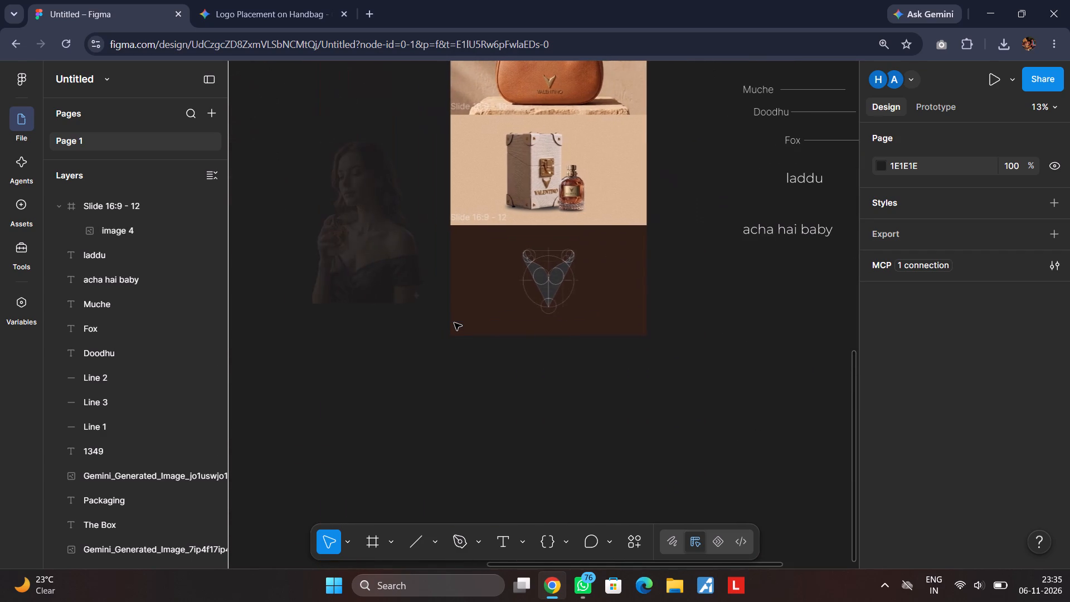
{"action": "scroll", "coordinate": [454, 323], "scroll_direction": "right", "scroll_amount": 1}
{"action": "scroll", "coordinate": [454, 323], "scroll_direction": "left", "scroll_amount": 1}
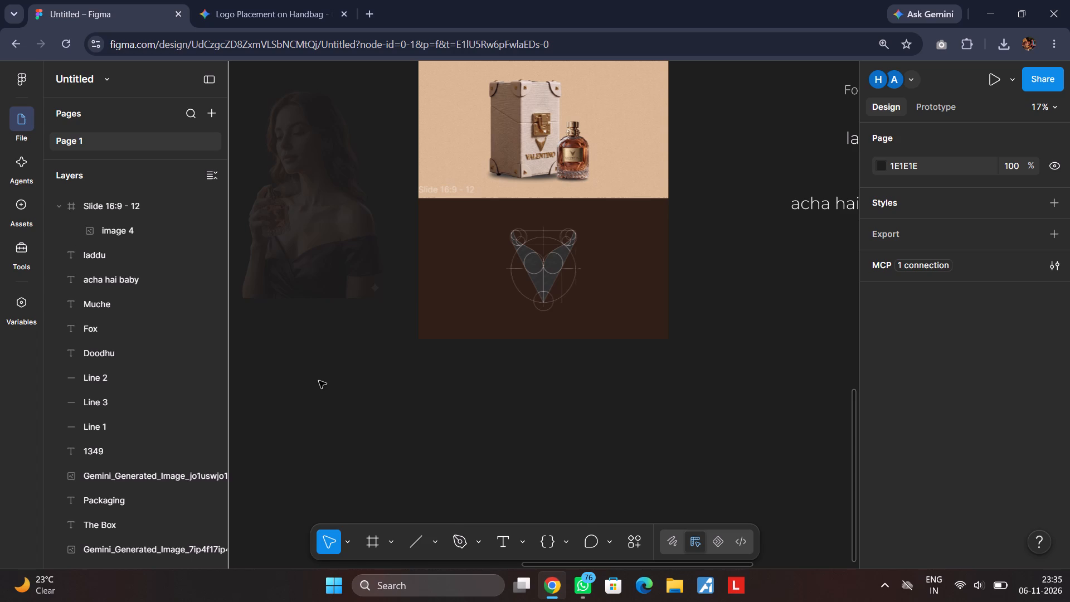
{"action": "scroll", "coordinate": [319, 381], "scroll_direction": "left", "scroll_amount": 3}
{"action": "scroll", "coordinate": [682, 387], "scroll_direction": "left", "scroll_amount": 1}
Review the full slide stack from the Valentino cover slide down to the logo construction slides.
{"action": "scroll", "coordinate": [688, 380], "scroll_direction": "up", "scroll_amount": 1}
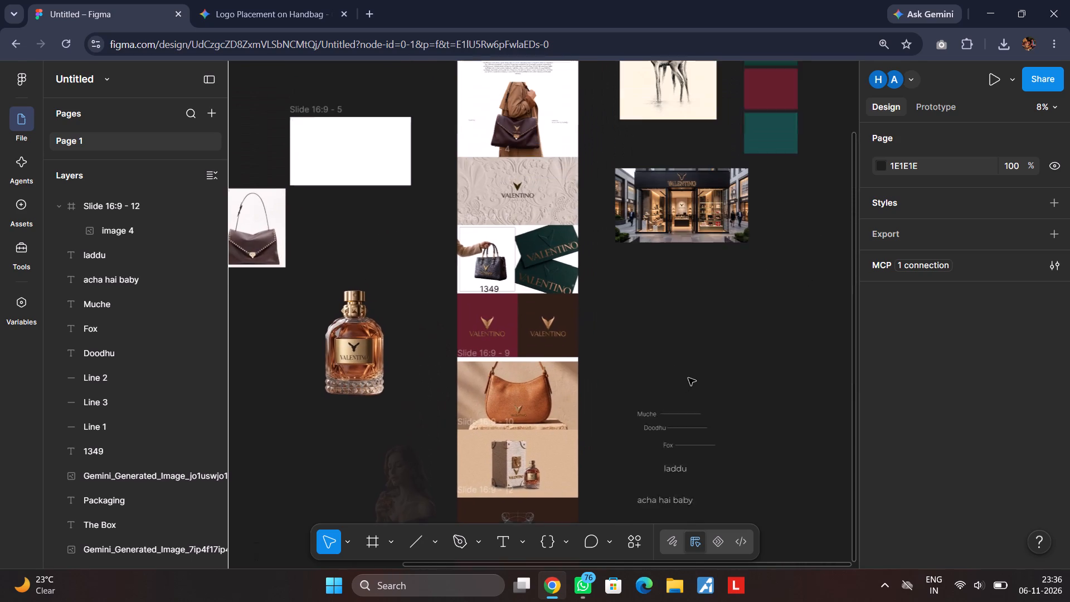
{"action": "scroll", "coordinate": [688, 378], "scroll_direction": "up", "scroll_amount": 3}
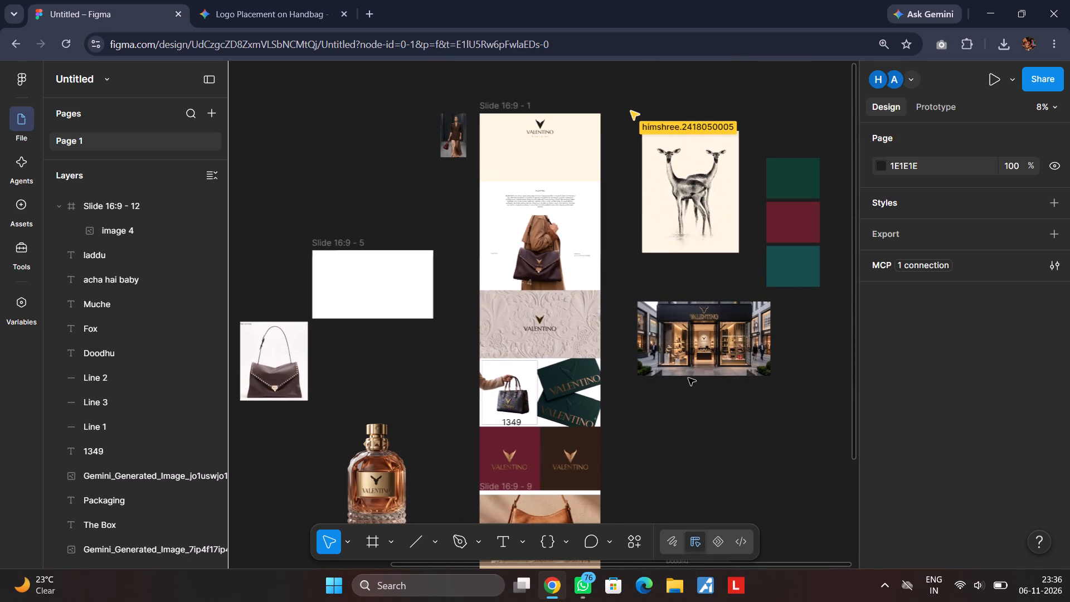
{"action": "scroll", "coordinate": [688, 378], "scroll_direction": "up", "scroll_amount": 2}
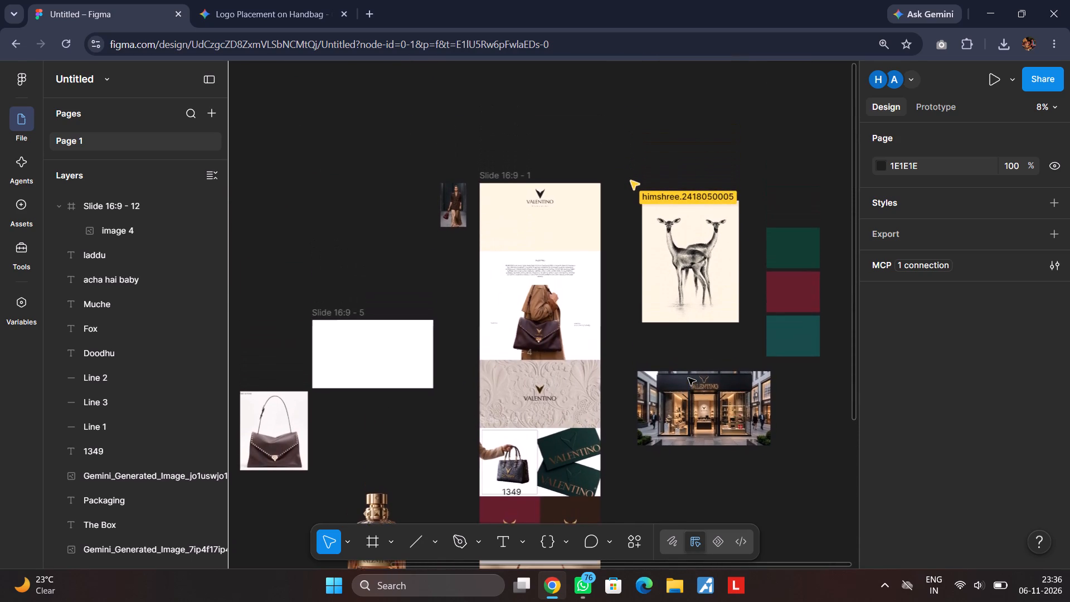
{"action": "scroll", "coordinate": [688, 378], "scroll_direction": "up", "scroll_amount": 2}
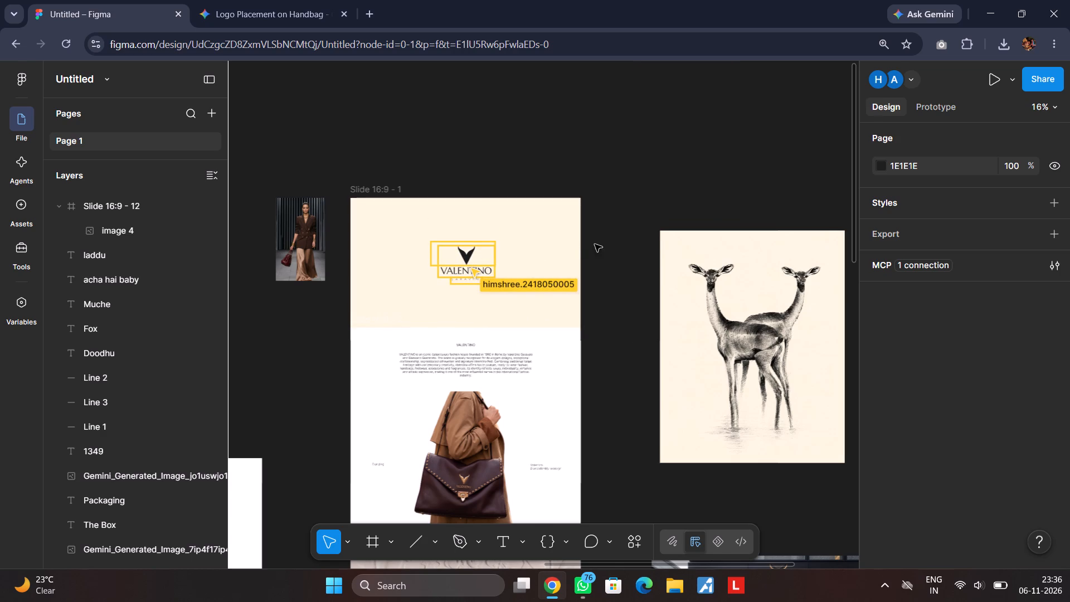
{"action": "left_click", "coordinate": [628, 252]}
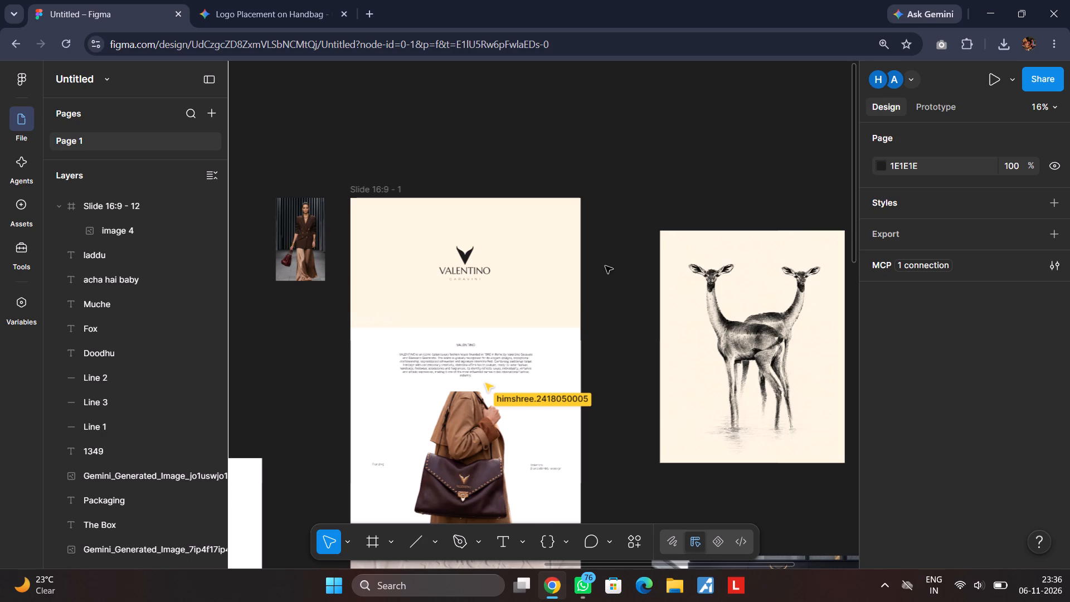
{"action": "scroll", "coordinate": [605, 266], "scroll_direction": "down", "scroll_amount": 2}
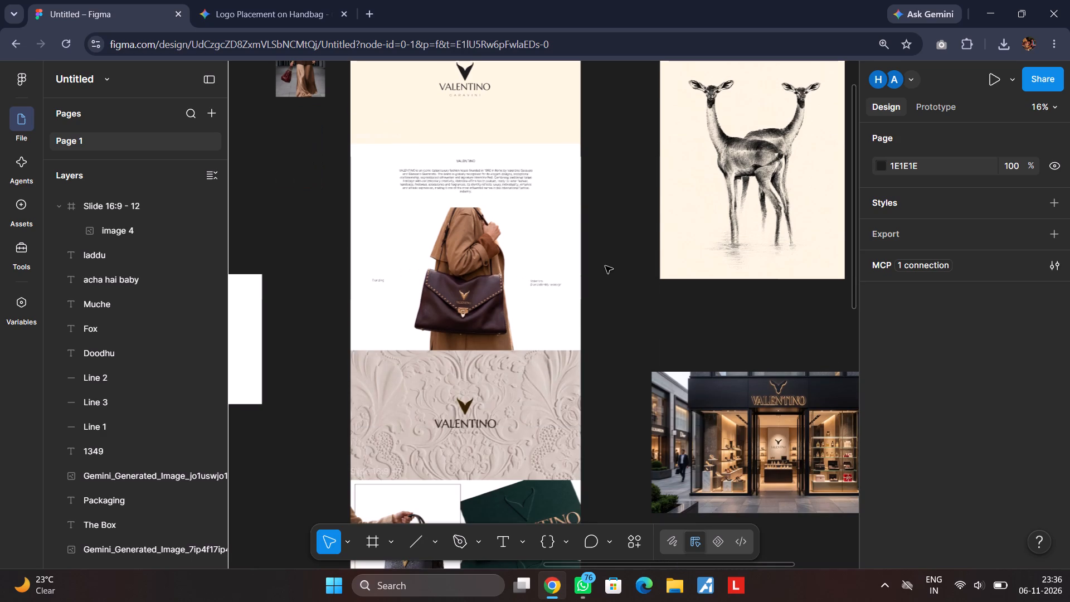
{"action": "scroll", "coordinate": [605, 266], "scroll_direction": "down", "scroll_amount": 6}
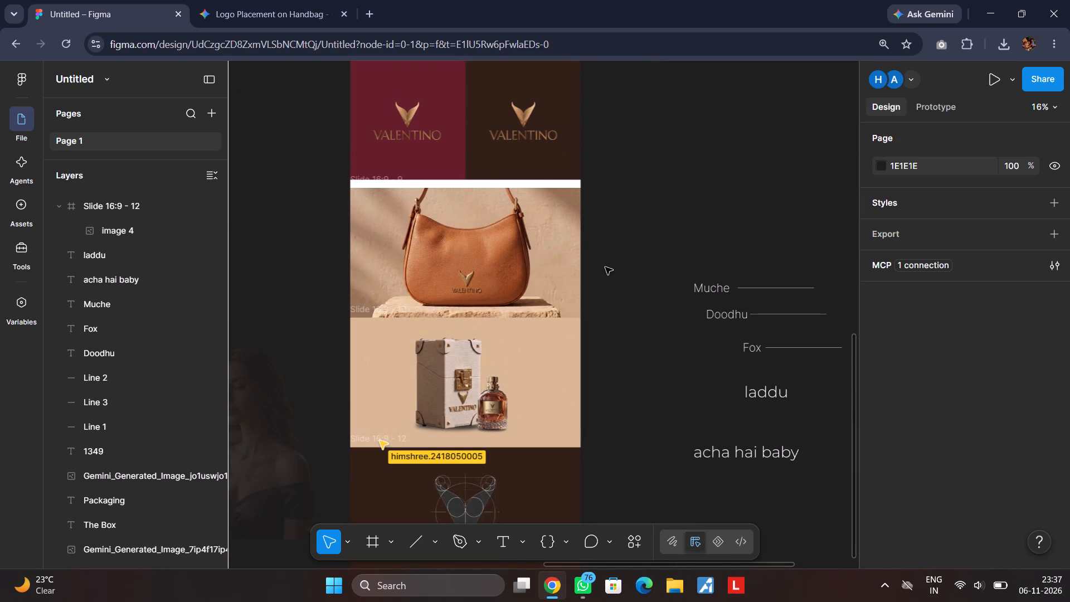
{"action": "scroll", "coordinate": [605, 267], "scroll_direction": "down", "scroll_amount": 4}
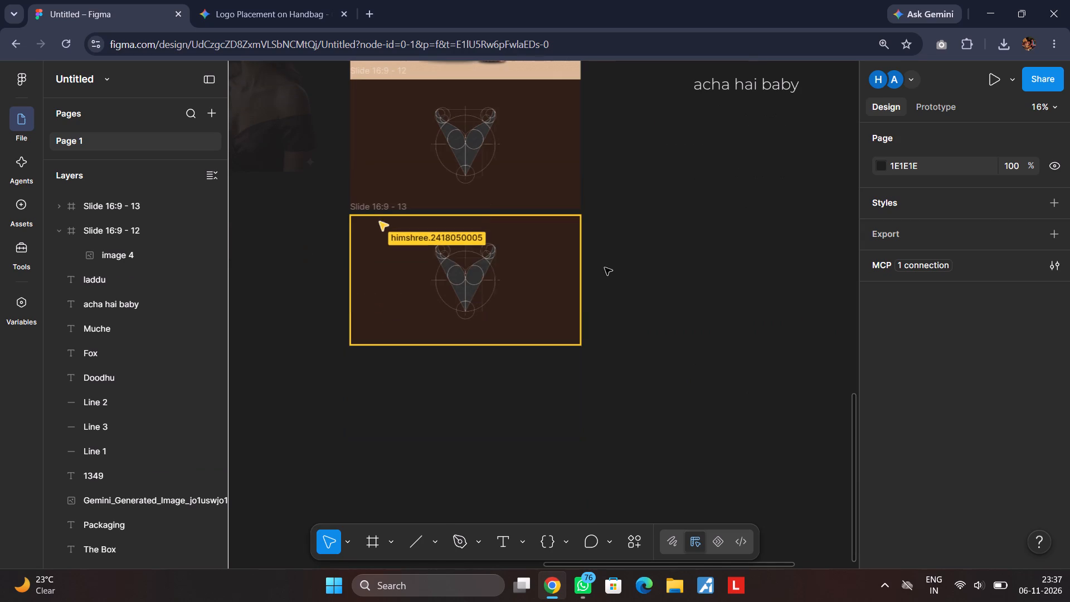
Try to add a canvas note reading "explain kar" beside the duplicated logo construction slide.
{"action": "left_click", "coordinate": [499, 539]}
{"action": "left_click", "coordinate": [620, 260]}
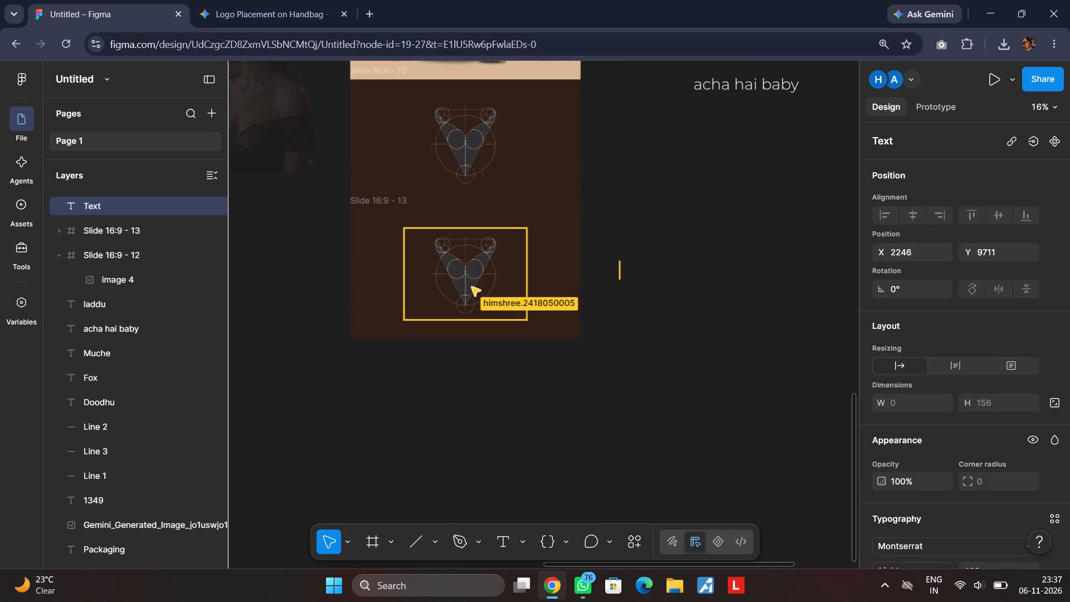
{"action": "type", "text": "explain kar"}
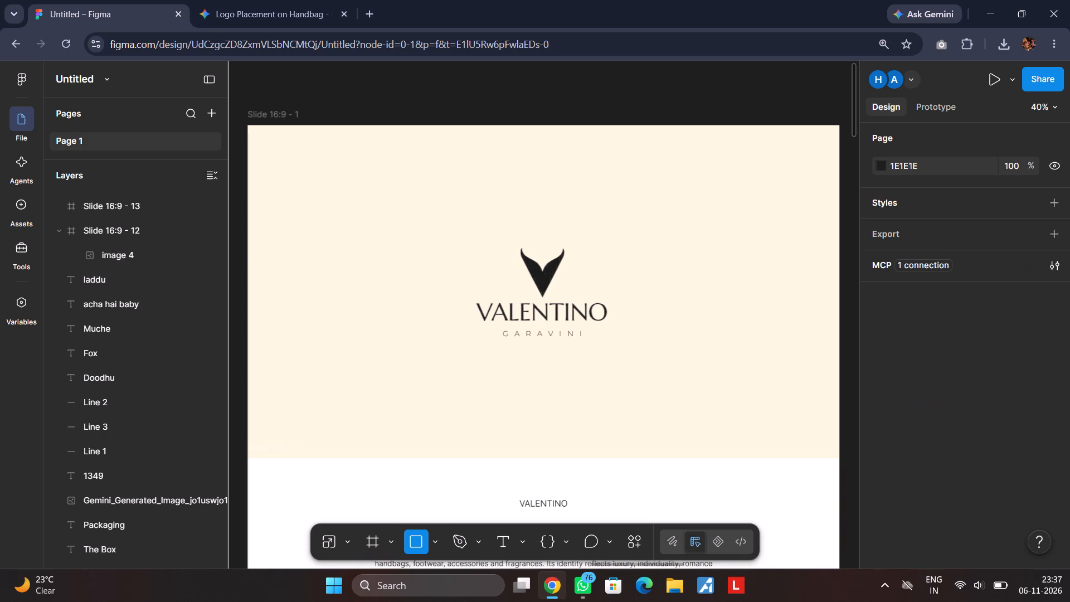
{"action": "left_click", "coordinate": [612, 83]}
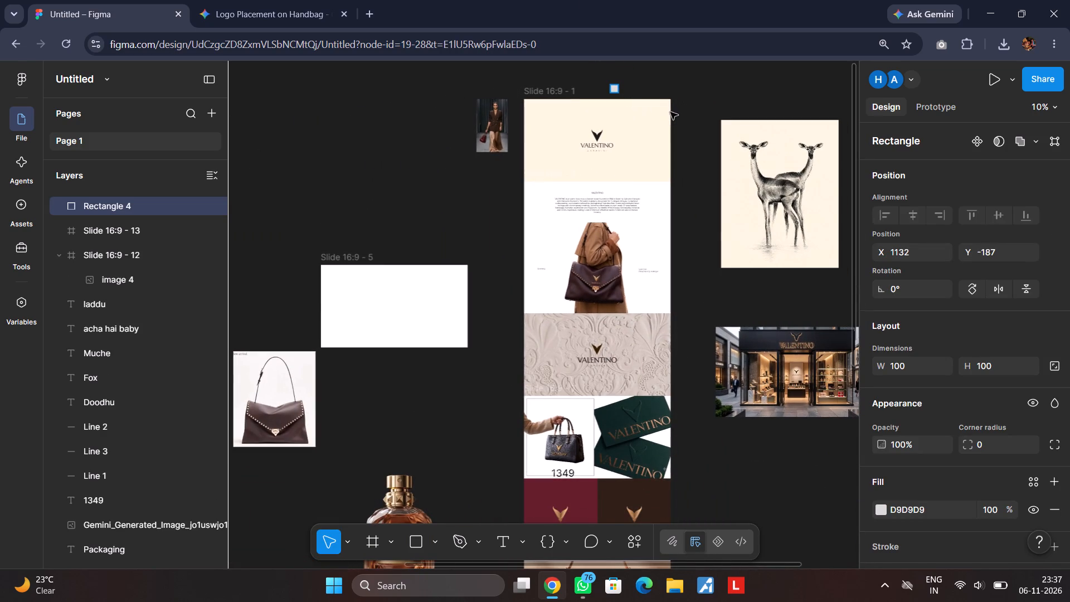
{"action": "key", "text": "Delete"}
Review the slide stack from the Valentino cover down to the logo construction slide and the blank cream slide below it.
{"action": "scroll", "coordinate": [729, 392], "scroll_direction": "down", "scroll_amount": 4}
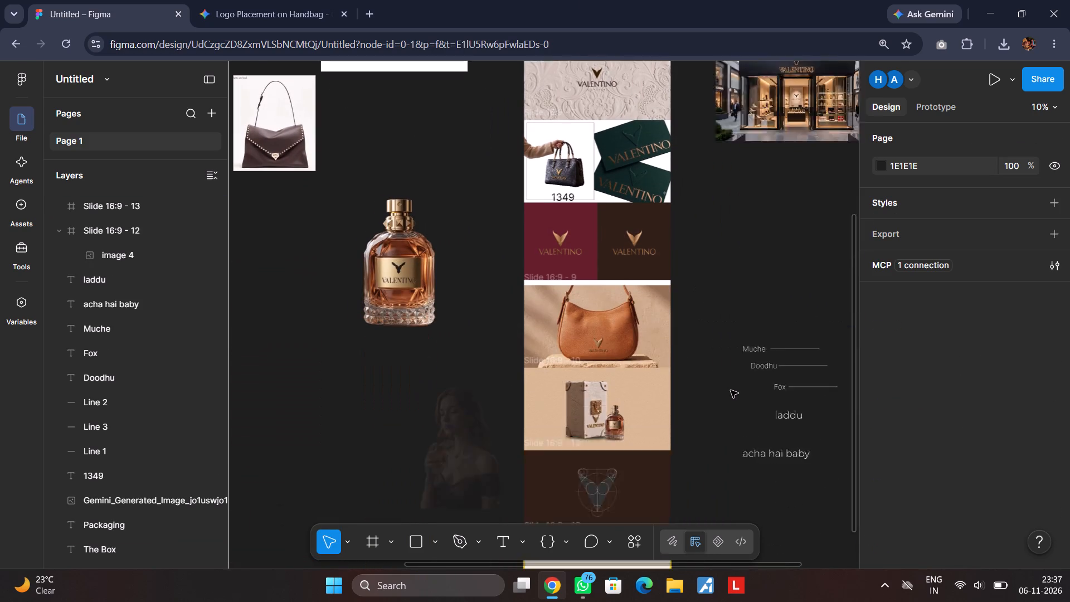
{"action": "scroll", "coordinate": [731, 389], "scroll_direction": "down", "scroll_amount": 2}
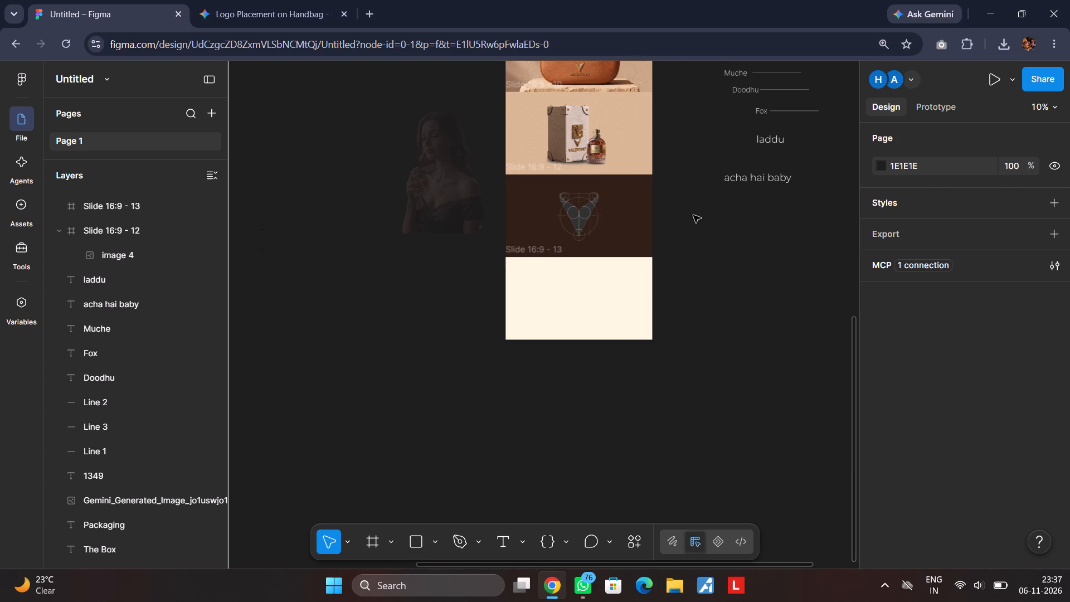
{"action": "middle_click_drag", "start_coordinate": [693, 215], "coordinate": [719, 527]}
{"action": "middle_click_drag", "start_coordinate": [693, 357], "coordinate": [672, 485]}
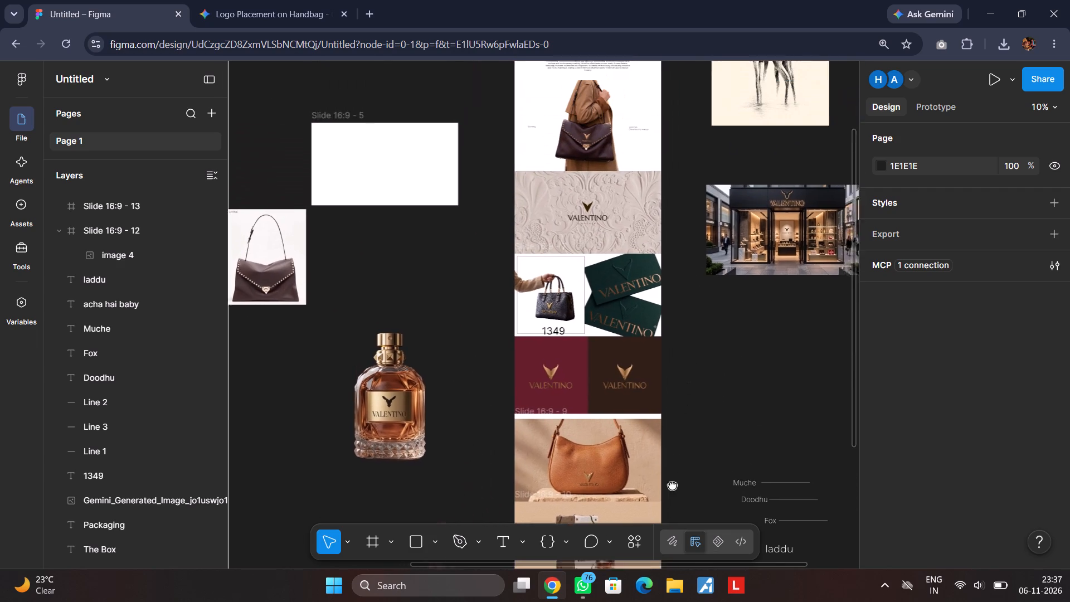
{"action": "middle_click_drag", "start_coordinate": [672, 485], "coordinate": [669, 168]}
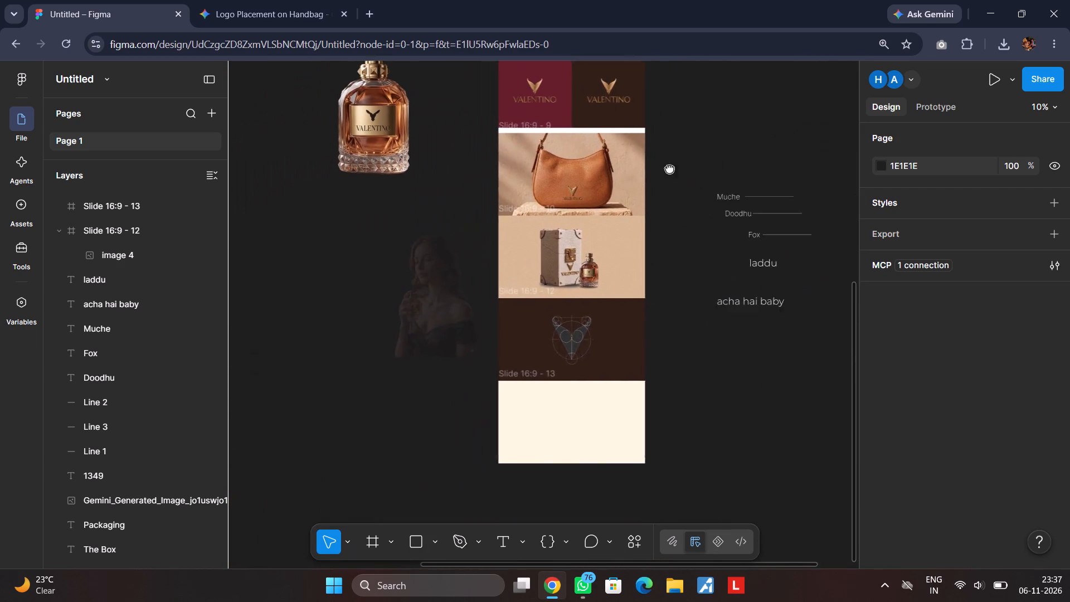
{"action": "middle_click_drag", "start_coordinate": [669, 168], "coordinate": [577, 250]}
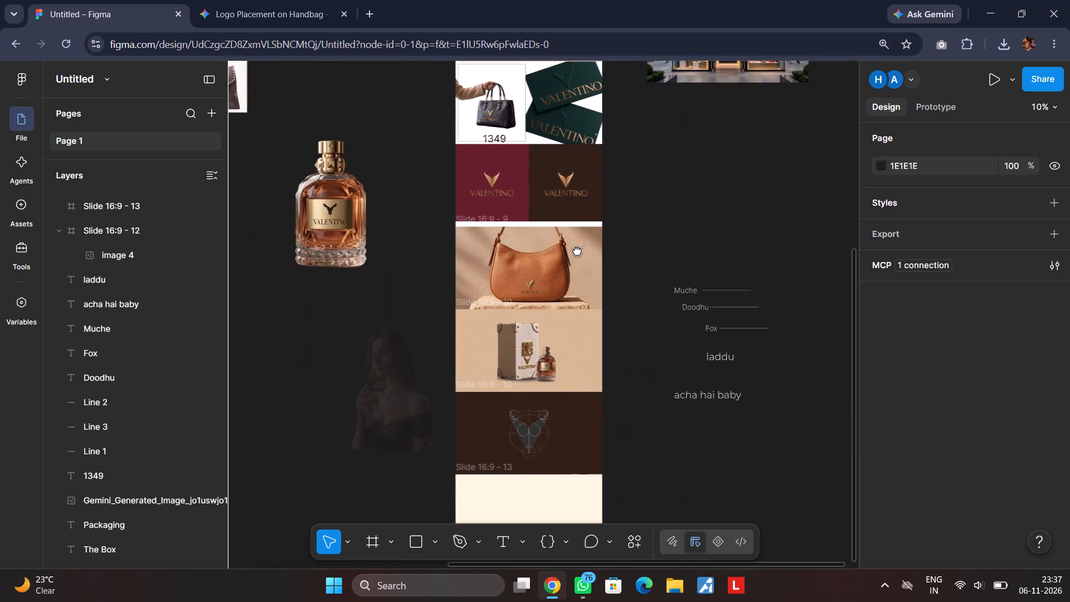
{"action": "middle_click_drag", "start_coordinate": [577, 250], "coordinate": [645, 106]}
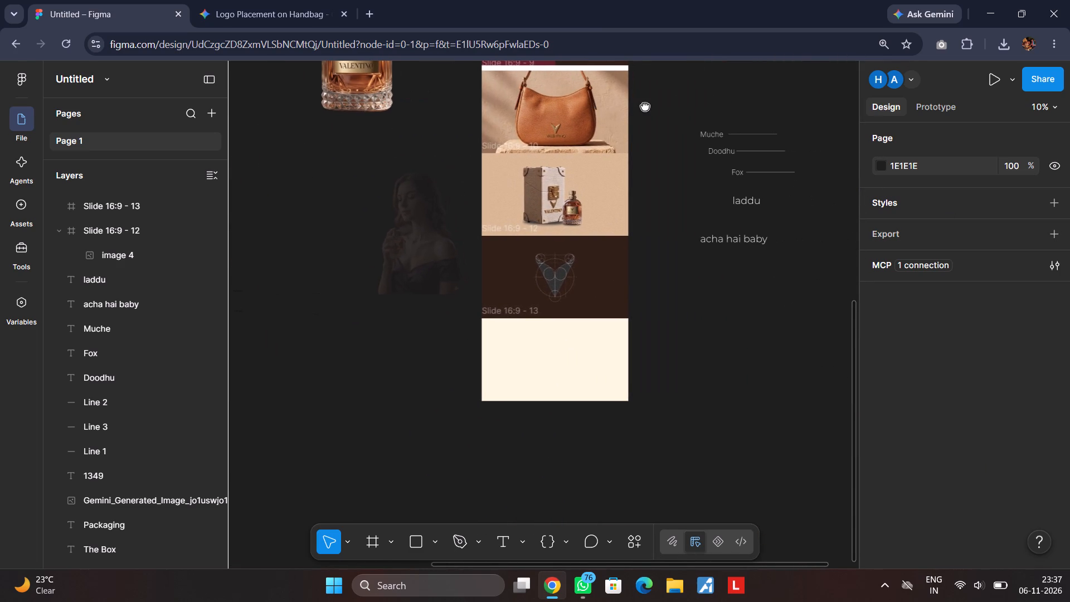
{"action": "middle_click_drag", "start_coordinate": [645, 106], "coordinate": [642, 107]}
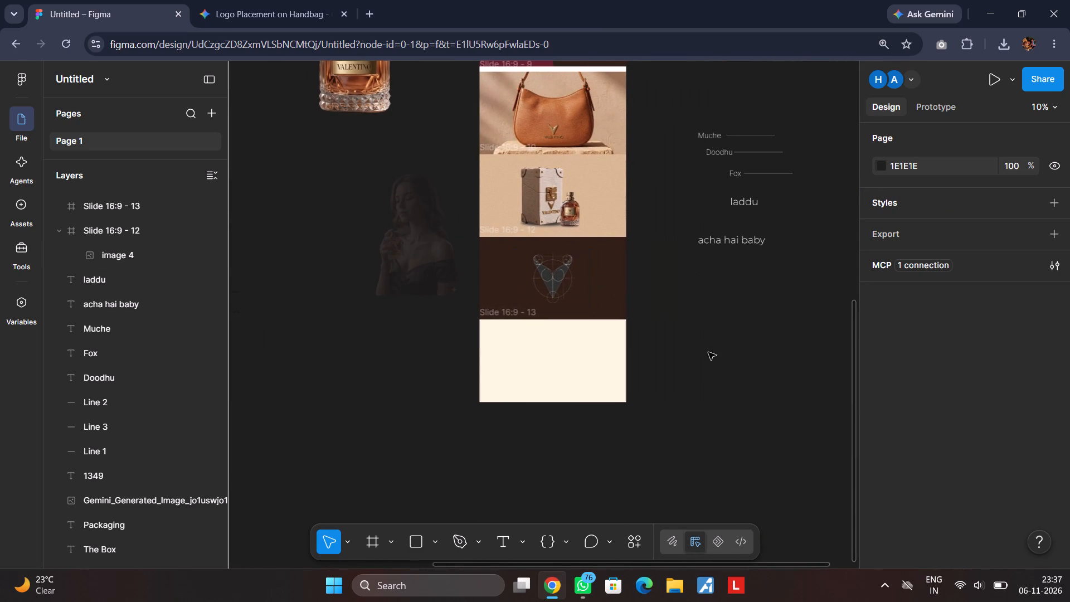
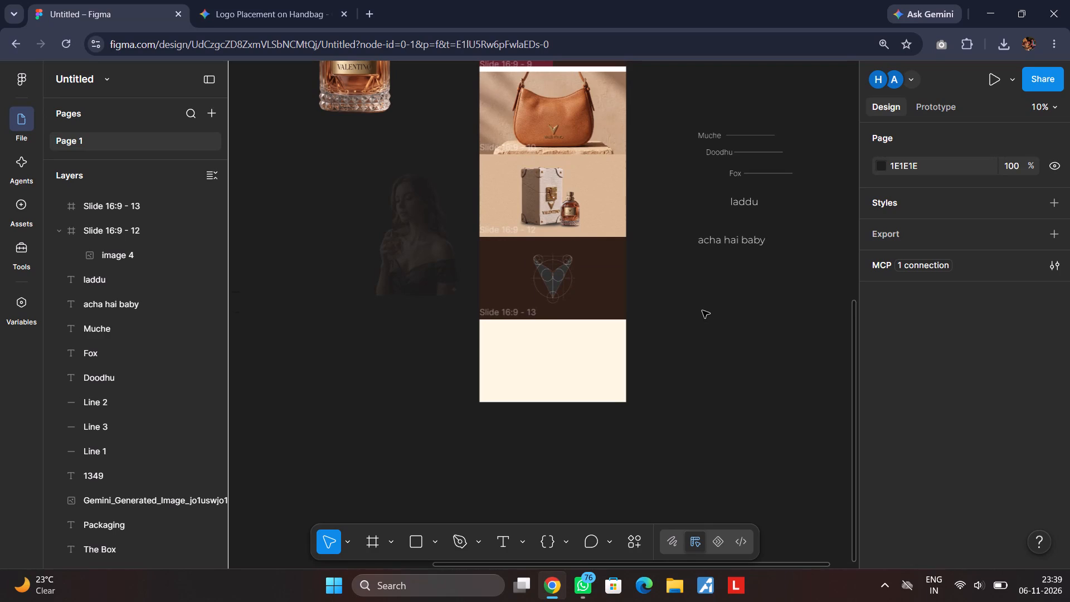
Delete the stray canvas notes "acha hai baby", "laddu" and "Doodhu", along with the leader line beside "Doodhu".
{"action": "left_click", "coordinate": [735, 244]}
{"action": "key", "text": "BackSpace"}
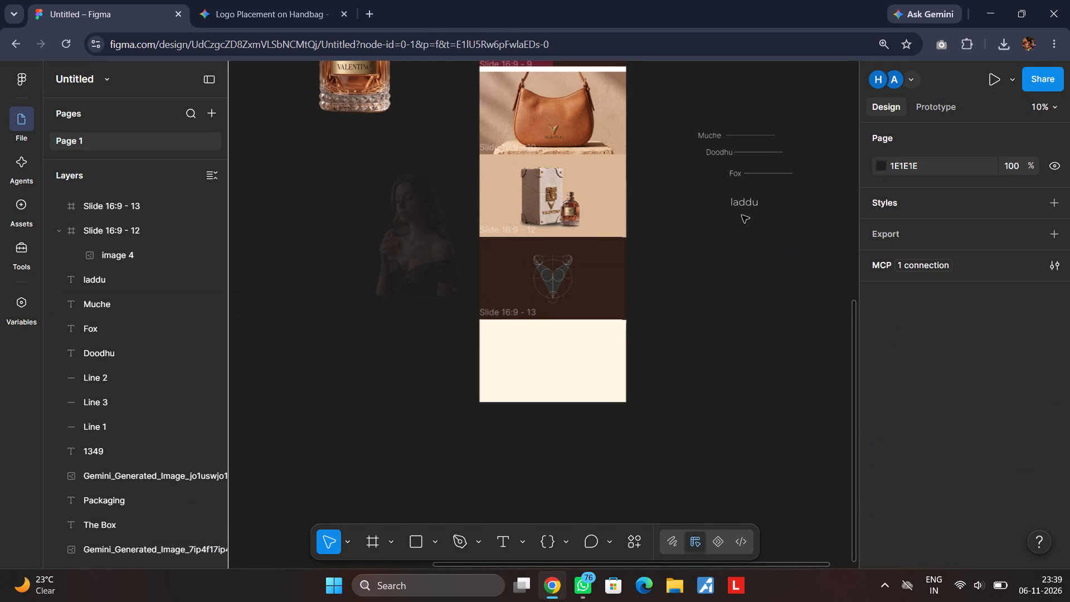
{"action": "left_click", "coordinate": [743, 208]}
{"action": "key", "text": "BackSpace"}
{"action": "left_click", "coordinate": [725, 153]}
{"action": "key", "text": "BackSpace"}
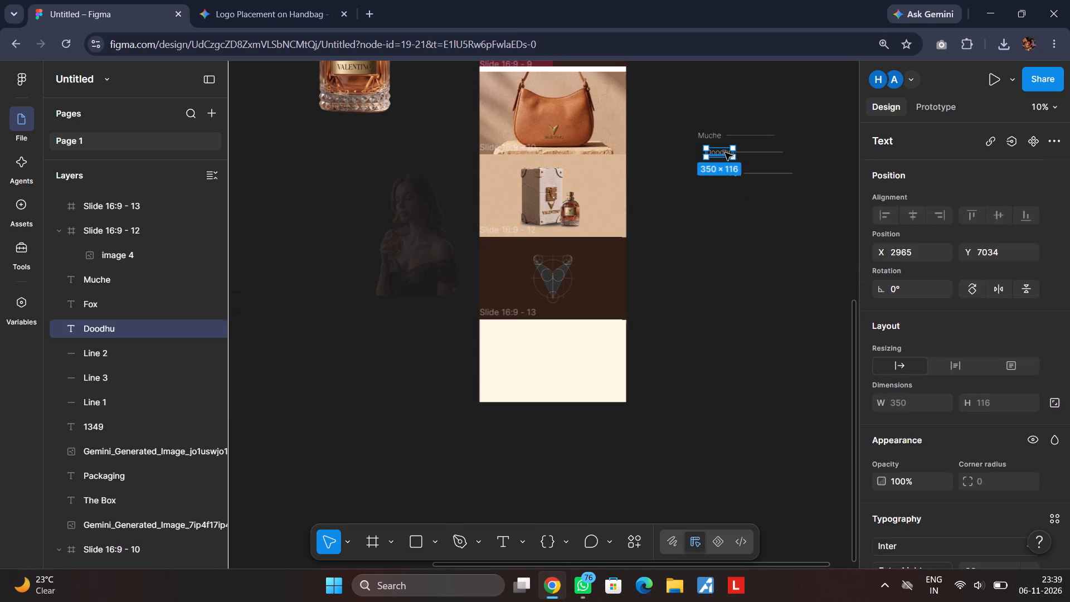
{"action": "left_click", "coordinate": [739, 151]}
{"action": "key", "text": "BackSpace"}
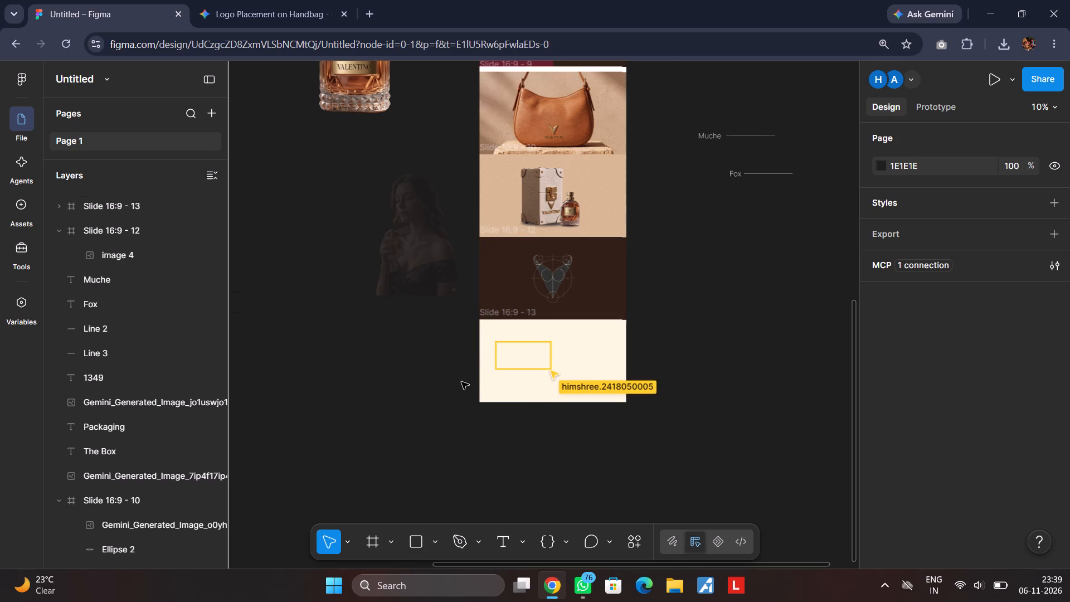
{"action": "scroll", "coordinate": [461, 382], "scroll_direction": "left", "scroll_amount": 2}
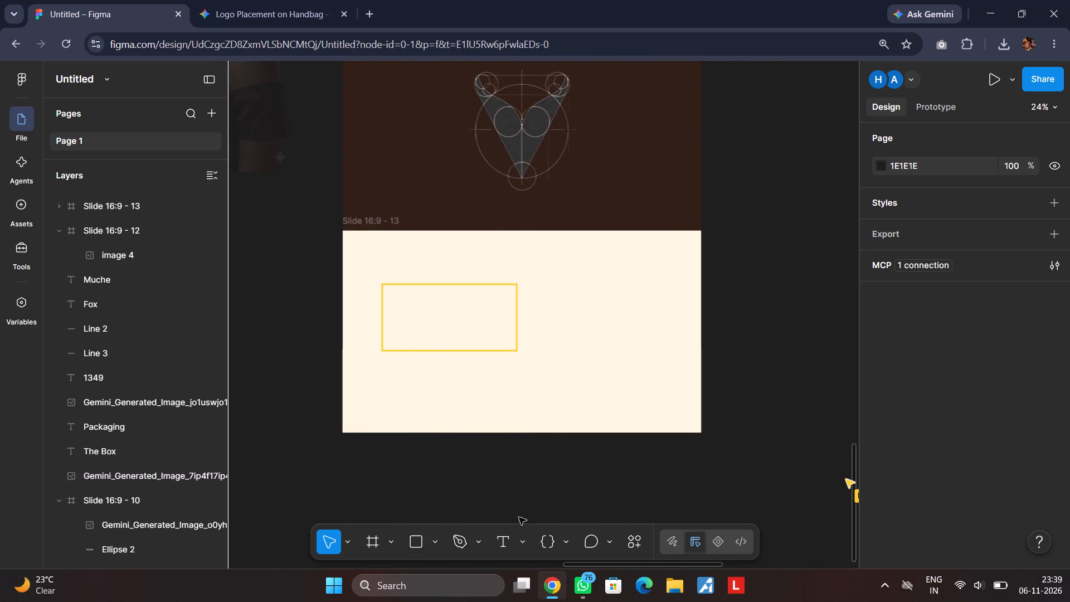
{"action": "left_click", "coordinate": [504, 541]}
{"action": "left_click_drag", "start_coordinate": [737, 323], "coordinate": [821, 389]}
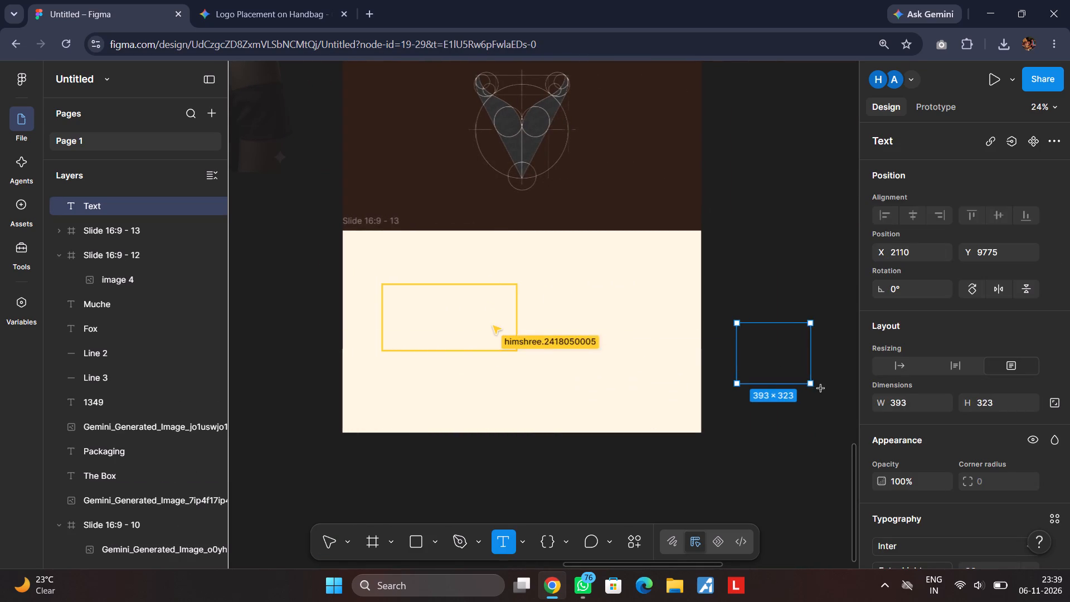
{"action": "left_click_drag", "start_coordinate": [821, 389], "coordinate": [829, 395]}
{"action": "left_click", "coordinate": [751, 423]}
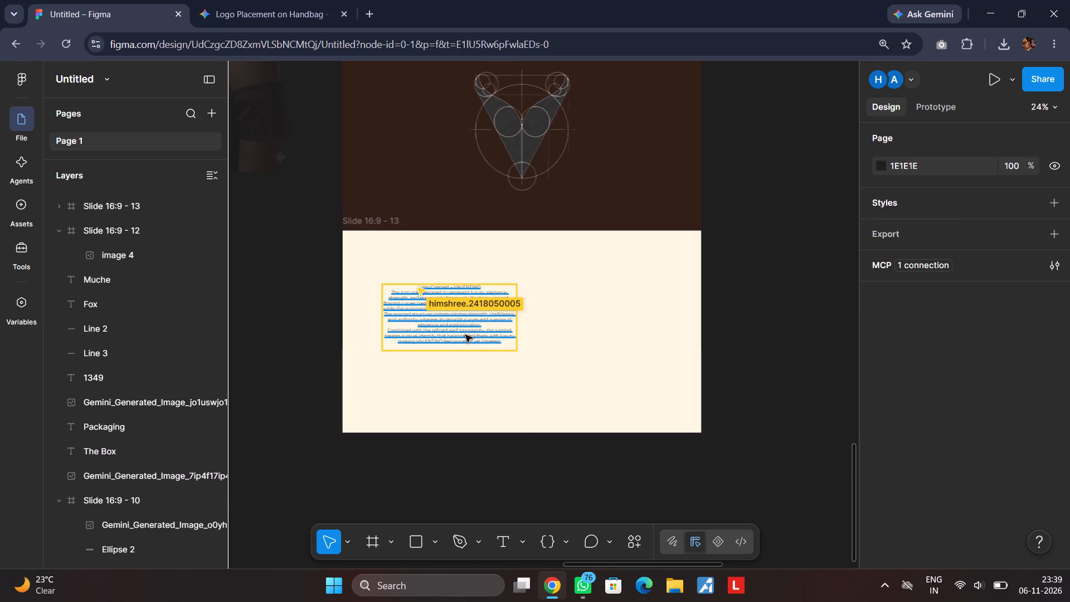
Centre the logo concept text block horizontally and vertically on the cream slide Slide 16:9 - 13.
{"action": "left_click_drag", "start_coordinate": [438, 320], "coordinate": [484, 325]}
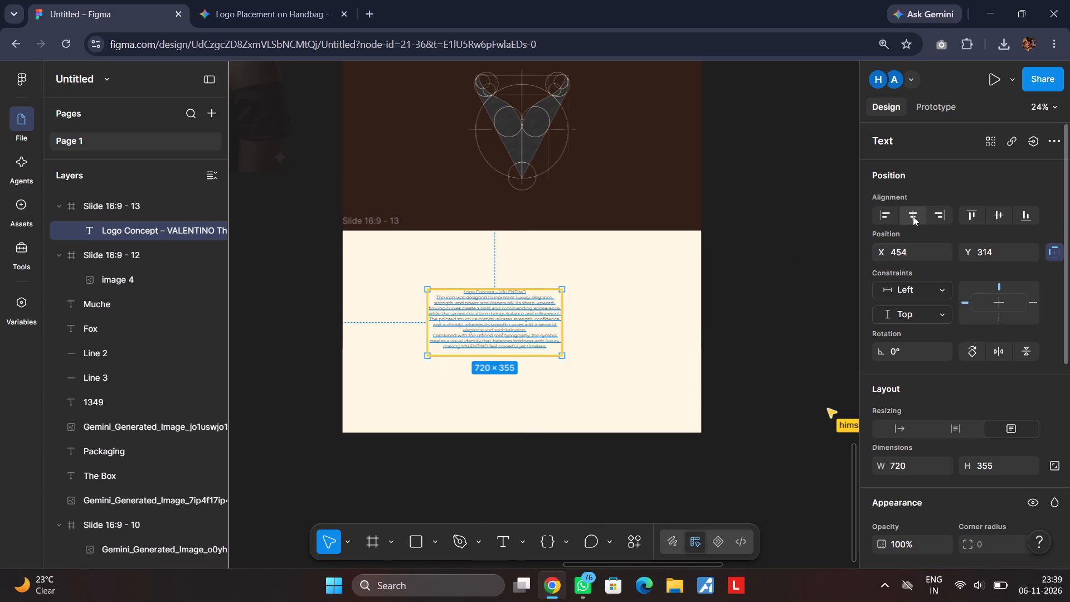
{"action": "left_click", "coordinate": [913, 216]}
{"action": "left_click", "coordinate": [1005, 216]}
{"action": "left_click", "coordinate": [766, 265]}
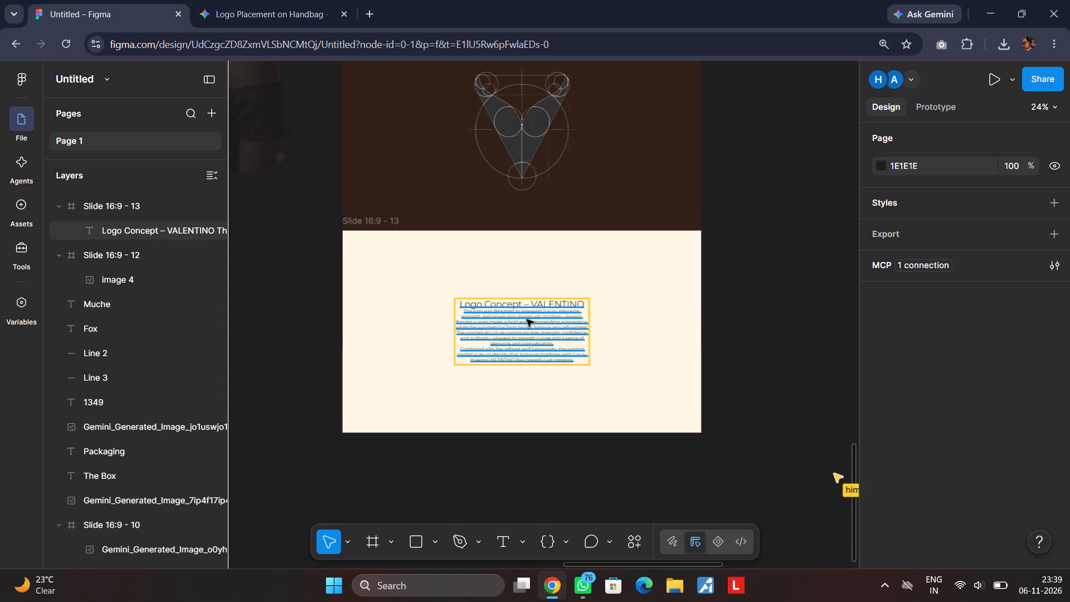
Add a blank line below the "Logo Concept – VALENTINO" heading and extend the text box height to 400.
{"action": "double_click", "coordinate": [581, 304]}
{"action": "left_click", "coordinate": [583, 304]}
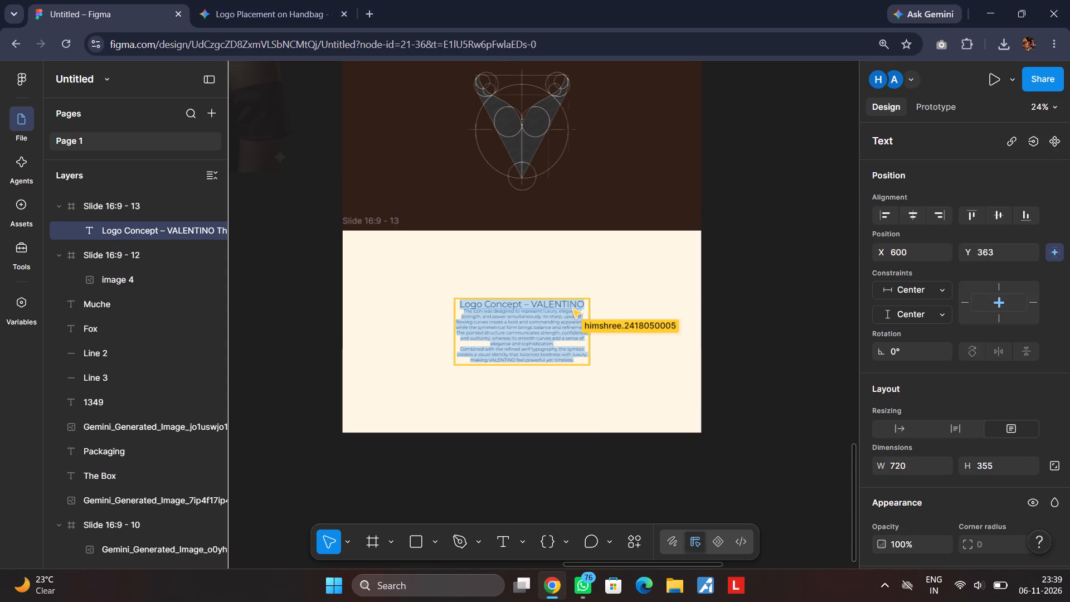
{"action": "key", "text": "Return"}
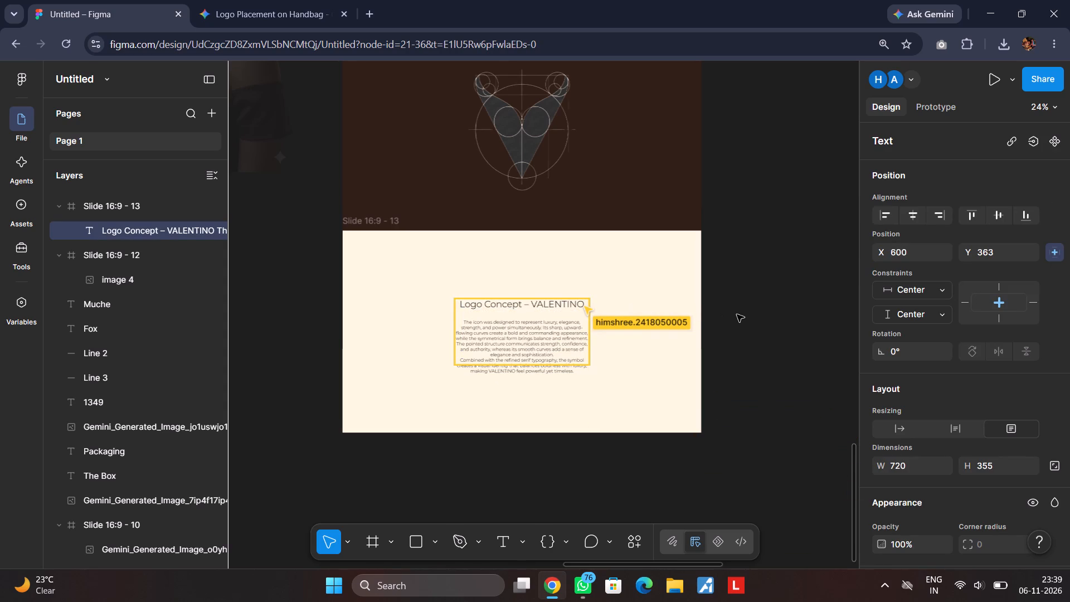
{"action": "left_click", "coordinate": [740, 314]}
{"action": "left_click_drag", "start_coordinate": [566, 366], "coordinate": [566, 374]}
{"action": "left_click", "coordinate": [741, 354]}
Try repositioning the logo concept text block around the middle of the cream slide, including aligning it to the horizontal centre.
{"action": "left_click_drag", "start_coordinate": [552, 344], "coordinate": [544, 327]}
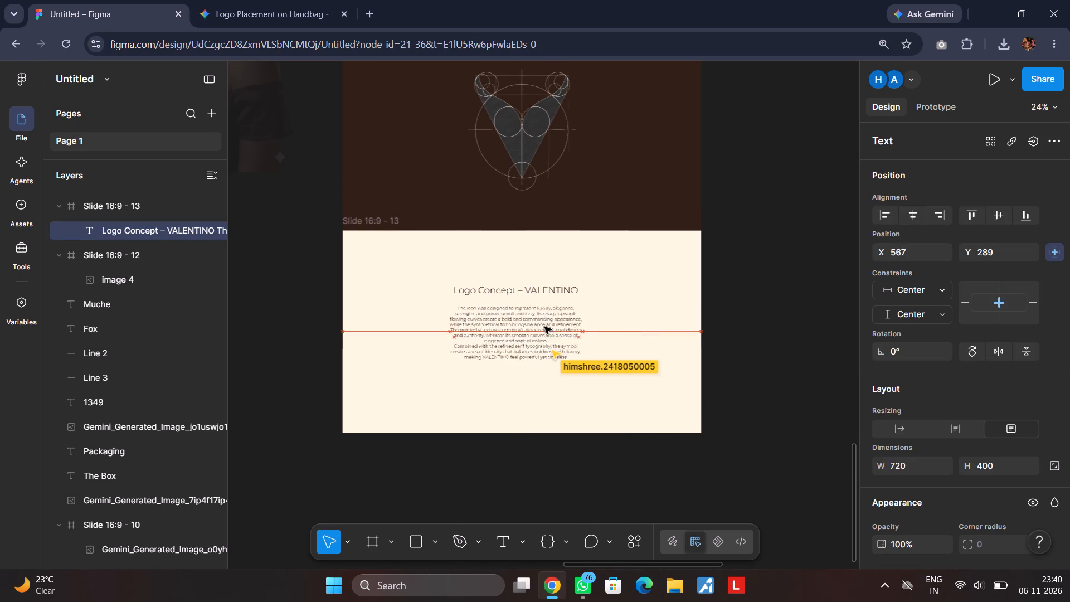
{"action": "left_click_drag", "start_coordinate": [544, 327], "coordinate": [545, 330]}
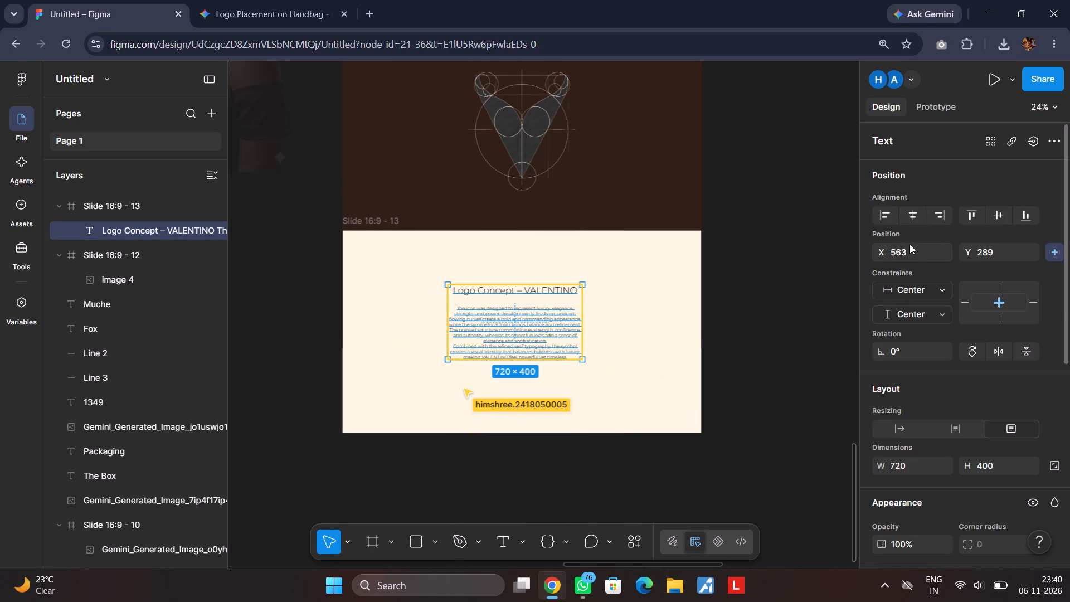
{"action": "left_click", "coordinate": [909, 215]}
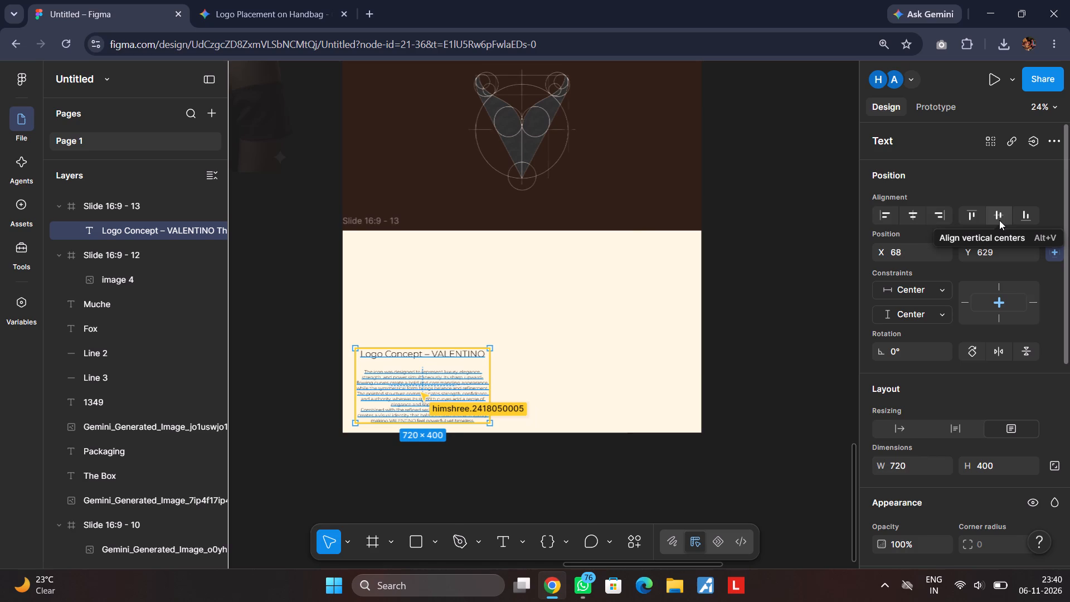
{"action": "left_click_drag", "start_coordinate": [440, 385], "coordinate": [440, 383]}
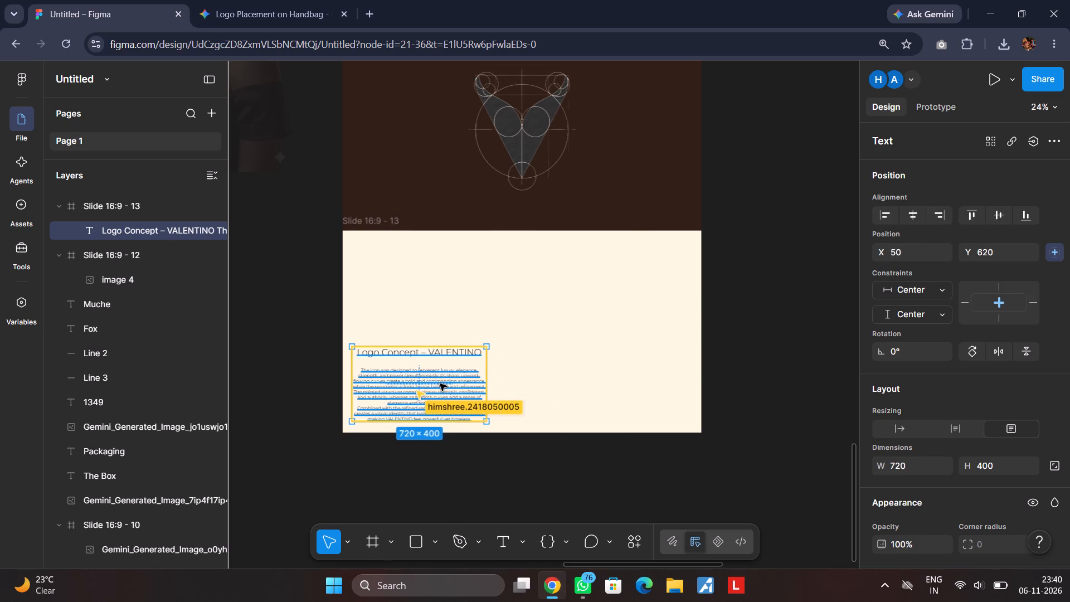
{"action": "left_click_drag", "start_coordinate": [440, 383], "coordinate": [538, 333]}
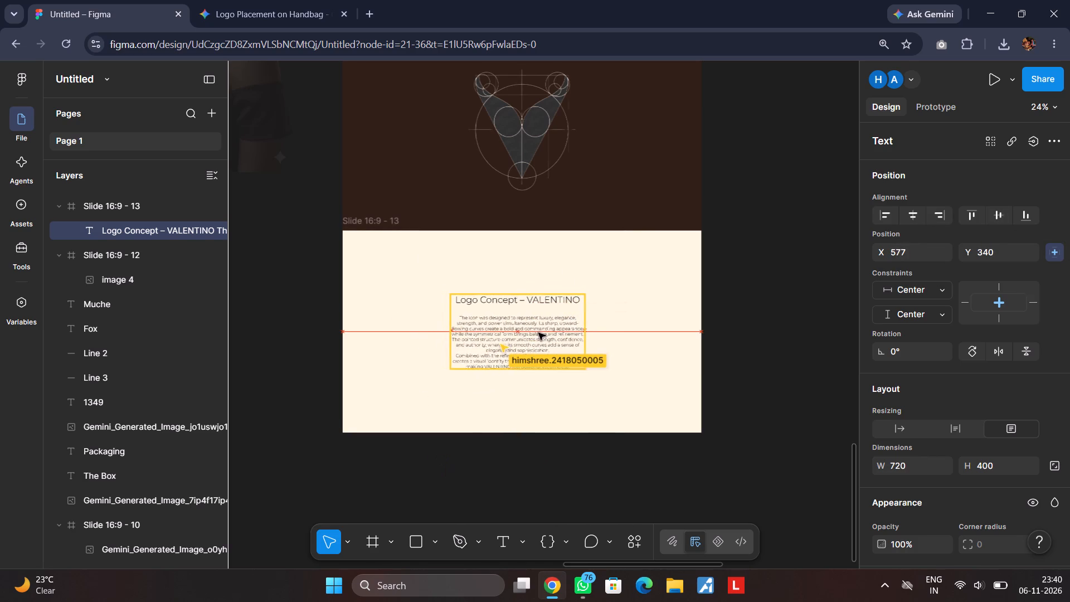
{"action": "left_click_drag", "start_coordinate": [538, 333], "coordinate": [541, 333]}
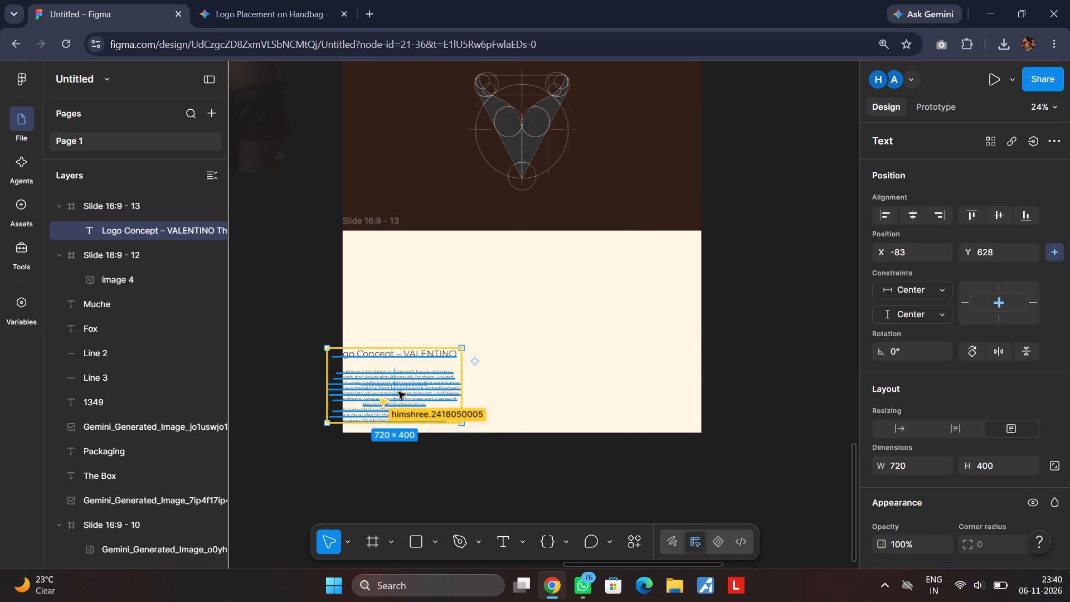
Place the logo concept text block in the lower-left area of the cream slide, at about X 102, Y 591.
{"action": "left_click_drag", "start_coordinate": [397, 391], "coordinate": [465, 360]}
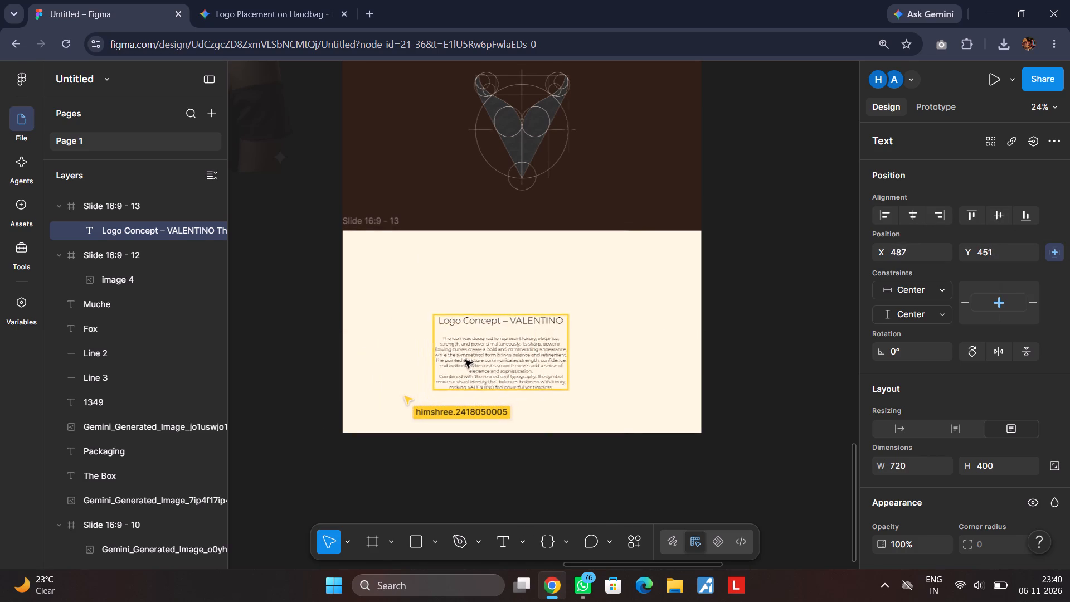
{"action": "left_click_drag", "start_coordinate": [465, 360], "coordinate": [447, 369]}
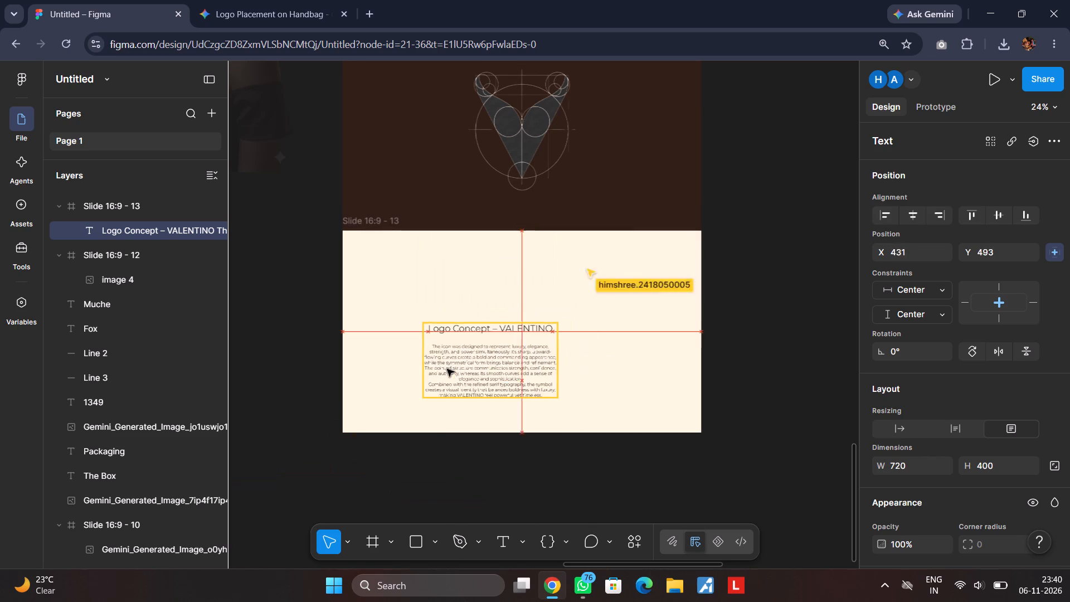
{"action": "left_click_drag", "start_coordinate": [447, 369], "coordinate": [385, 390]}
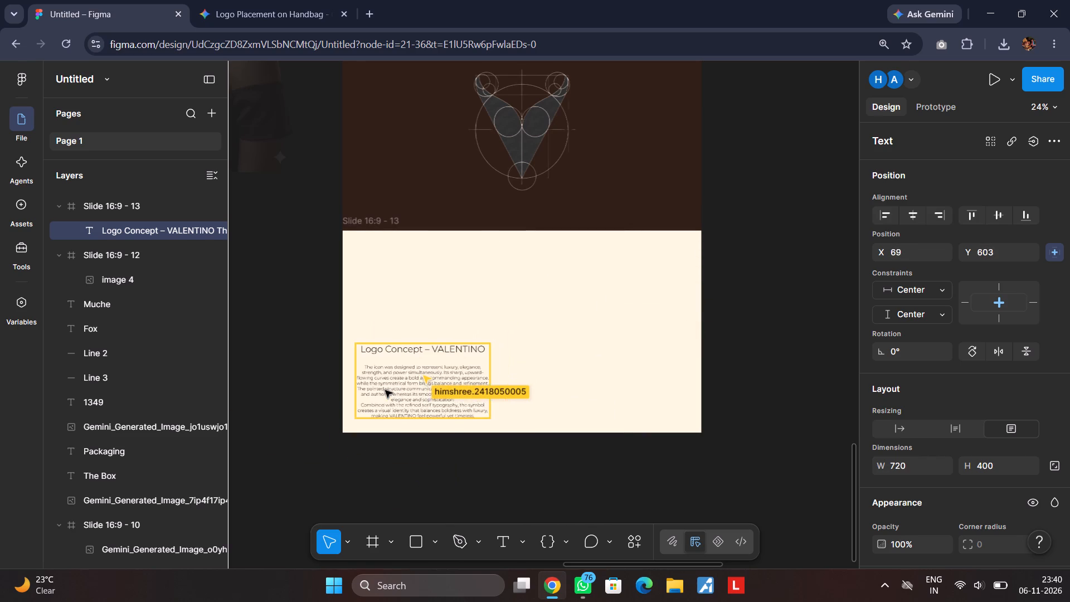
{"action": "left_click_drag", "start_coordinate": [385, 390], "coordinate": [391, 389]}
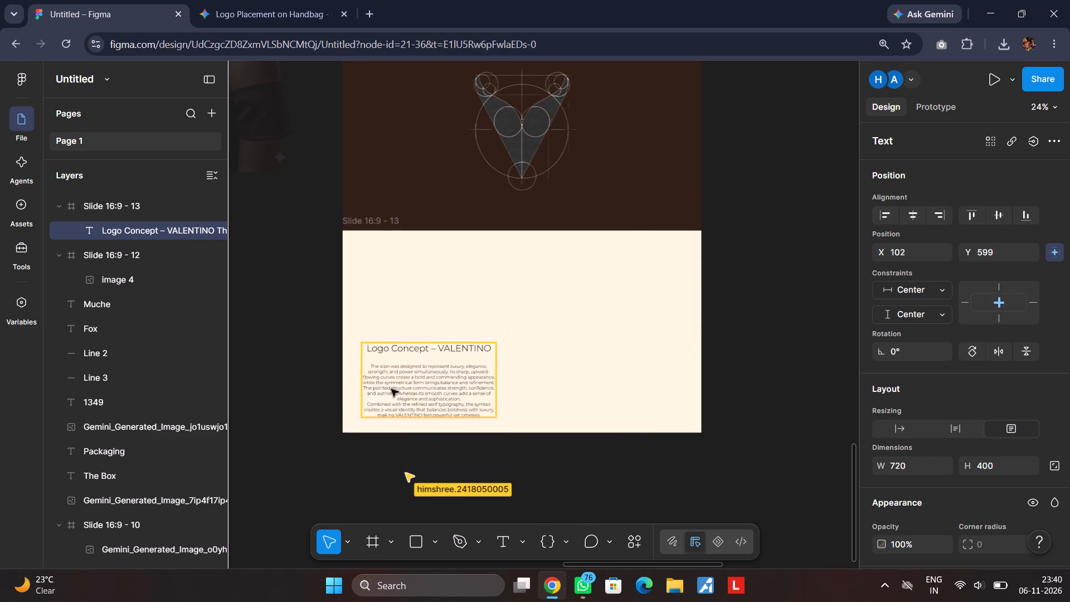
{"action": "left_click_drag", "start_coordinate": [391, 389], "coordinate": [391, 388]}
{"action": "left_click", "coordinate": [682, 461]}
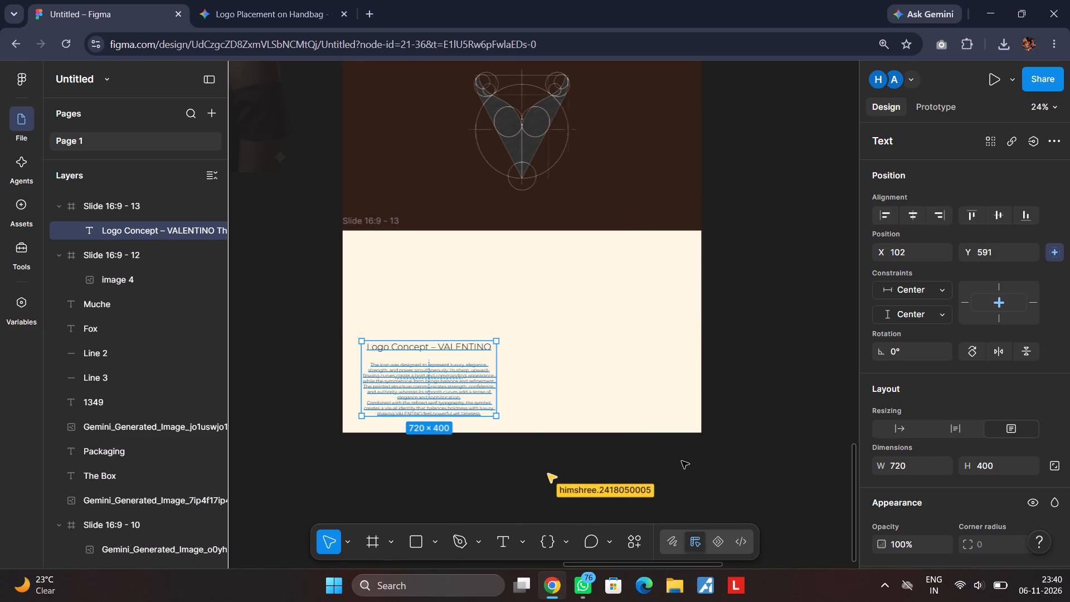
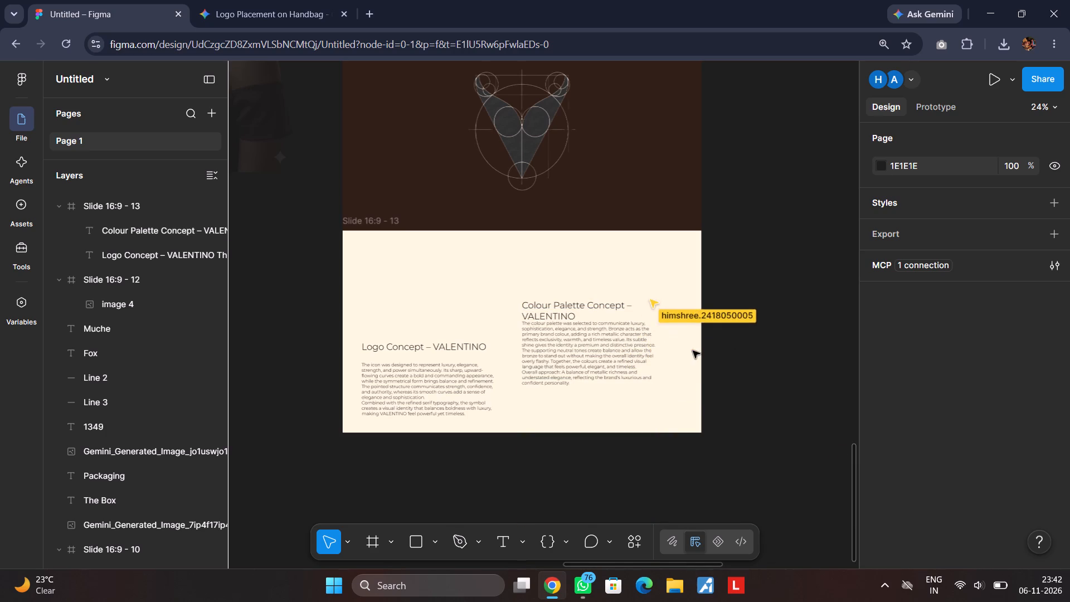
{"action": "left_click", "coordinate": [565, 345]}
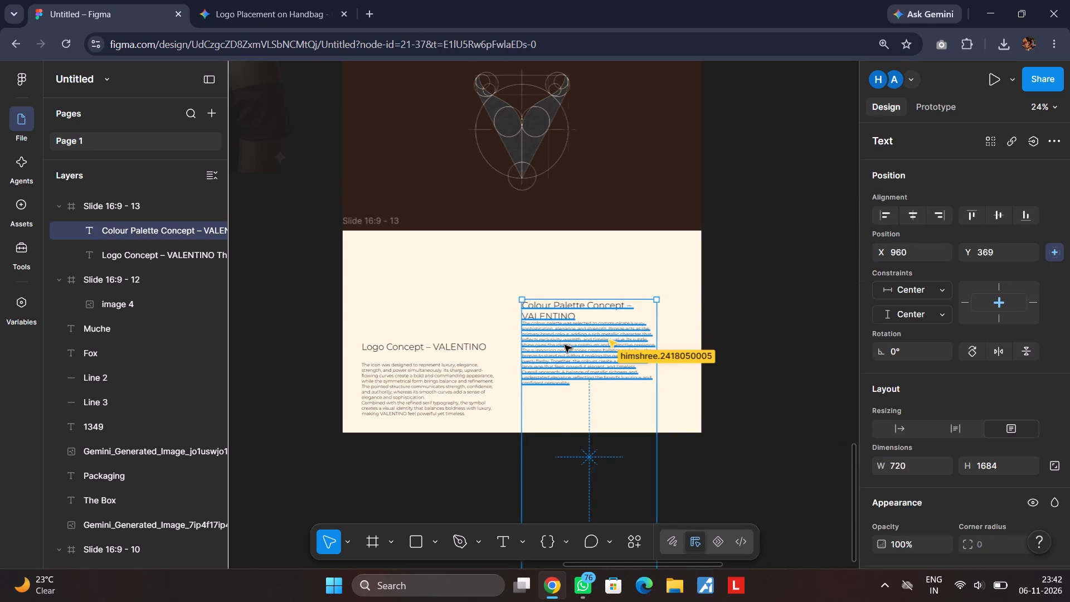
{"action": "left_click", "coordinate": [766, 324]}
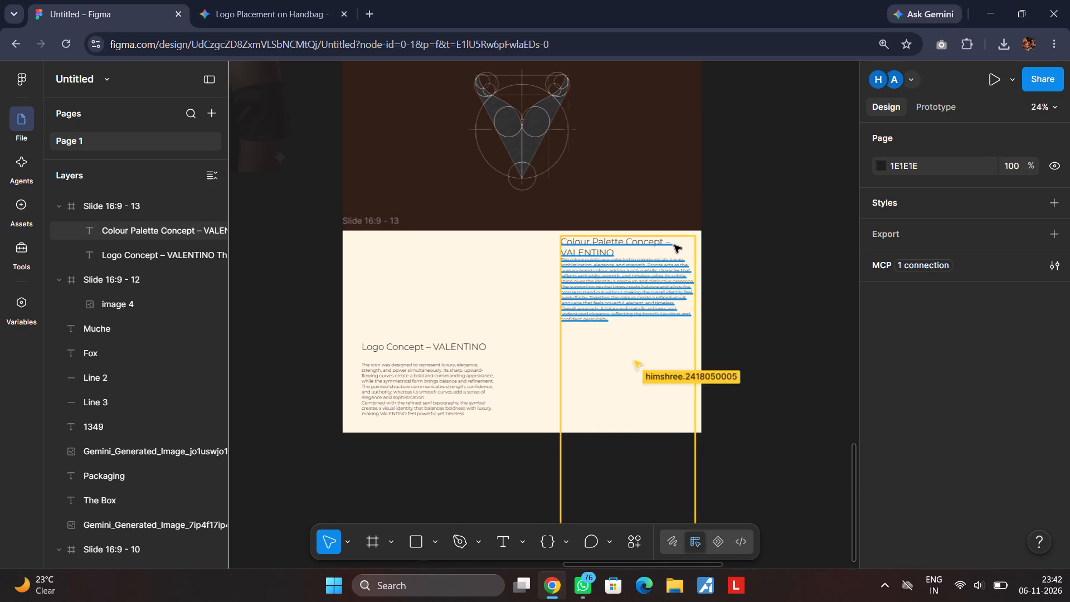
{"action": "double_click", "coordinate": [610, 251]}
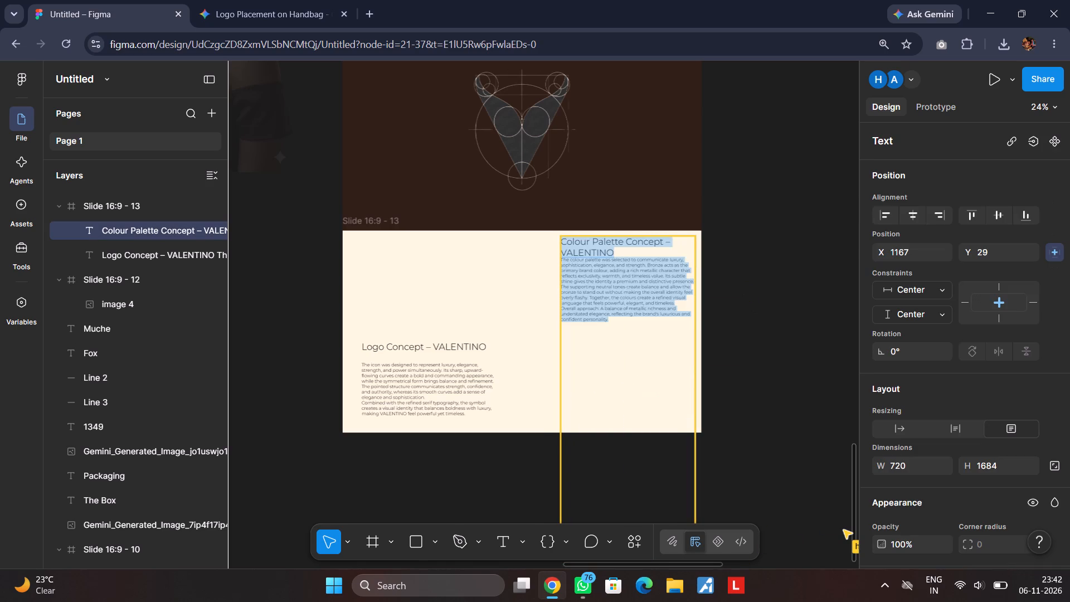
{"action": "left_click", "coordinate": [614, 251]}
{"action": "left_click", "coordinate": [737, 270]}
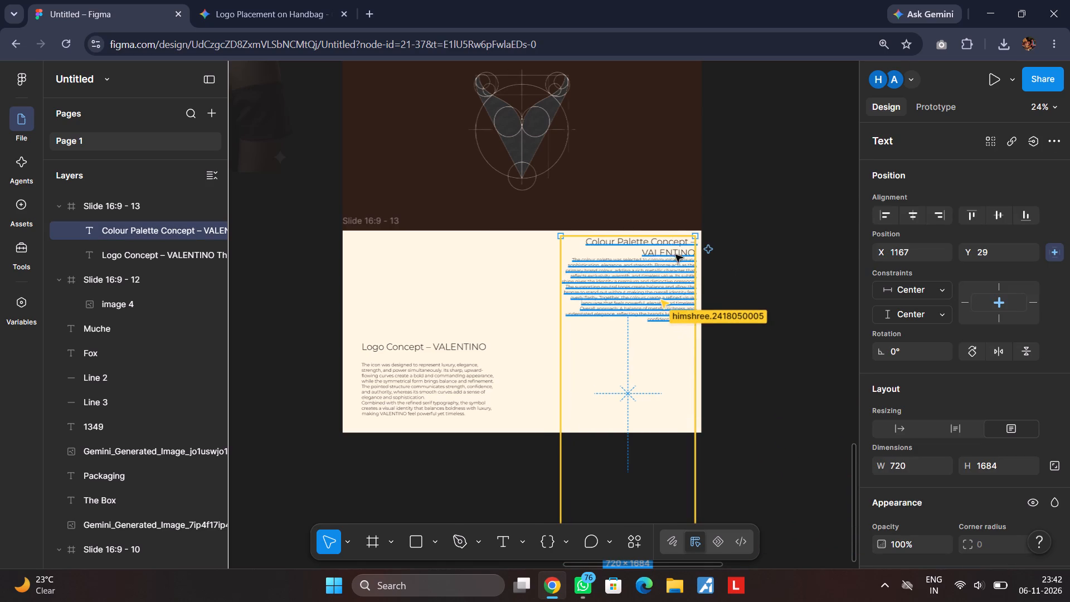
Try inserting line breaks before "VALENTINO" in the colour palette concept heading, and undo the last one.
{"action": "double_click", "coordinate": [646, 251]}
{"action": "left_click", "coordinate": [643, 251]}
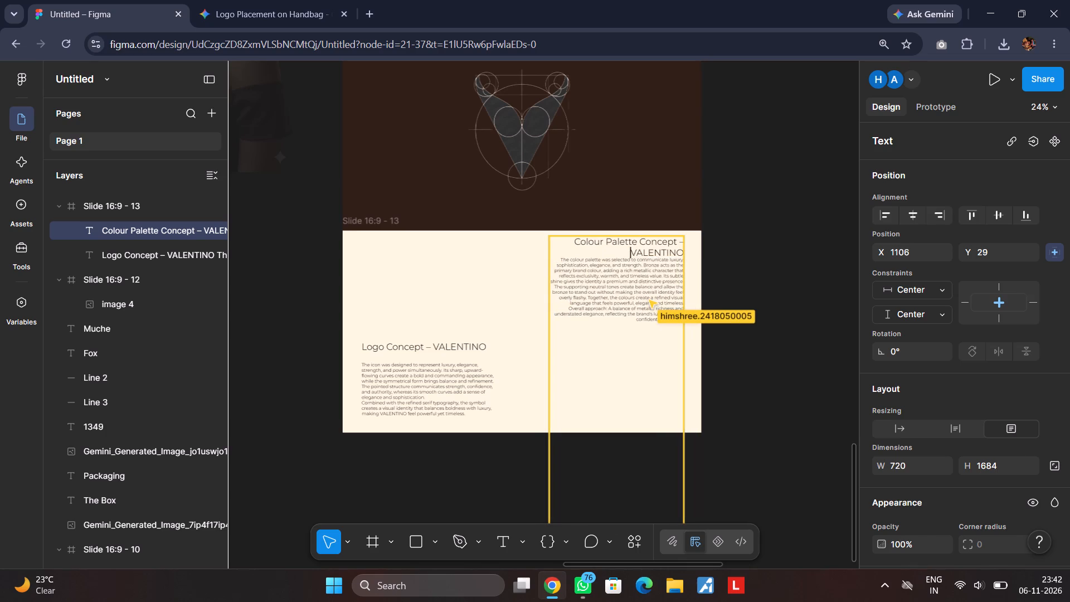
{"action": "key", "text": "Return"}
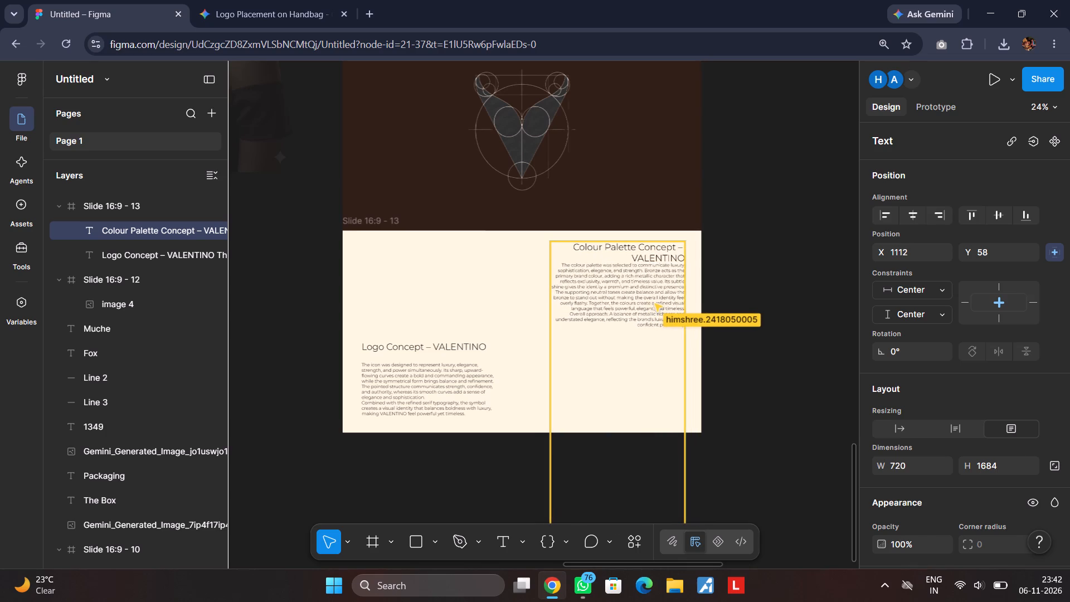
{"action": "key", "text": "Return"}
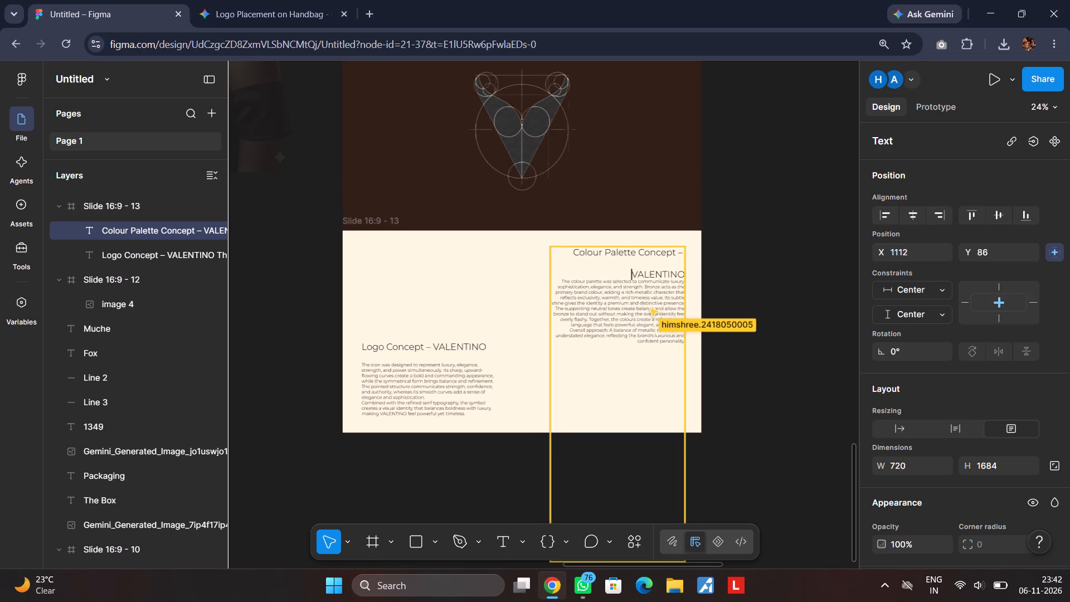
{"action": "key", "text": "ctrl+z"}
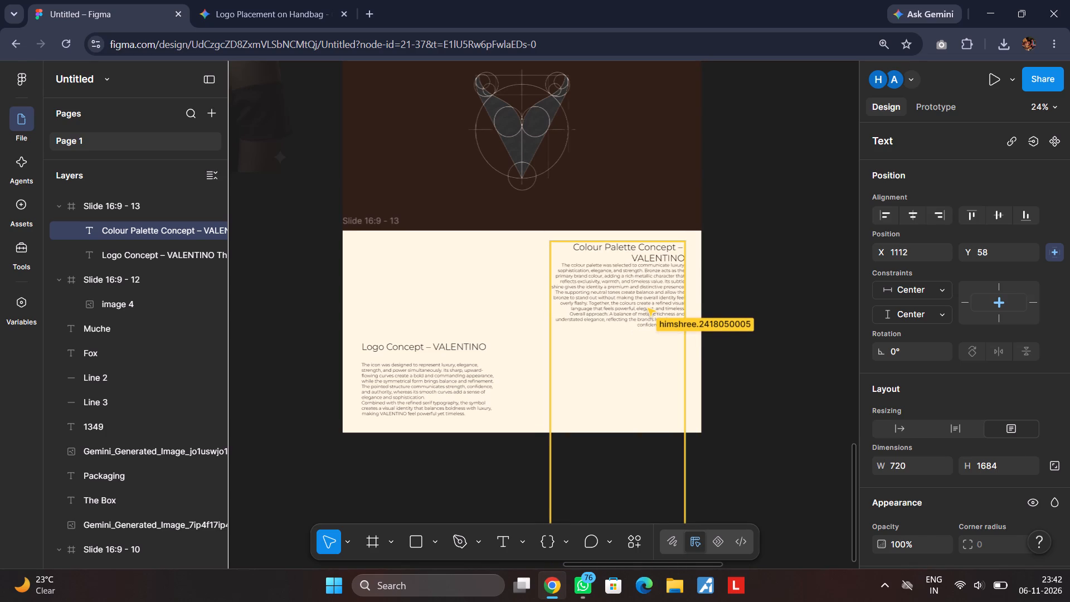
Add a blank line below the "Colour Palette Concept – VALENTINO" heading, separating it from the body text.
{"action": "left_click", "coordinate": [682, 257]}
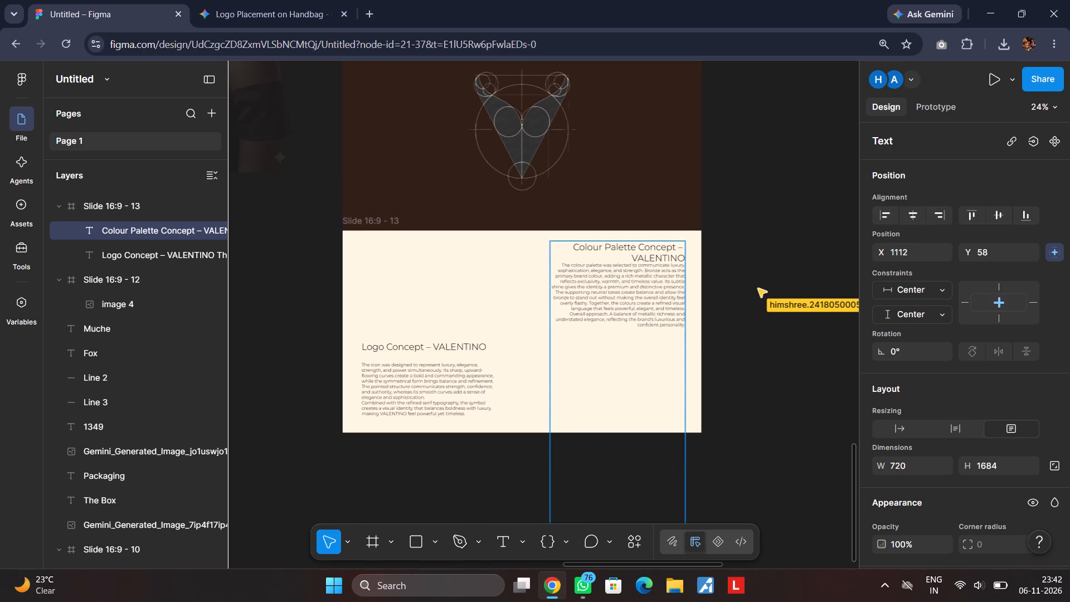
{"action": "left_click", "coordinate": [685, 258]}
{"action": "left_click", "coordinate": [683, 258]}
{"action": "key", "text": "Return"}
{"action": "double_click", "coordinate": [720, 255]}
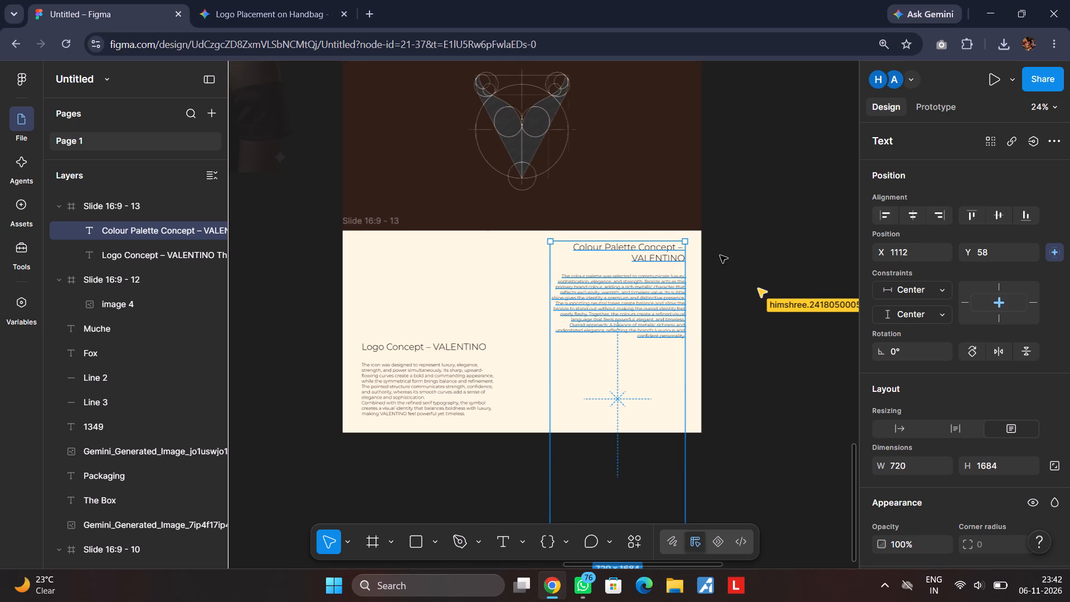